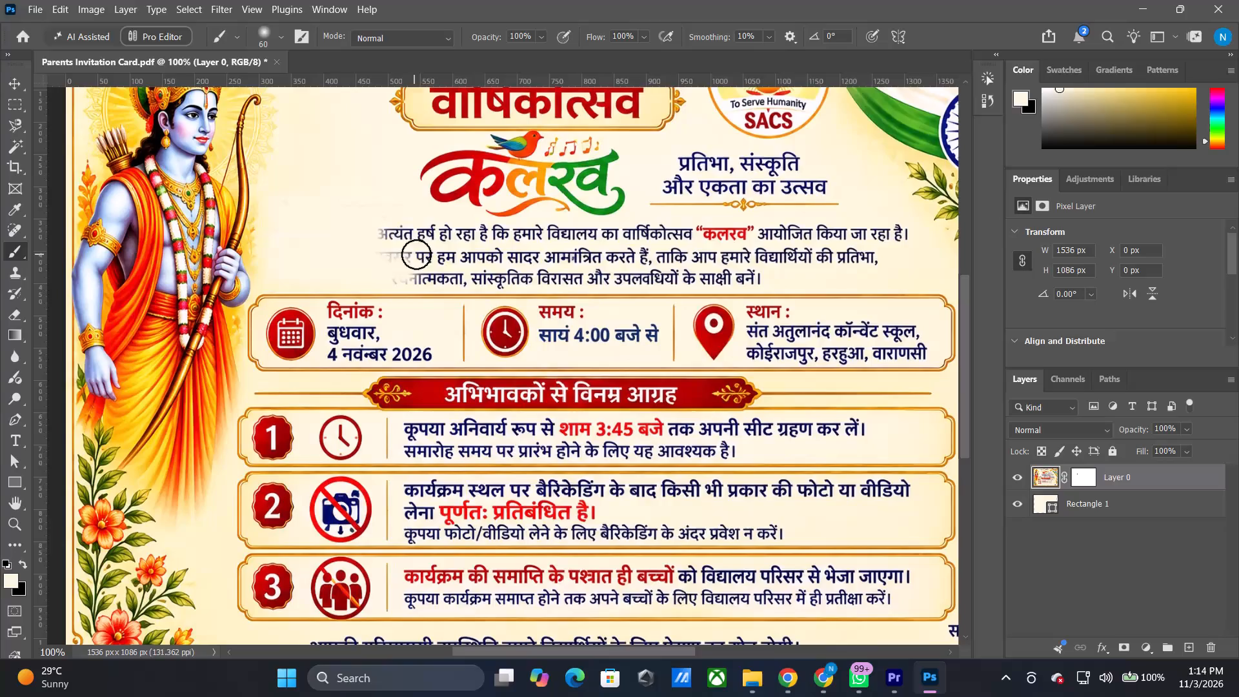
Paint cream over the opening words of the invitation paragraph's first line and the start of its second line with the soft 60 px brush.
left_click(392, 256)
left_click(379, 252)
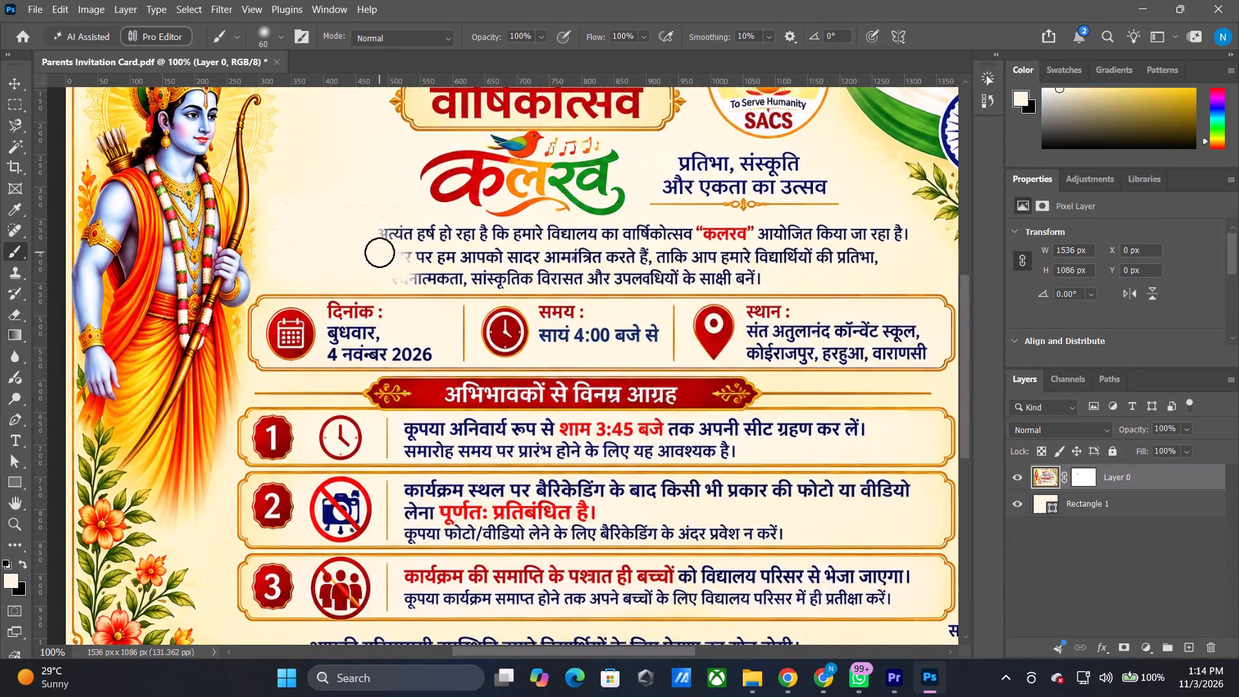
left_click(387, 240)
left_click(383, 237)
left_click_drag(386, 236, 392, 236)
left_click(393, 236)
left_click_drag(402, 235, 412, 235)
left_click(414, 234)
left_click_drag(401, 237, 395, 240)
left_click(389, 240)
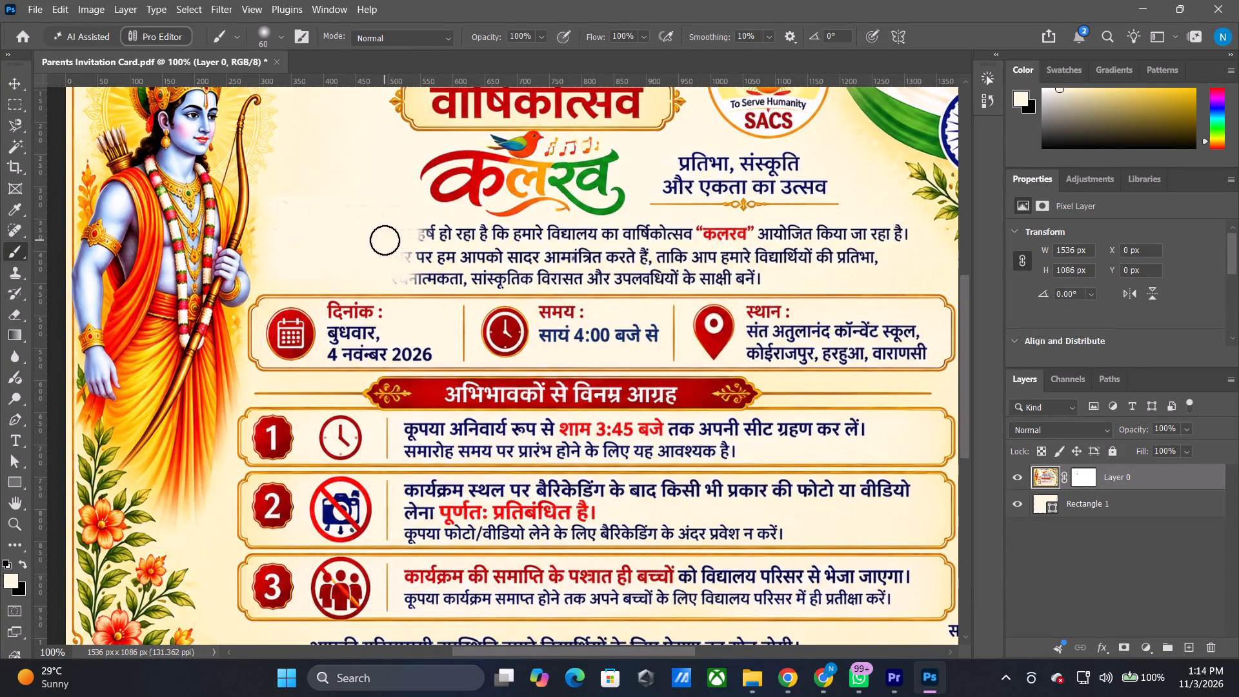
Paint cream over the opening words of the invitation paragraph's second and third lines.
left_click(408, 259)
left_click_drag(412, 261, 400, 264)
left_click(395, 266)
left_click_drag(391, 272, 402, 276)
left_click_drag(403, 276, 409, 276)
double_click(412, 275)
left_click_drag(392, 275, 394, 275)
left_click_drag(394, 275, 415, 270)
left_click(421, 266)
left_click(452, 266)
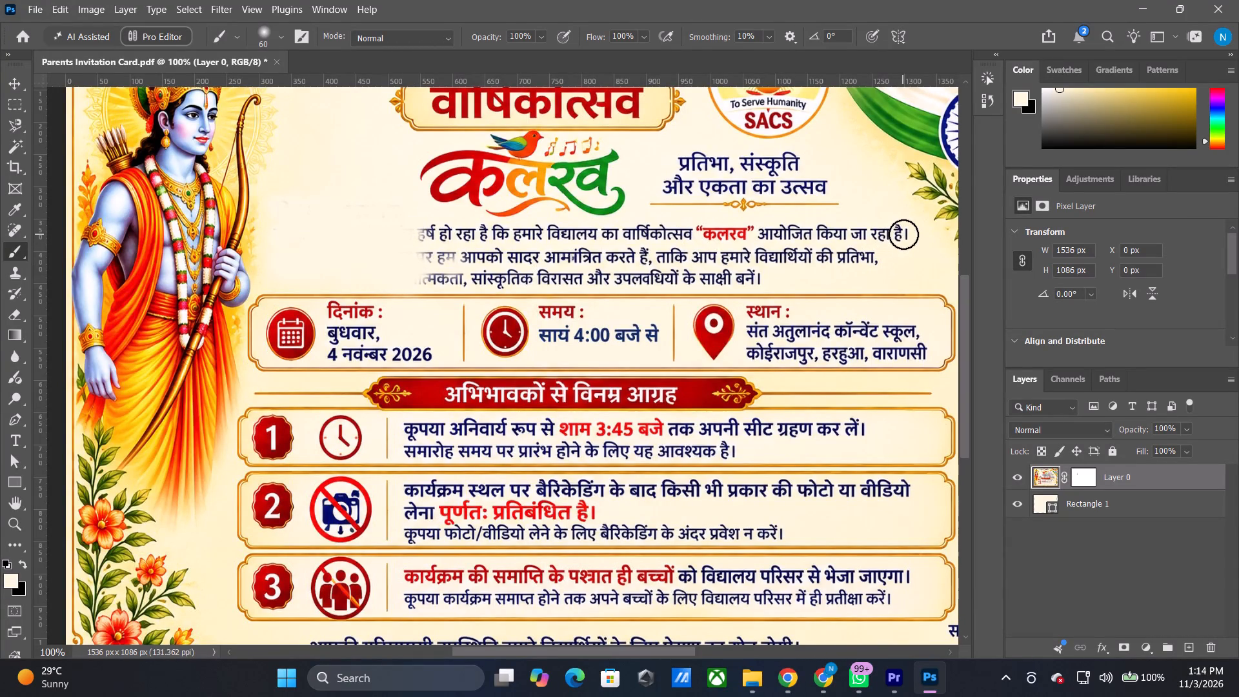
Paint cream over the closing words "जा रहा है।" of the paragraph's first line.
triple_click(903, 234)
left_click(900, 236)
left_click(892, 232)
left_click(886, 233)
left_click(874, 234)
double_click(858, 234)
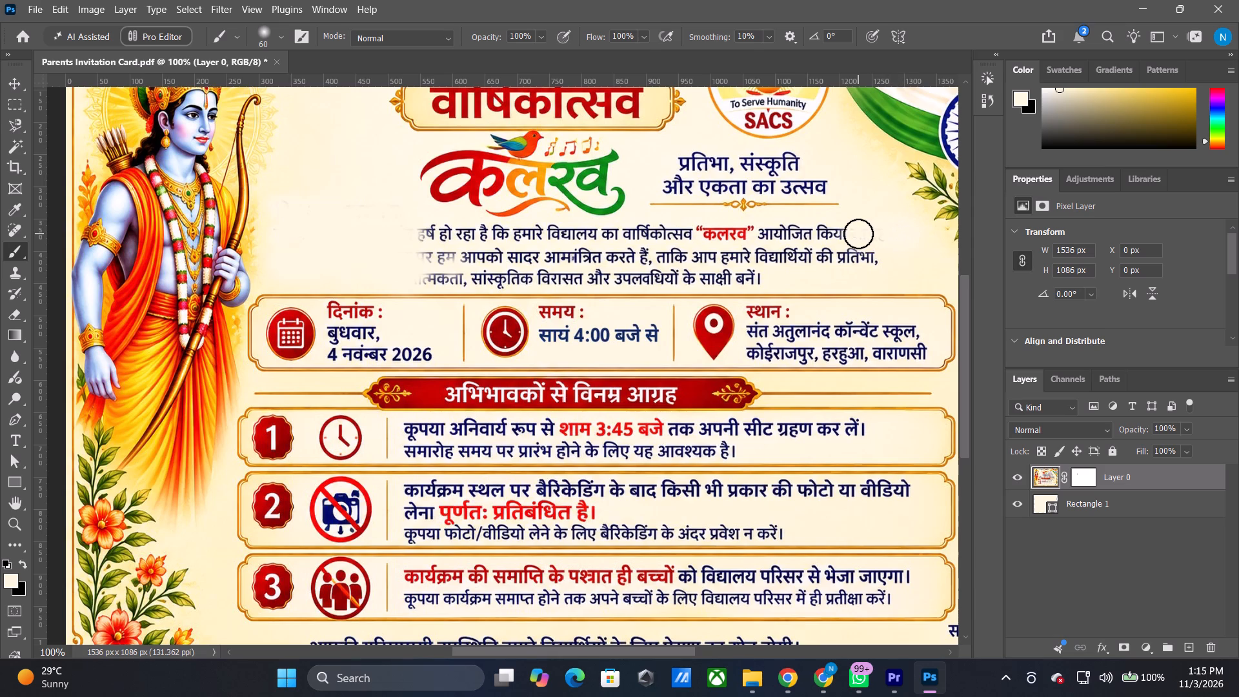
left_click(874, 237)
left_click(882, 237)
Paint cream over the closing words "की प्रतिभा," of the paragraph's second line.
double_click(878, 258)
left_click(869, 260)
left_click(861, 260)
left_click(855, 260)
left_click(846, 260)
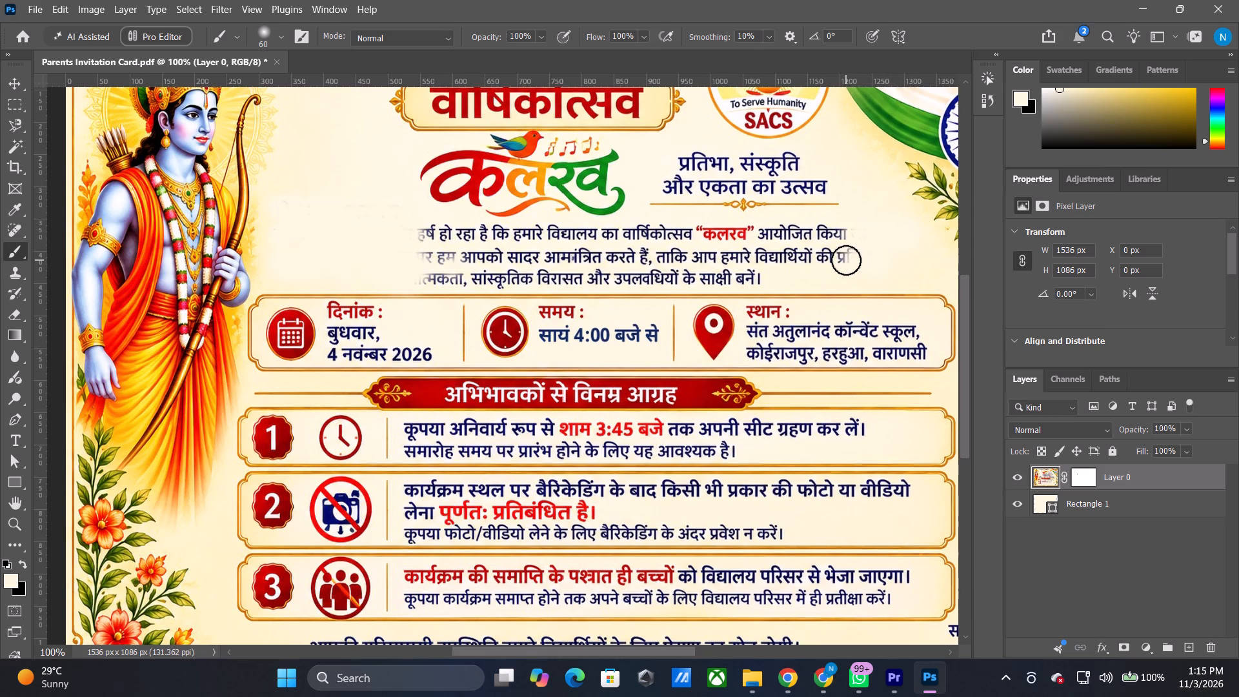
left_click(847, 252)
left_click(858, 239)
left_click(837, 254)
left_click(832, 256)
double_click(818, 252)
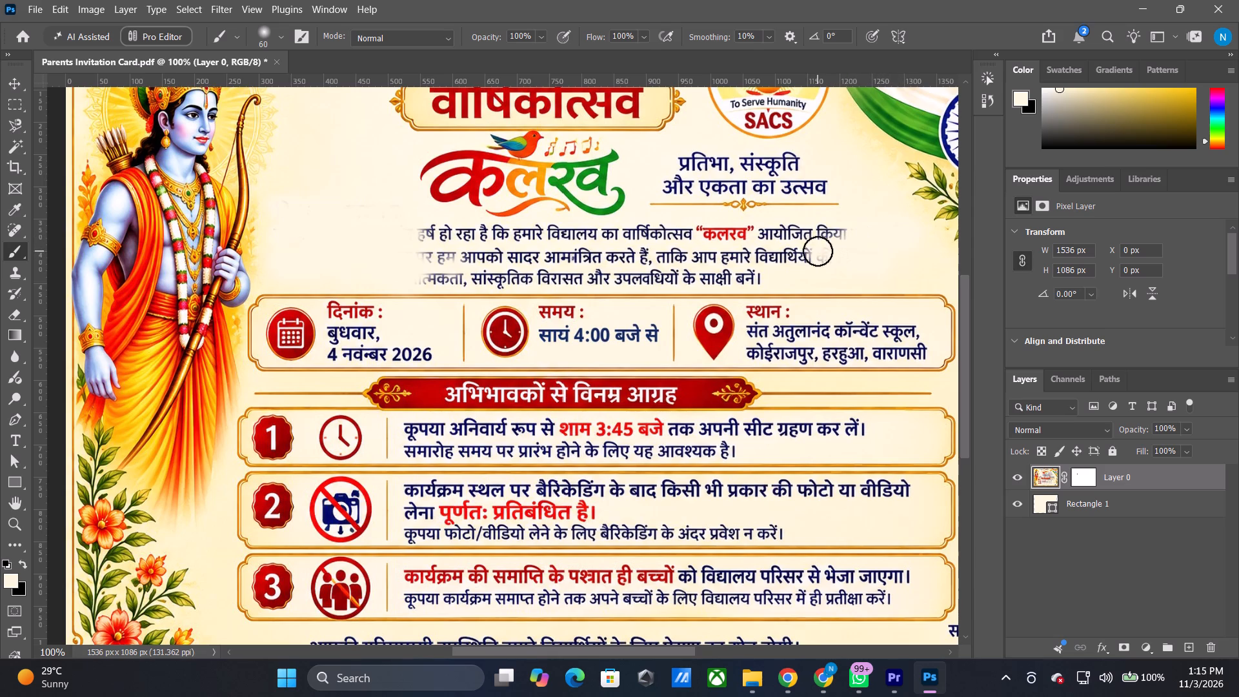
Paint cream over the word "विद्यार्थियों" in the second line and clean the leftover traces beside it.
left_click(811, 251)
left_click(785, 254)
double_click(768, 255)
left_click(758, 256)
left_click_drag(765, 255, 798, 256)
left_click(802, 256)
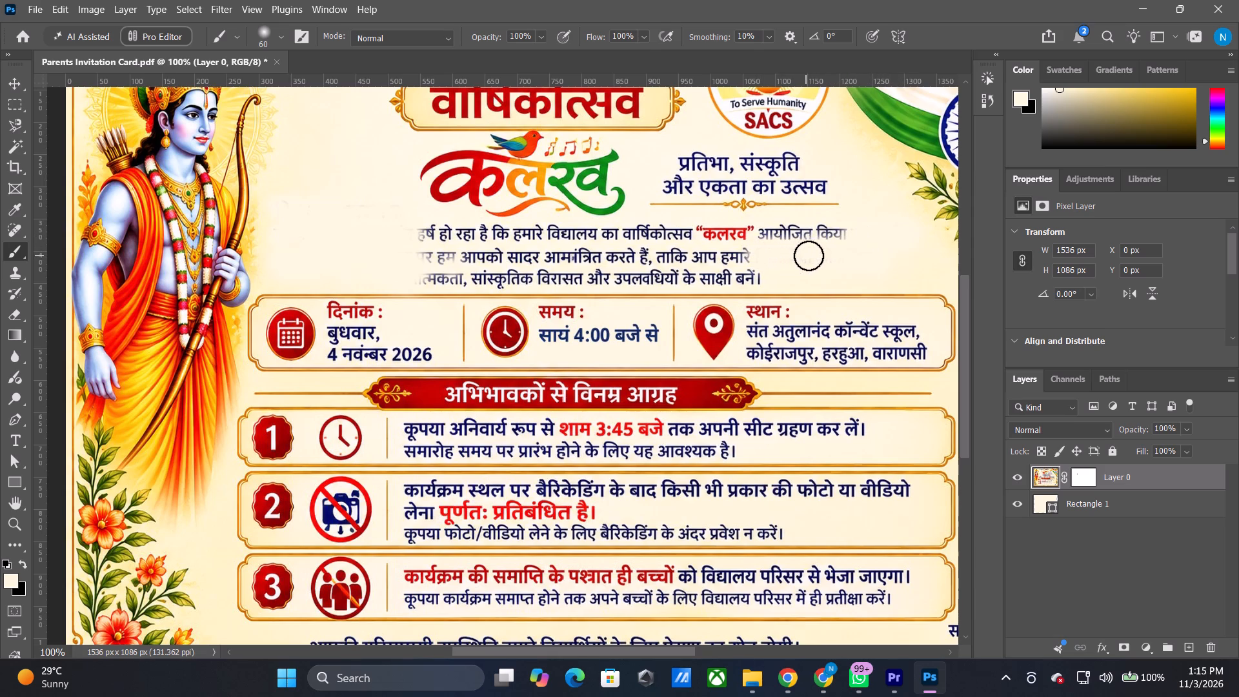
left_click(814, 255)
left_click(826, 254)
left_click(836, 254)
Paint cream over the word "किया" in the paragraph's first line.
left_click(847, 234)
left_click(819, 234)
left_click_drag(827, 235, 835, 235)
left_click(836, 235)
left_click(841, 234)
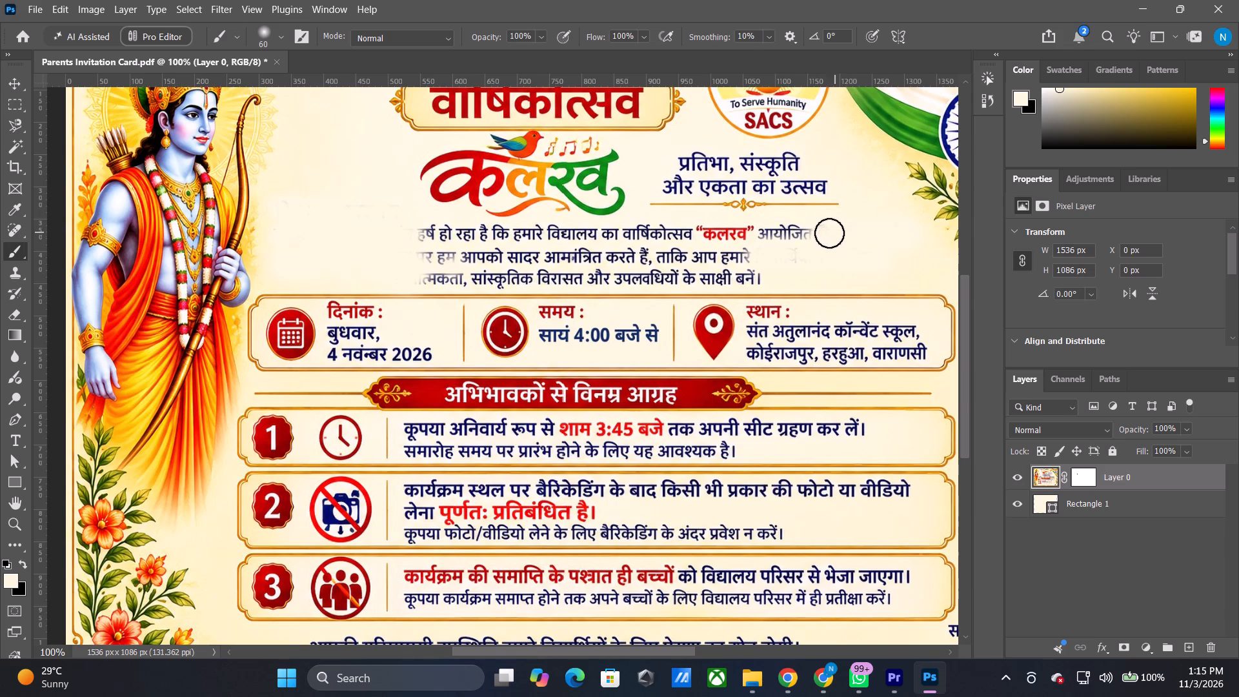
left_click_drag(827, 234, 813, 236)
left_click(800, 235)
left_click(812, 234)
left_click(825, 234)
Paint cream over the word "आयोजित" after the red "कलरव" in the first line.
left_click_drag(818, 235, 799, 236)
left_click(780, 236)
left_click_drag(780, 236, 789, 236)
left_click(802, 236)
left_click_drag(801, 236, 785, 236)
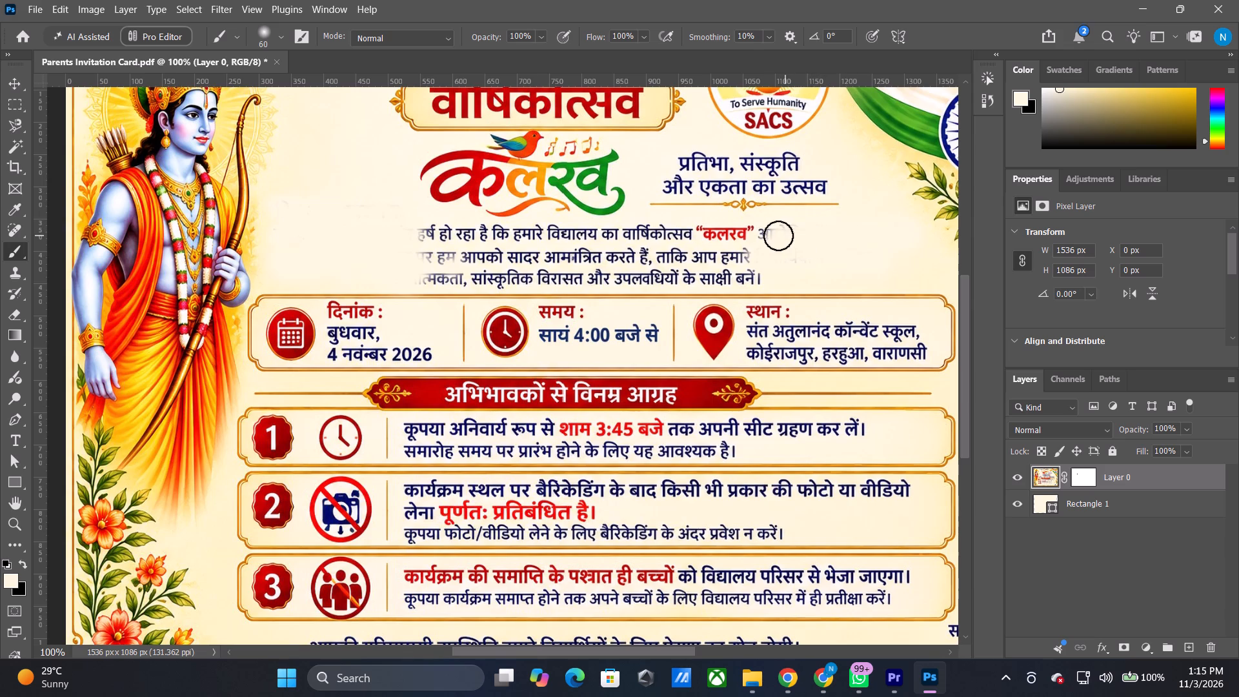
left_click(771, 236)
left_click(765, 236)
left_click_drag(781, 232, 790, 232)
left_click(794, 231)
left_click(799, 232)
left_click(785, 234)
Paint cream over the closing words "साक्षी बनें।" of the third line and the lower part of "हमारे" above them.
left_click(800, 252)
left_click_drag(771, 257, 761, 263)
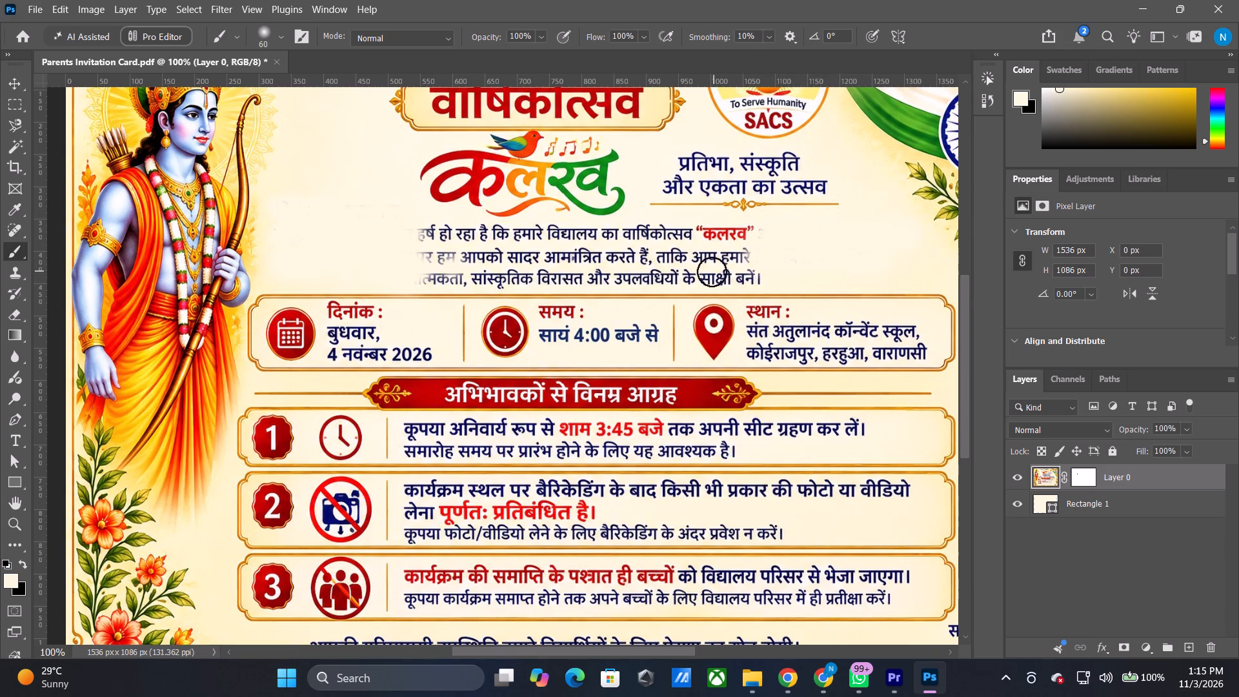
left_click_drag(721, 272, 727, 270)
left_click_drag(741, 269, 749, 270)
double_click(751, 270)
left_click(752, 273)
left_click(738, 270)
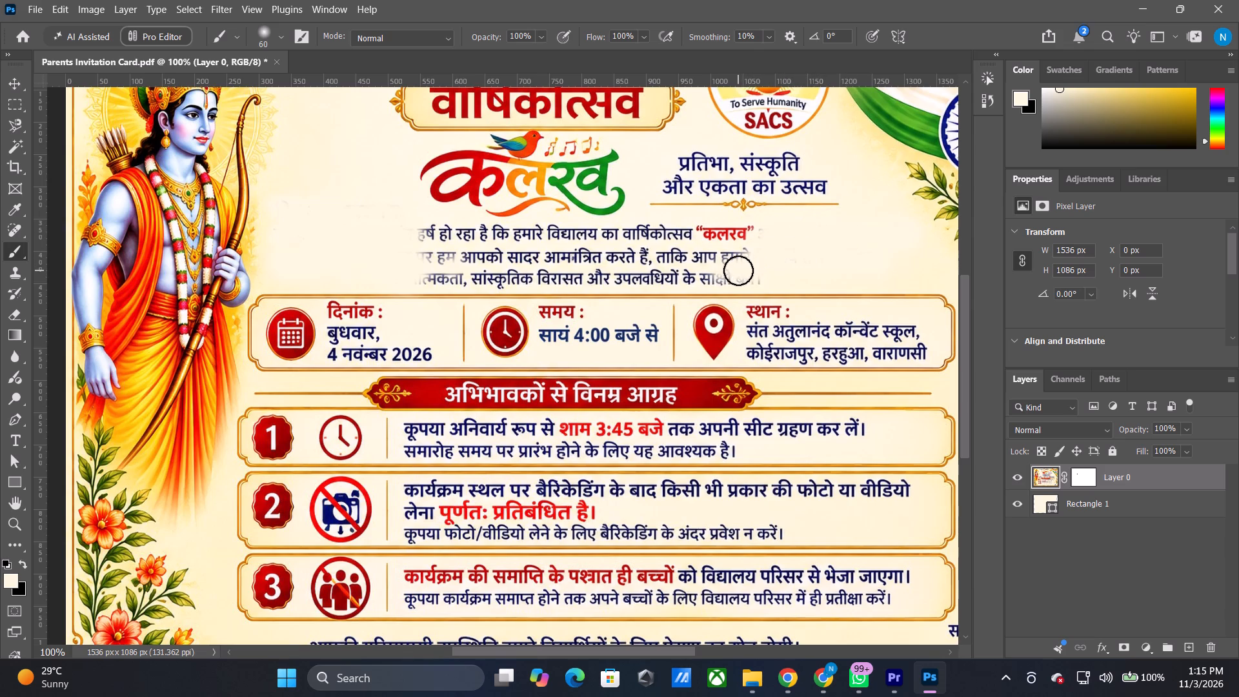
left_click(752, 272)
double_click(756, 276)
left_click(743, 275)
double_click(730, 275)
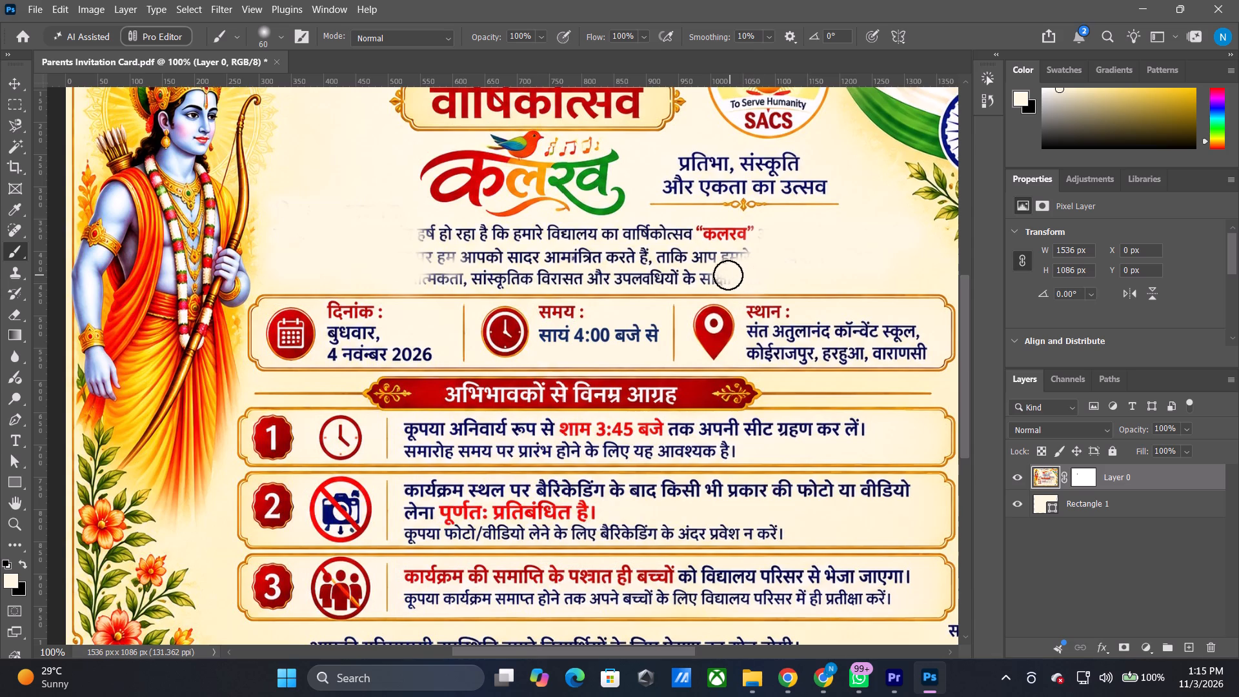
Paint cream over the third line from its remaining closing letters back to the end of "उपलवधियों".
double_click(721, 274)
left_click(710, 274)
left_click(707, 274)
left_click(694, 274)
left_click(687, 274)
left_click(678, 273)
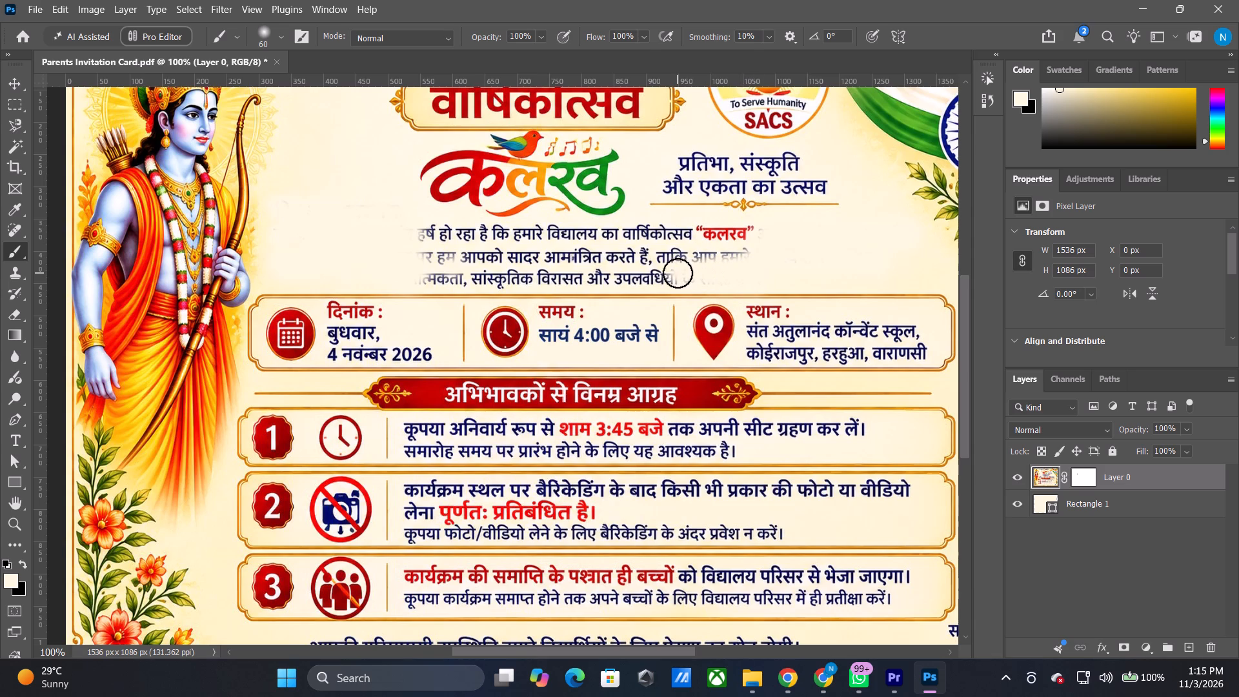
left_click(670, 272)
left_click_drag(686, 274, 707, 277)
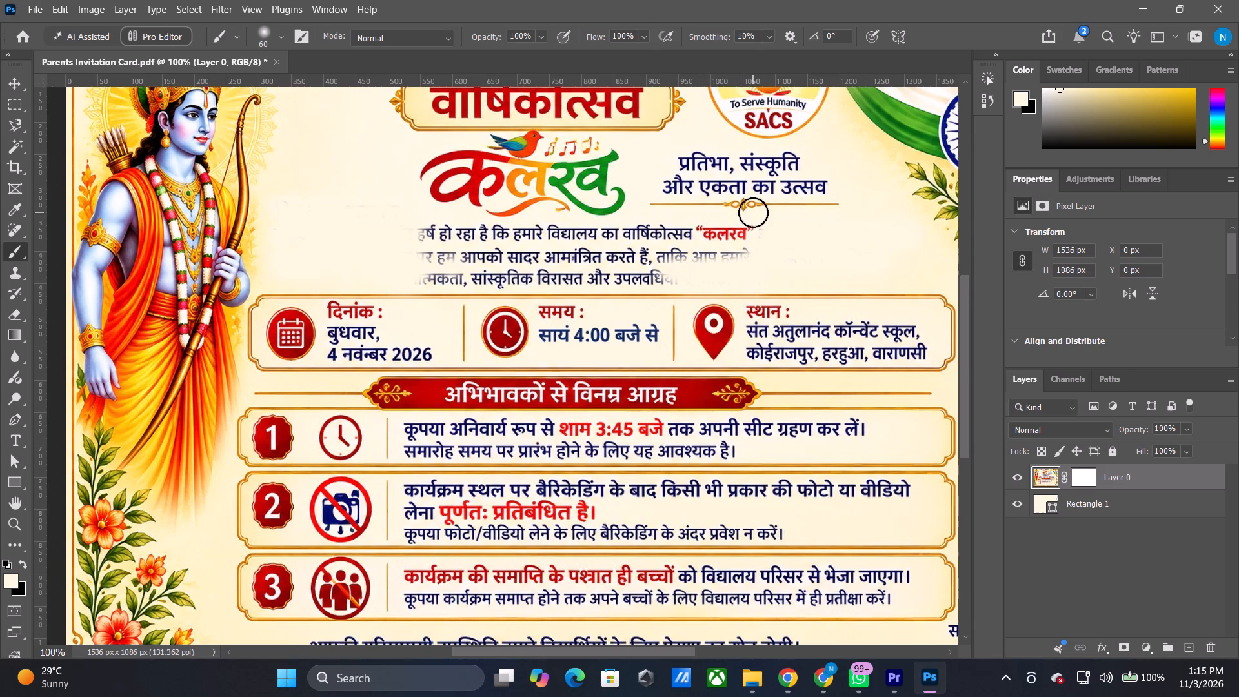
Paint cream over the first line from "कलरव" back to "विद्यालय" and over the second line's text below it.
left_click_drag(776, 250, 769, 241)
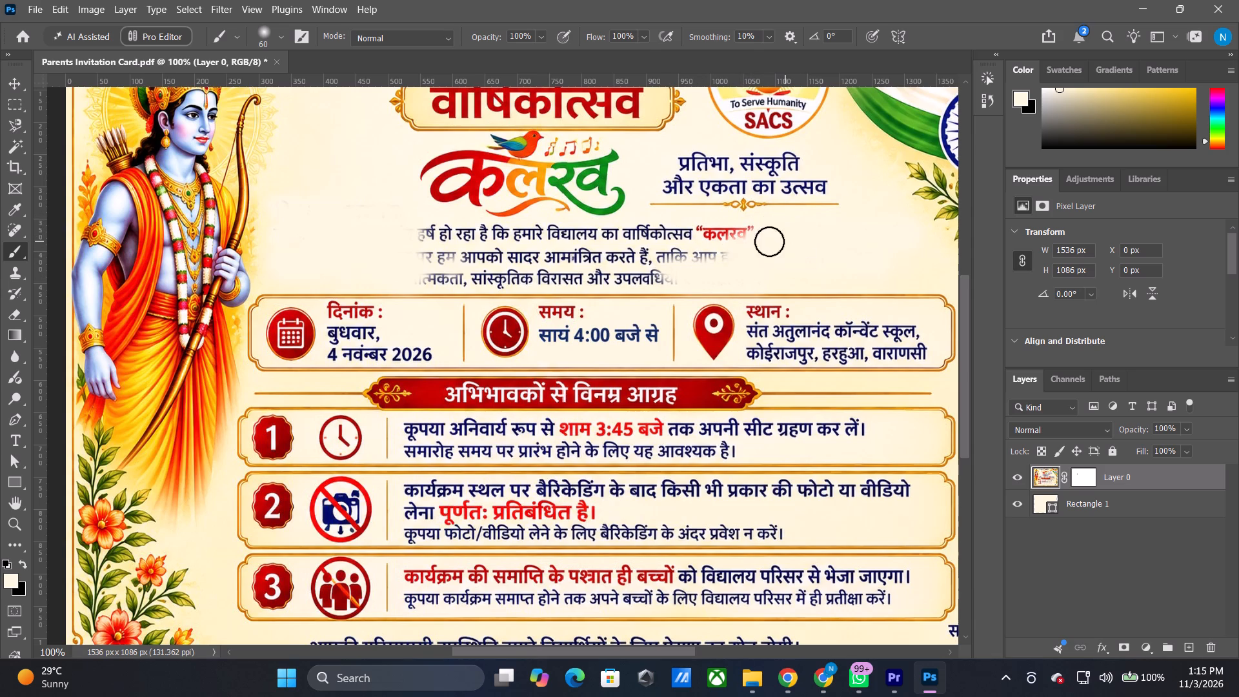
left_click_drag(769, 241, 692, 237)
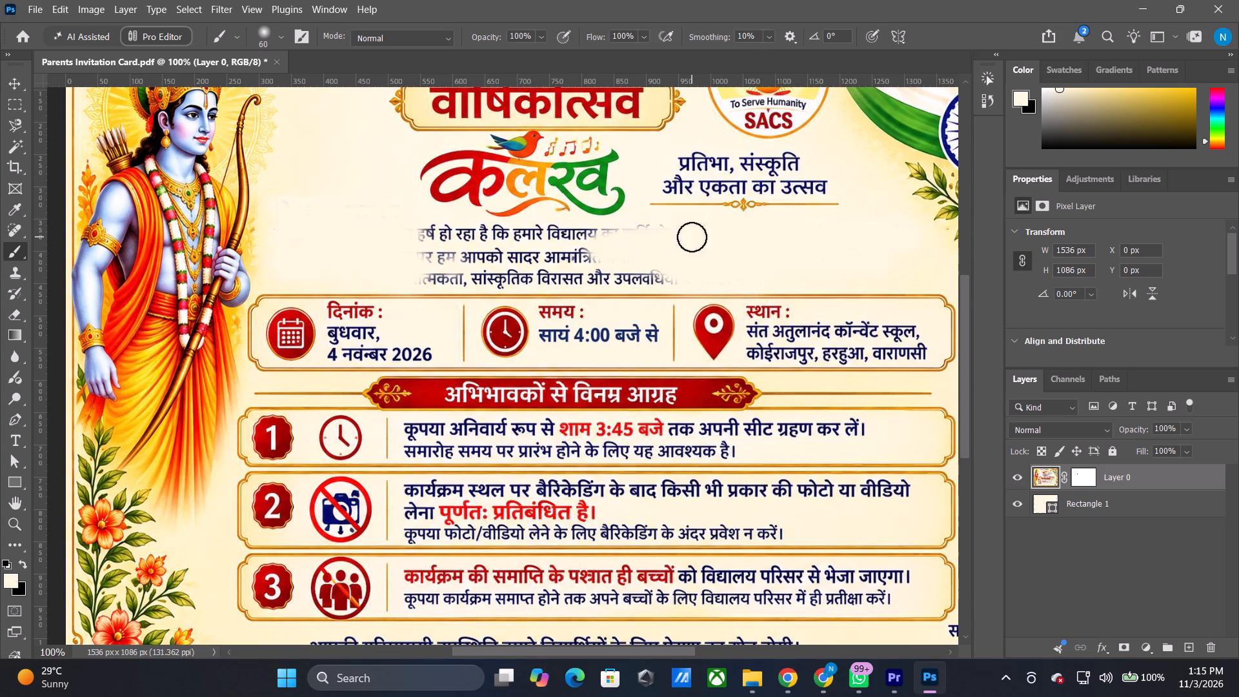
left_click_drag(692, 237, 531, 241)
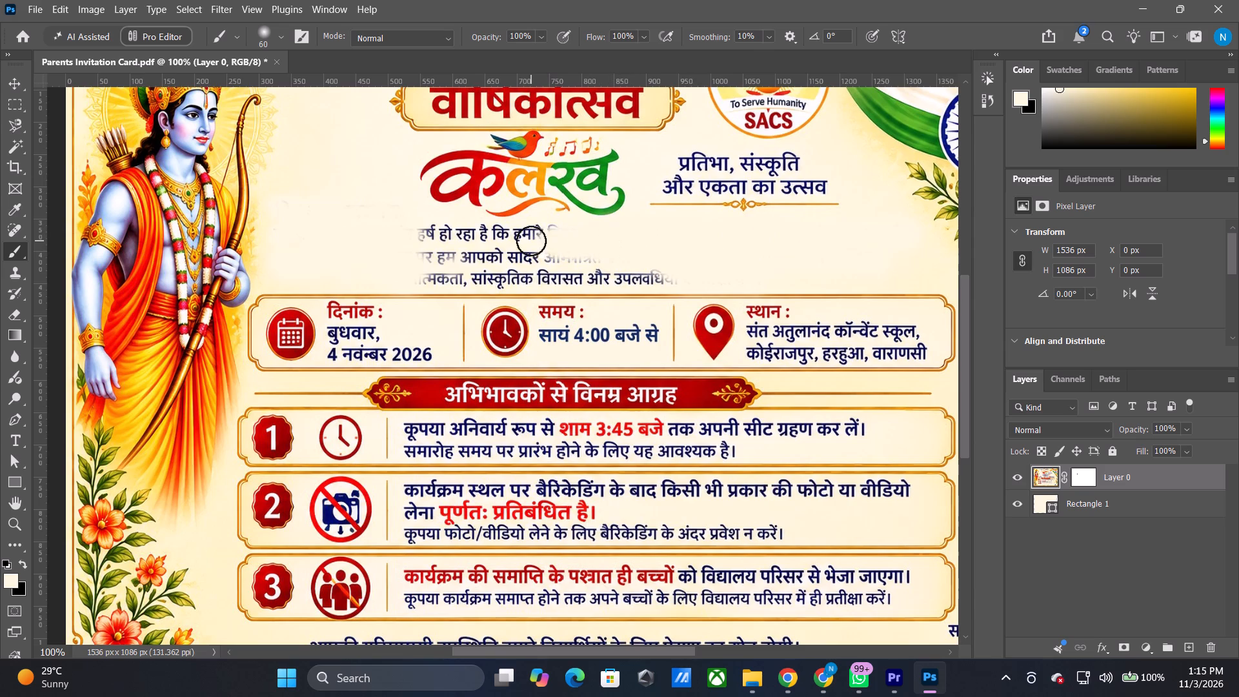
Paint cream over the remaining first-line words "हर्ष हो रहा है कि हमारे".
left_click_drag(531, 241, 559, 237)
left_click(553, 236)
left_click(530, 235)
double_click(535, 233)
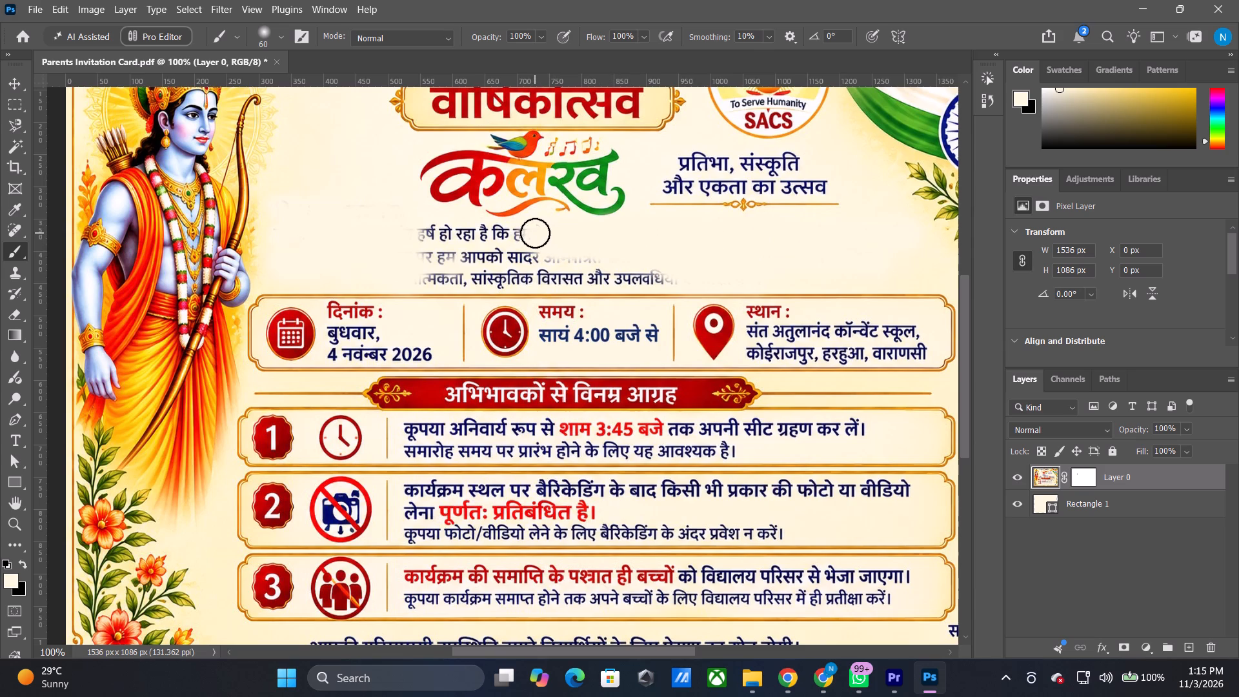
left_click(543, 233)
left_click(524, 241)
left_click(518, 241)
left_click(512, 241)
triple_click(501, 241)
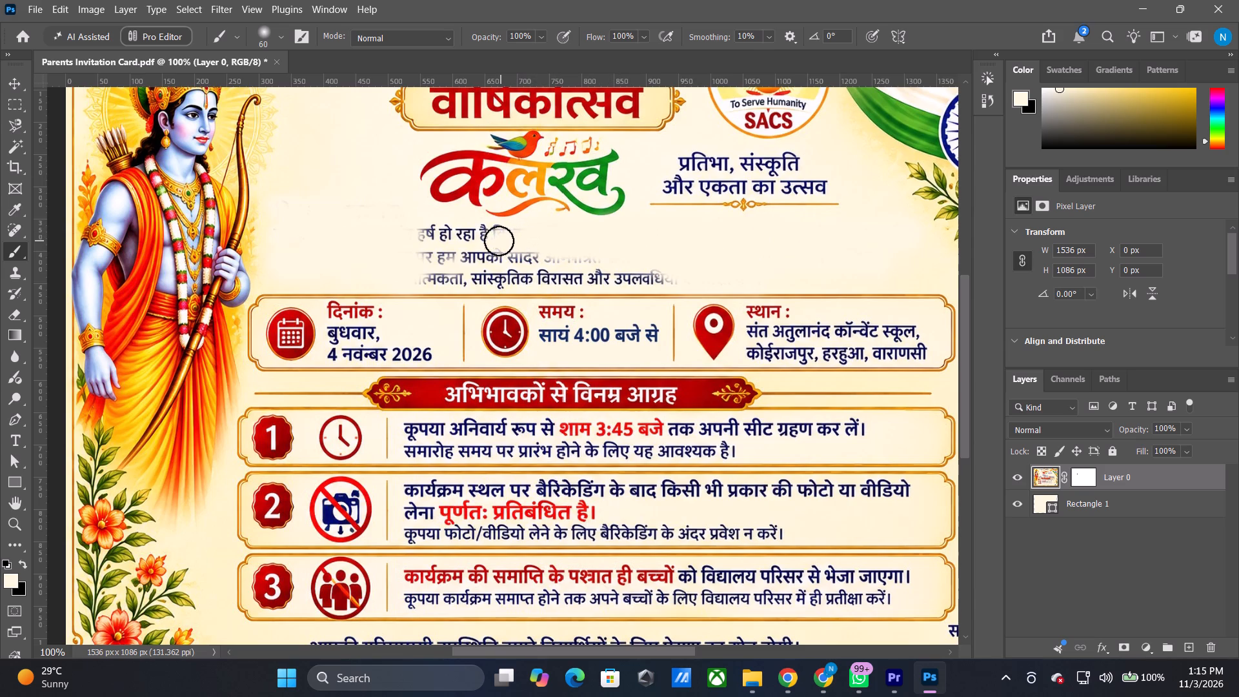
left_click(496, 236)
triple_click(501, 235)
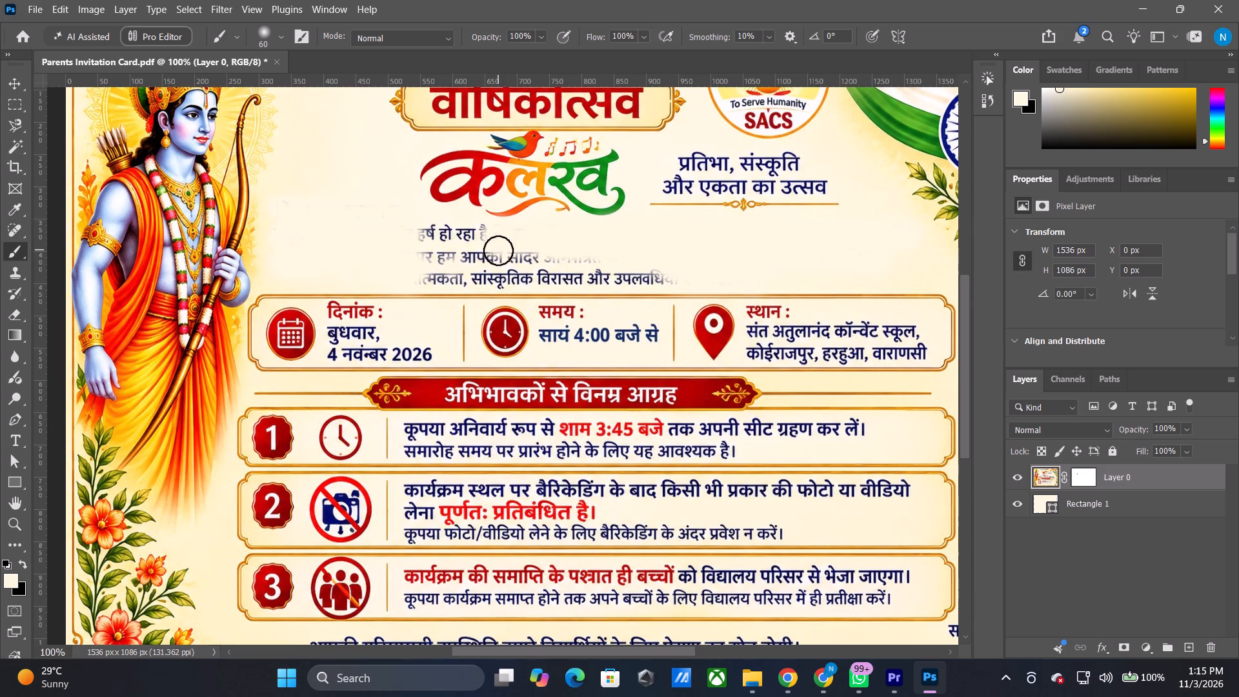
Paint cream over the words "रहा है" at the end of the remaining first-line text, softening the second line's faded end below.
left_click(507, 252)
double_click(522, 250)
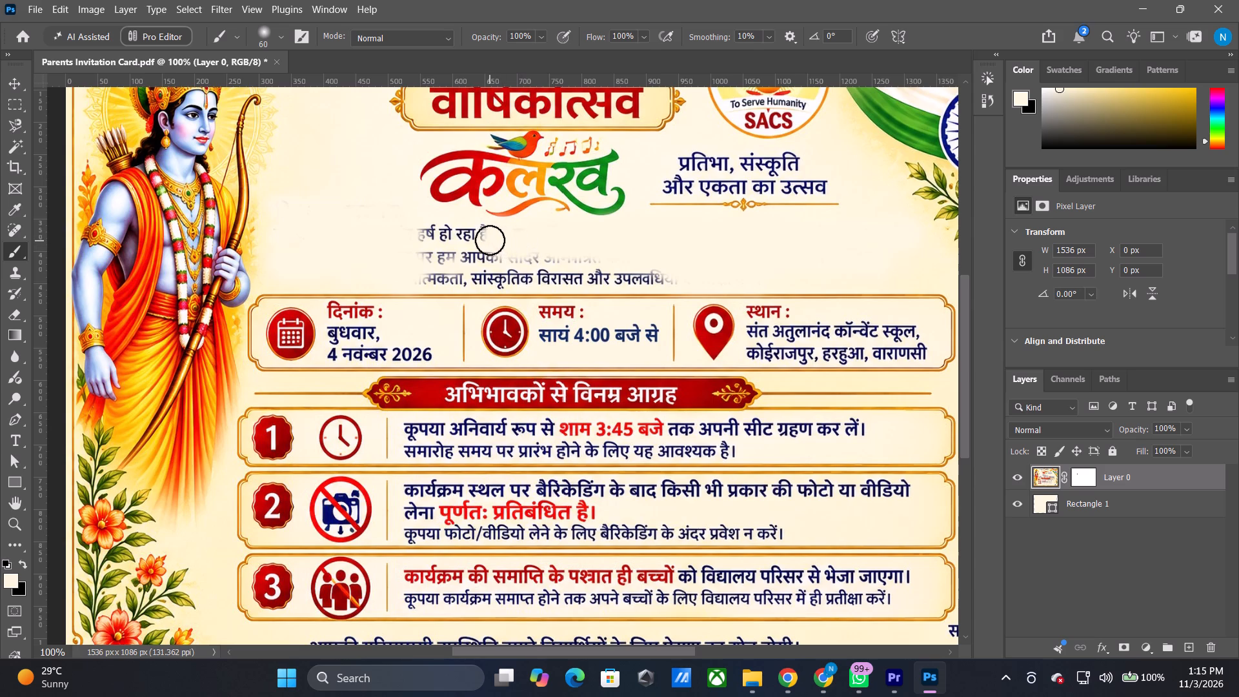
double_click(490, 240)
left_click(482, 236)
left_click(476, 234)
left_click(472, 234)
left_click(481, 230)
left_click(459, 238)
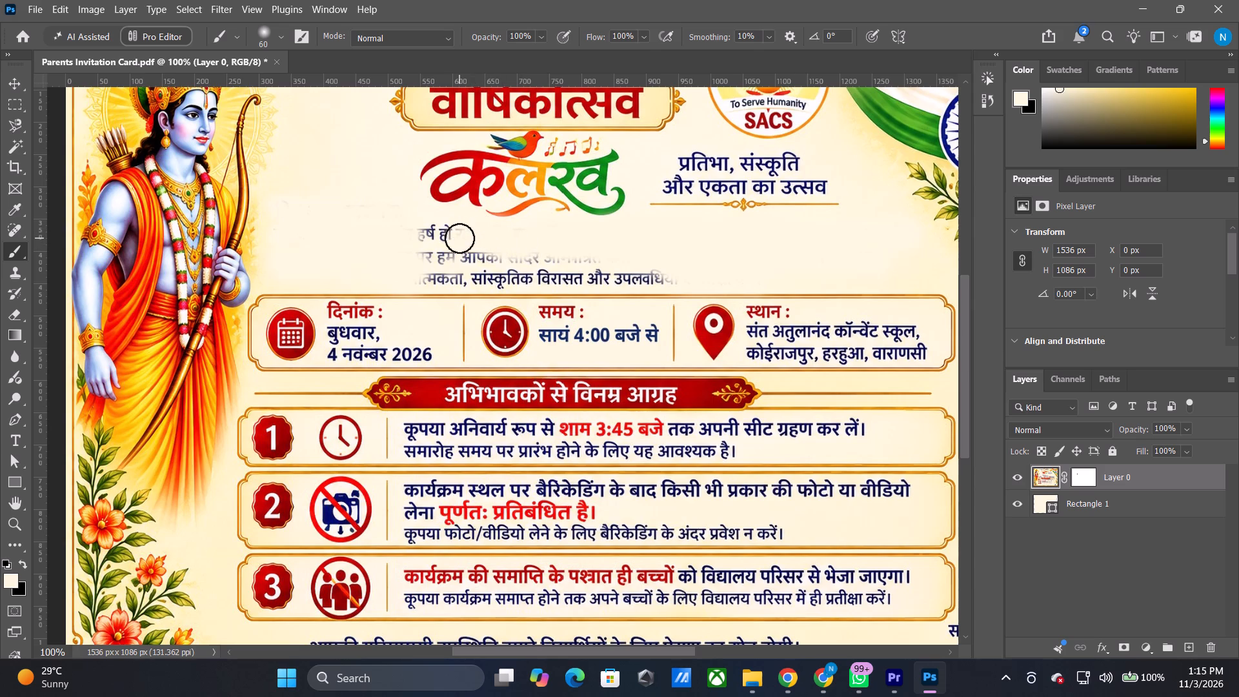
Paint cream over the first line's last remaining words "हर्ष हो" and touch up the cleared area after them.
left_click(452, 239)
left_click(440, 239)
double_click(434, 239)
double_click(427, 234)
left_click(431, 234)
left_click_drag(440, 233, 449, 232)
double_click(449, 232)
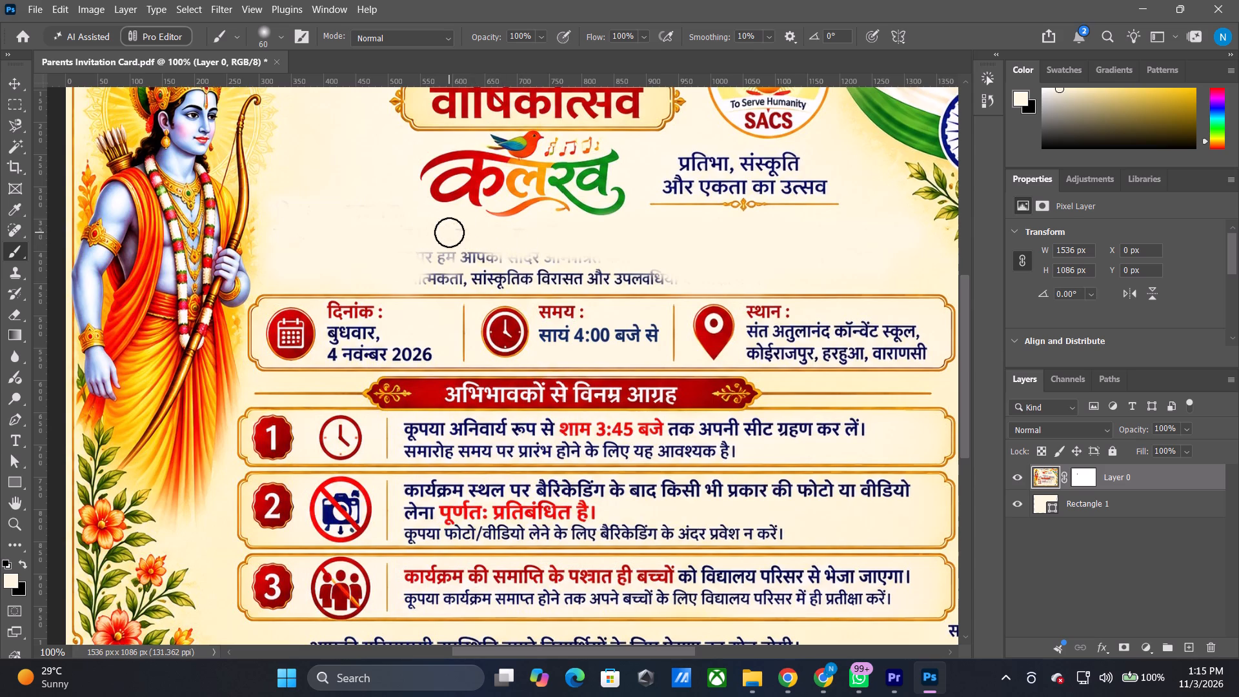
left_click(499, 238)
left_click_drag(512, 238, 529, 238)
left_click_drag(533, 238, 541, 238)
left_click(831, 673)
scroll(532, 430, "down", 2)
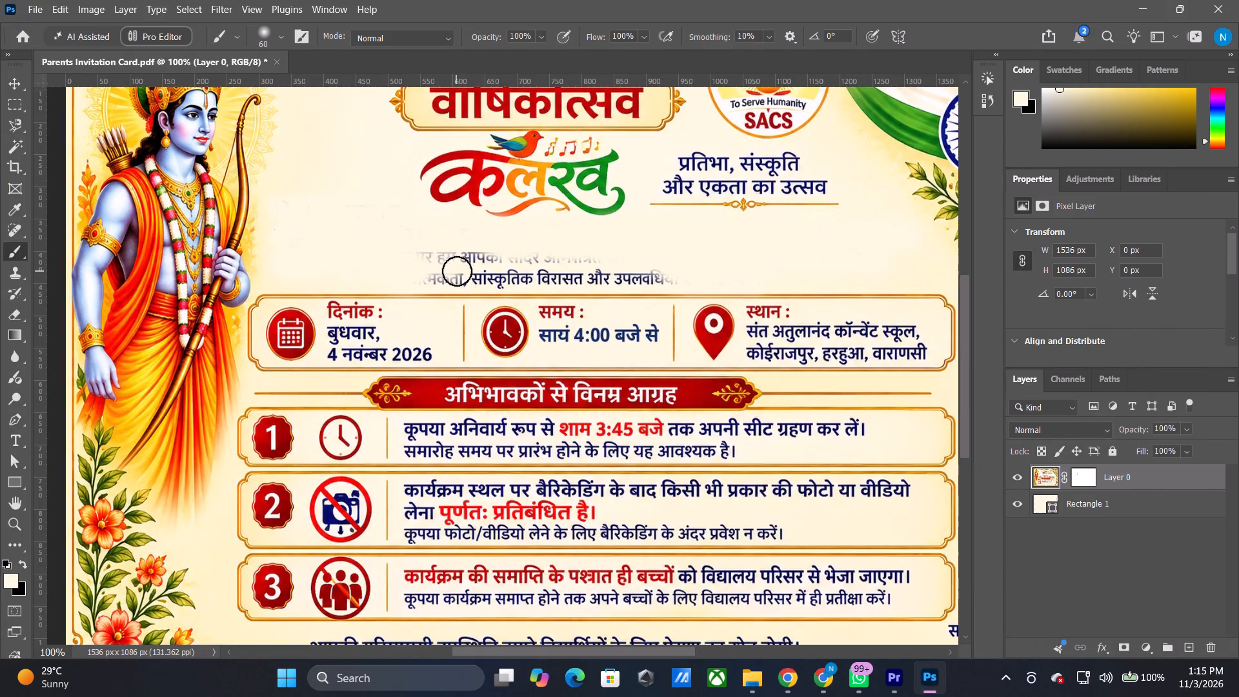
Paint cream over parts of the remaining second-line words "हम आपको सादर आमंत्रित" and the tops of the third-line letters below.
left_click(457, 271)
left_click(464, 271)
left_click(494, 266)
left_click_drag(500, 266, 514, 266)
left_click(520, 266)
left_click_drag(549, 267, 557, 268)
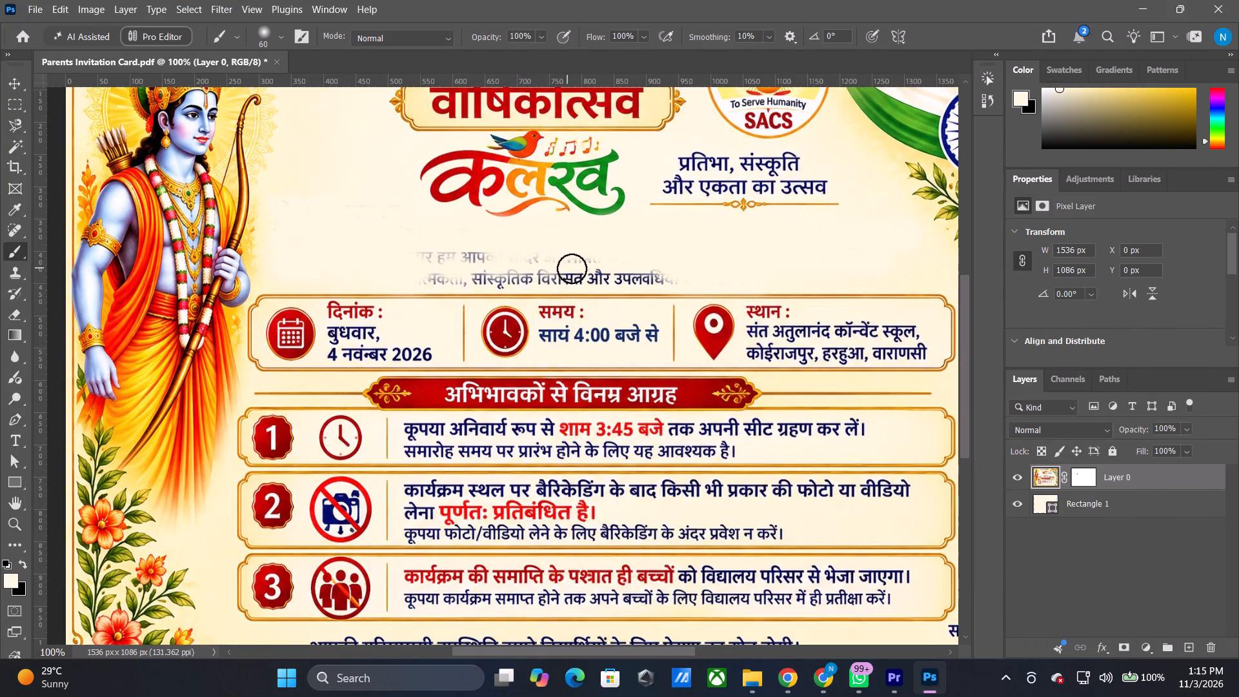
left_click(572, 268)
left_click_drag(574, 268, 586, 268)
Paint cream over the remaining letters of "उपलवधियों" in the third line, back to the end of "और".
left_click(641, 276)
left_click(654, 276)
left_click(660, 276)
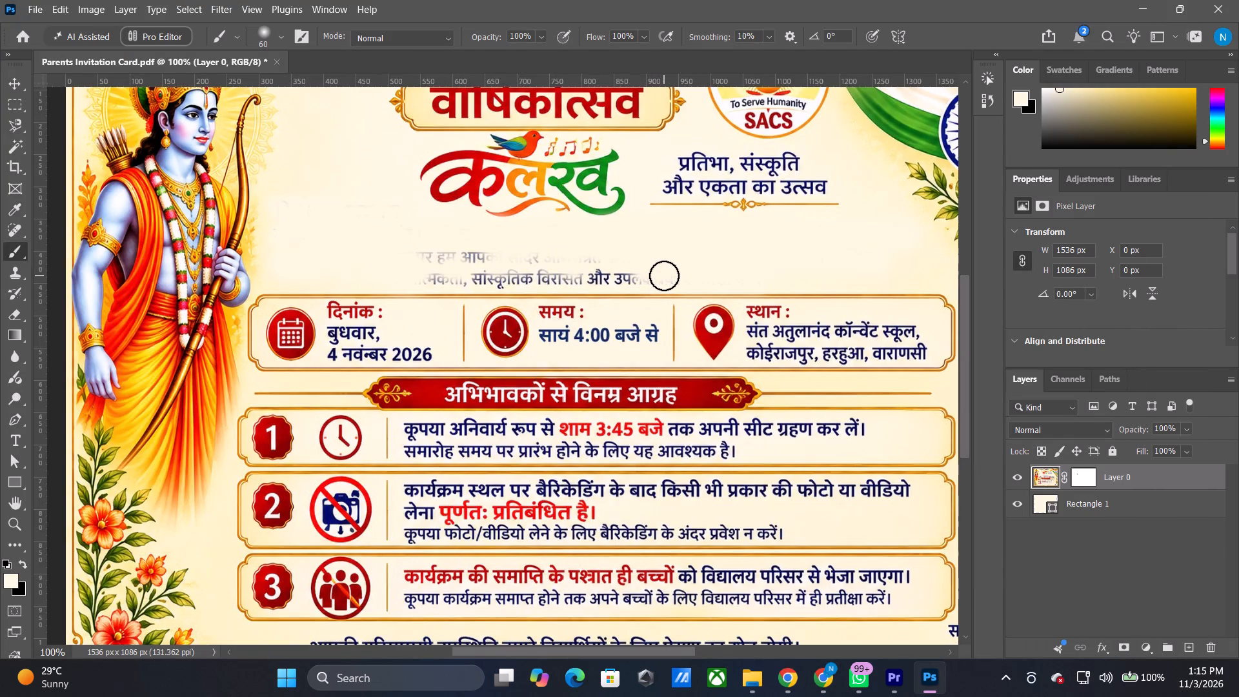
left_click(664, 276)
left_click_drag(638, 273, 626, 276)
left_click(623, 276)
left_click(615, 276)
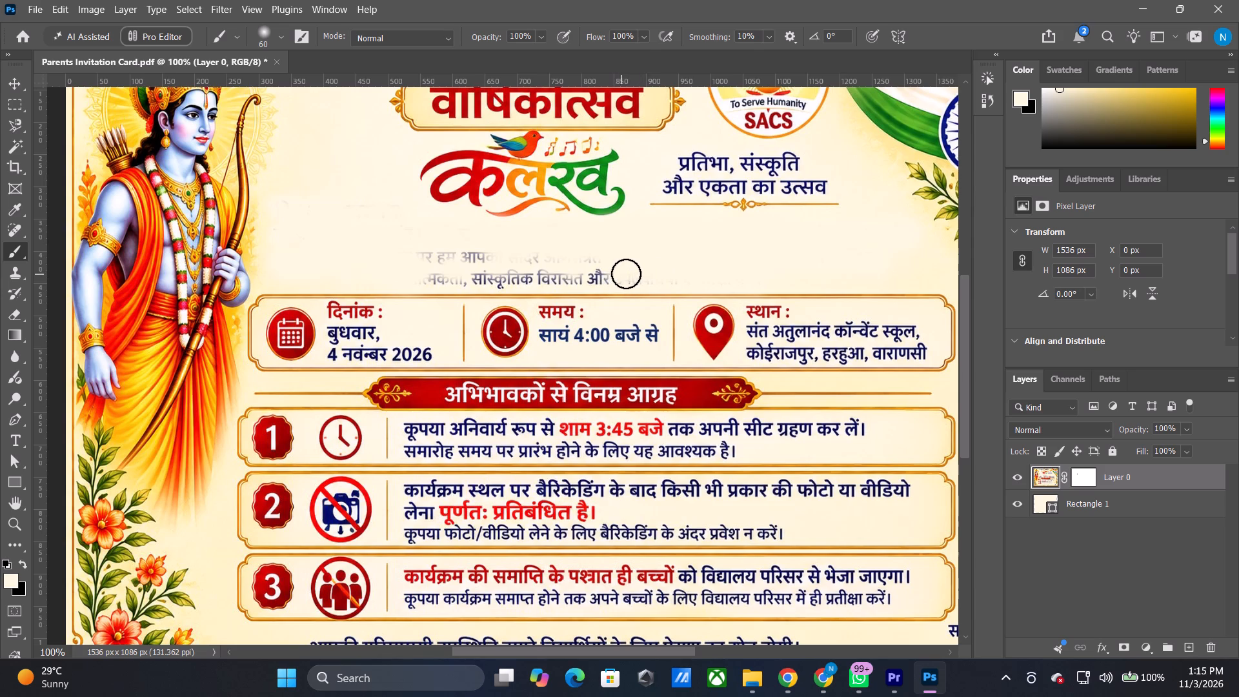
left_click_drag(631, 272, 640, 274)
left_click(645, 274)
left_click(654, 276)
double_click(667, 276)
Paint cream over the remaining words of the paragraph's second line.
left_click_drag(417, 259, 585, 265)
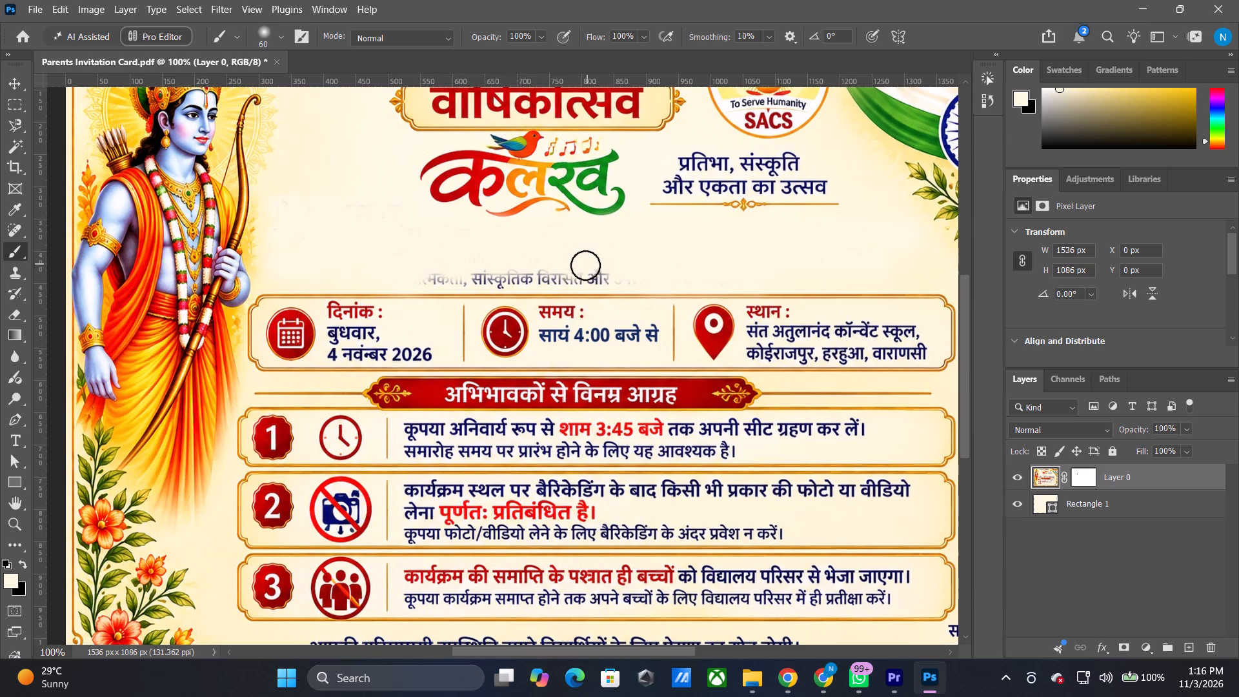
Paint cream over the third line from its start to the beginning of "सांस्कृतिक".
left_click_drag(585, 265, 422, 274)
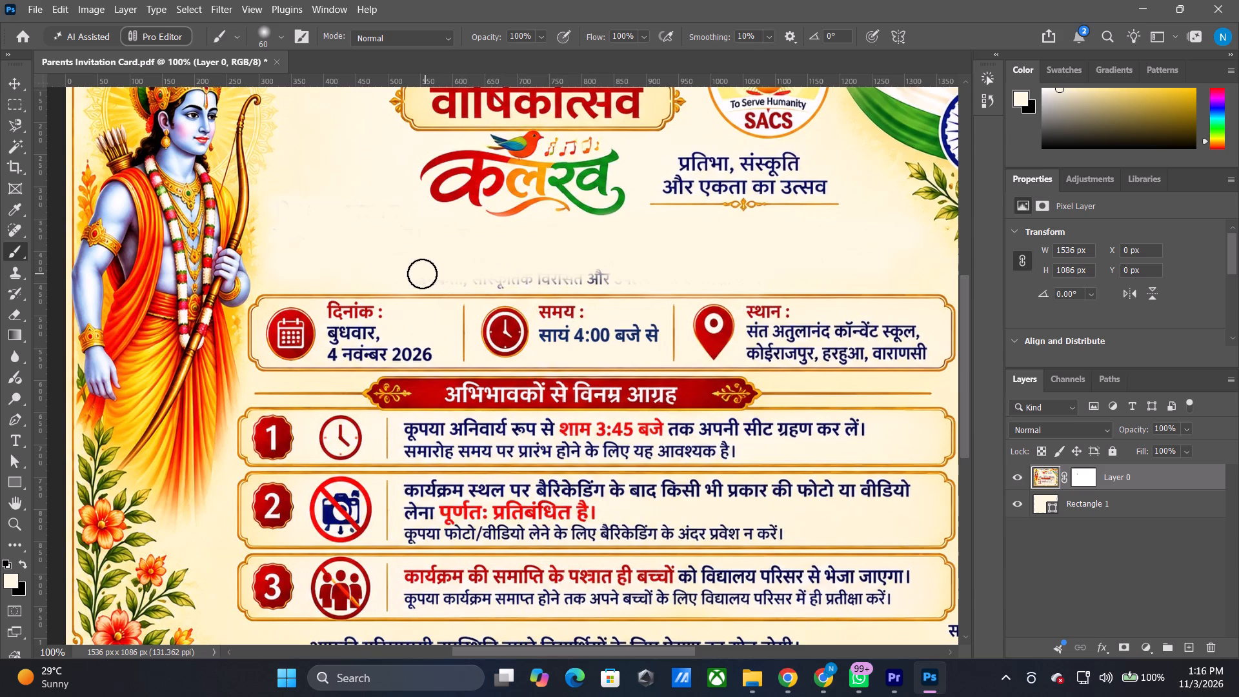
left_click_drag(422, 274, 418, 275)
left_click(426, 268)
left_click_drag(430, 272, 438, 276)
left_click(440, 276)
left_click(438, 277)
left_click_drag(438, 277, 447, 272)
left_click(454, 271)
double_click(459, 272)
left_click_drag(467, 276, 476, 278)
left_click(478, 278)
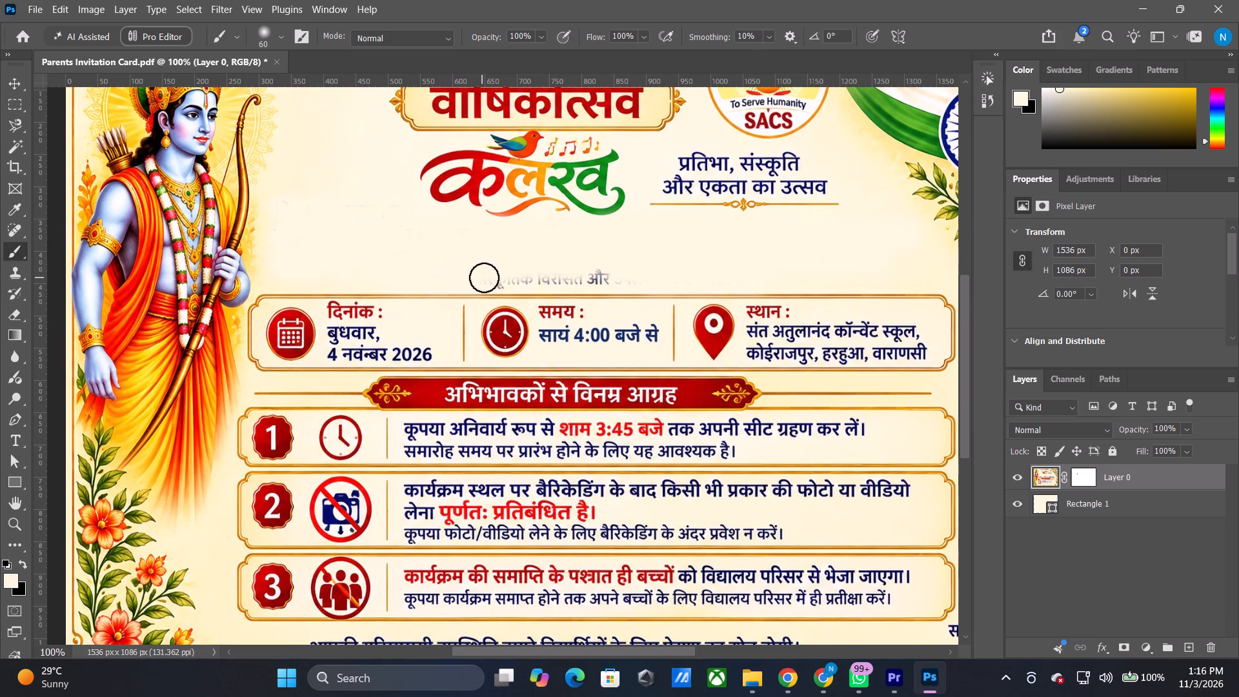
Paint cream over the rest of the third line, from "सांस्कृतिक विरासत और" to its faded end.
left_click_drag(485, 278, 491, 278)
left_click(498, 276)
triple_click(501, 276)
left_click(498, 279)
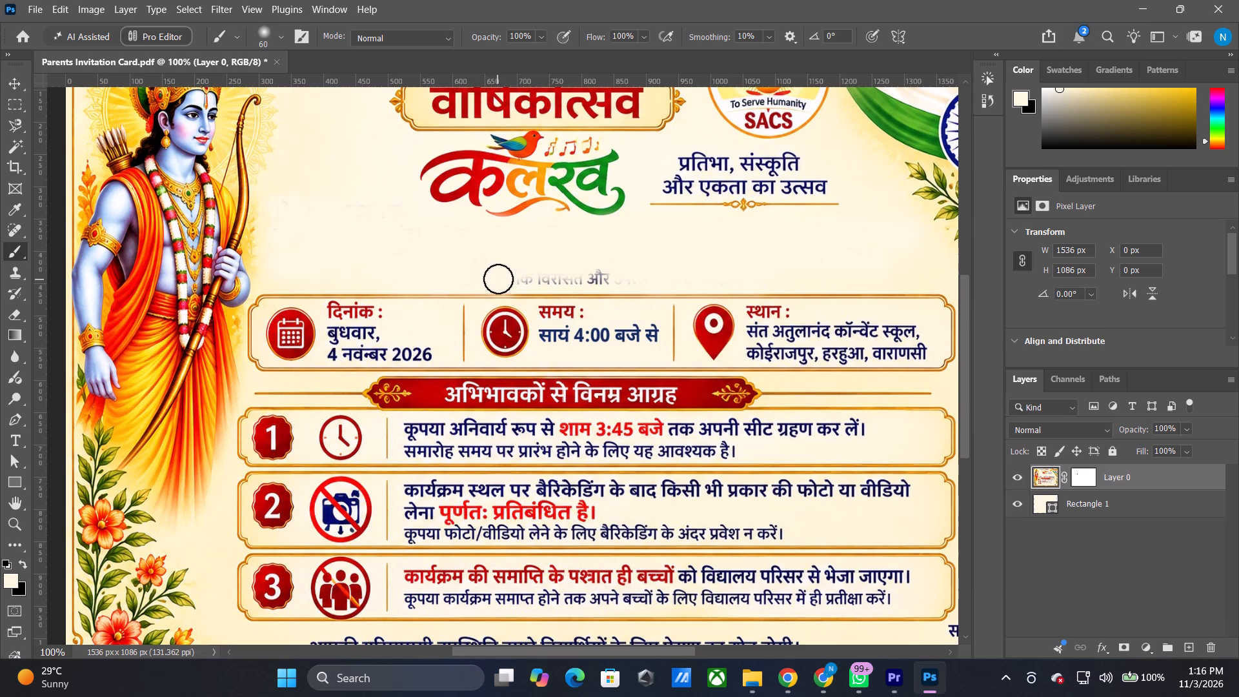
left_click(512, 277)
left_click(519, 277)
double_click(524, 277)
left_click(535, 277)
left_click(550, 277)
left_click(554, 277)
left_click_drag(559, 276, 572, 279)
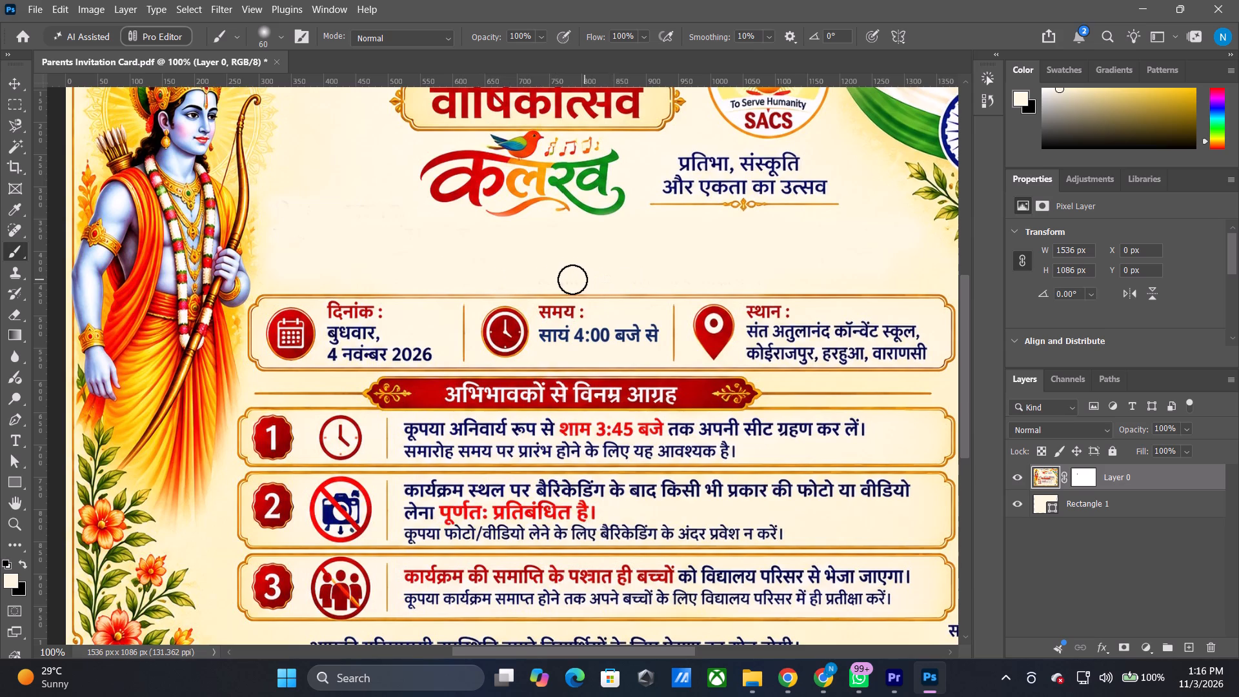
left_click_drag(572, 279, 619, 265)
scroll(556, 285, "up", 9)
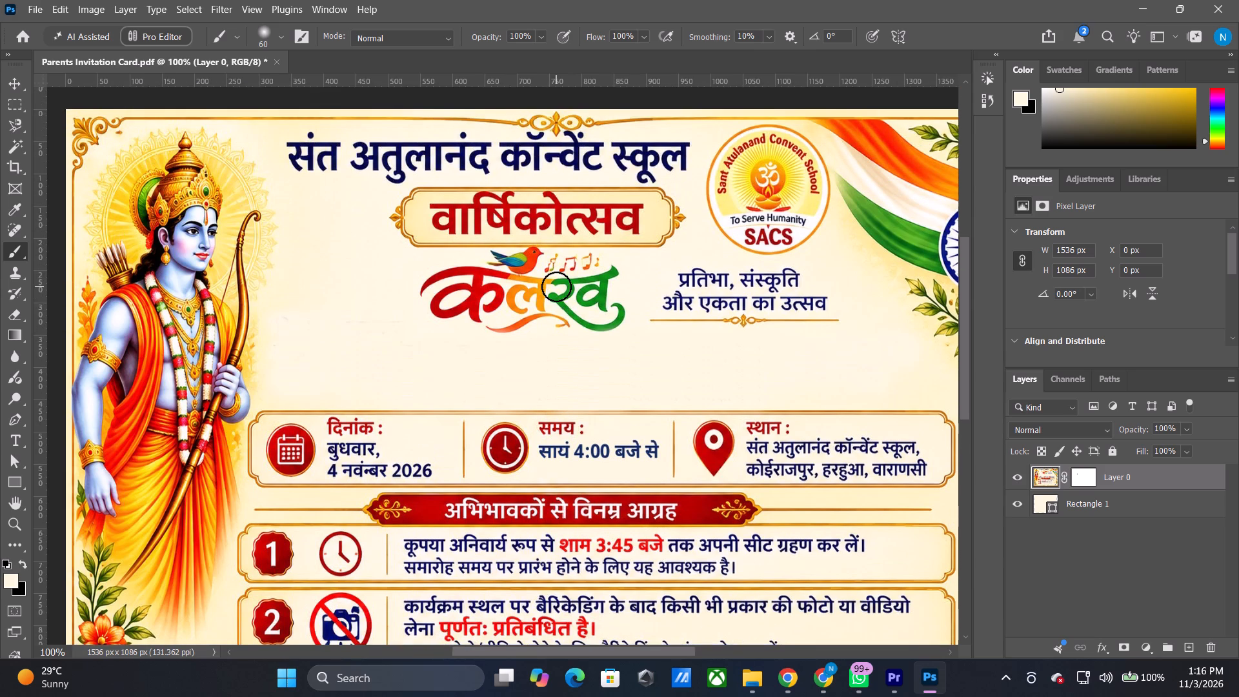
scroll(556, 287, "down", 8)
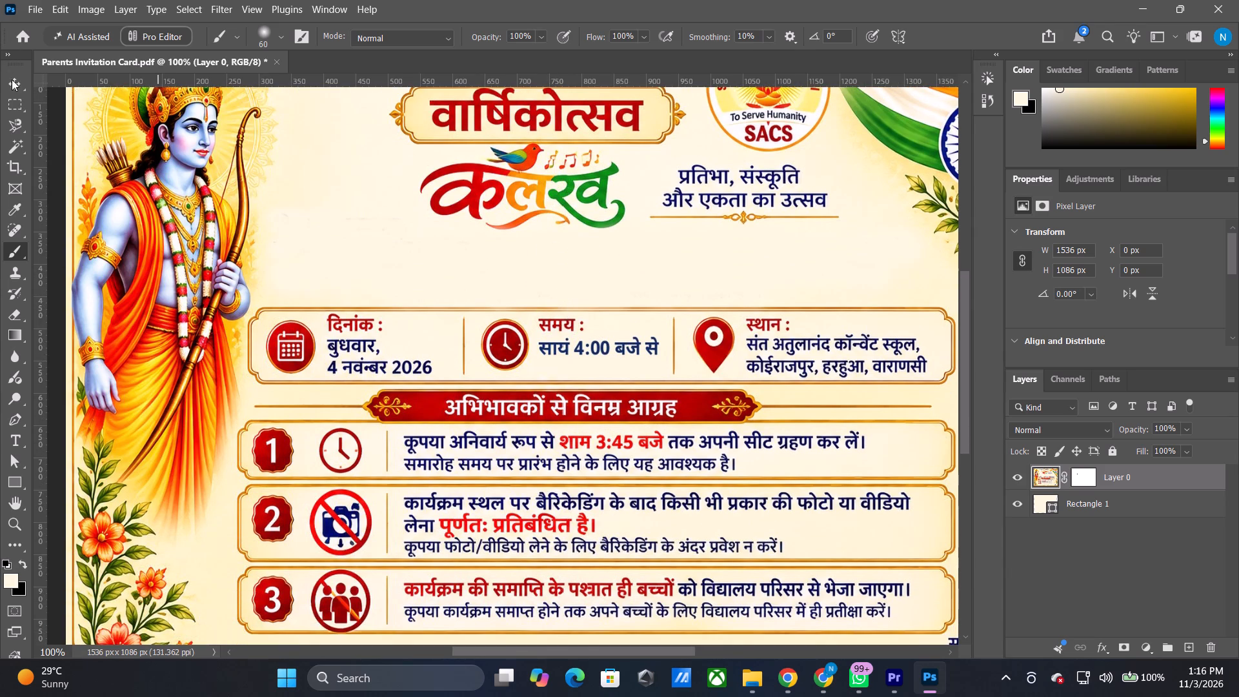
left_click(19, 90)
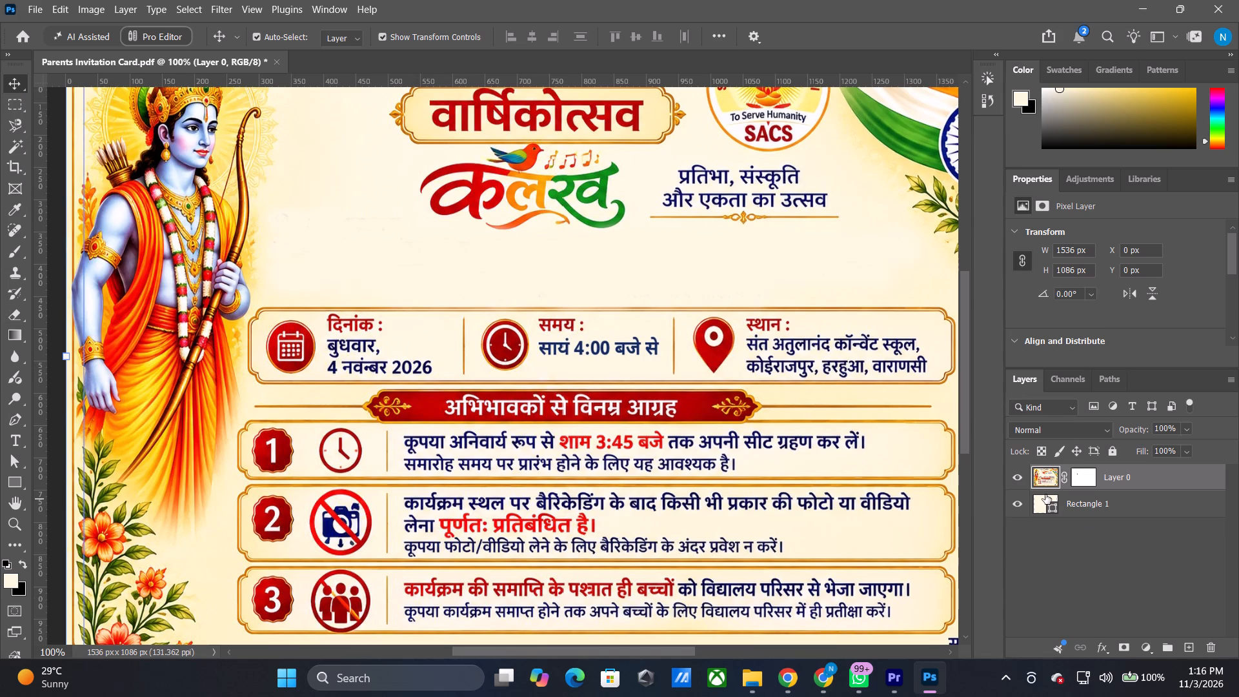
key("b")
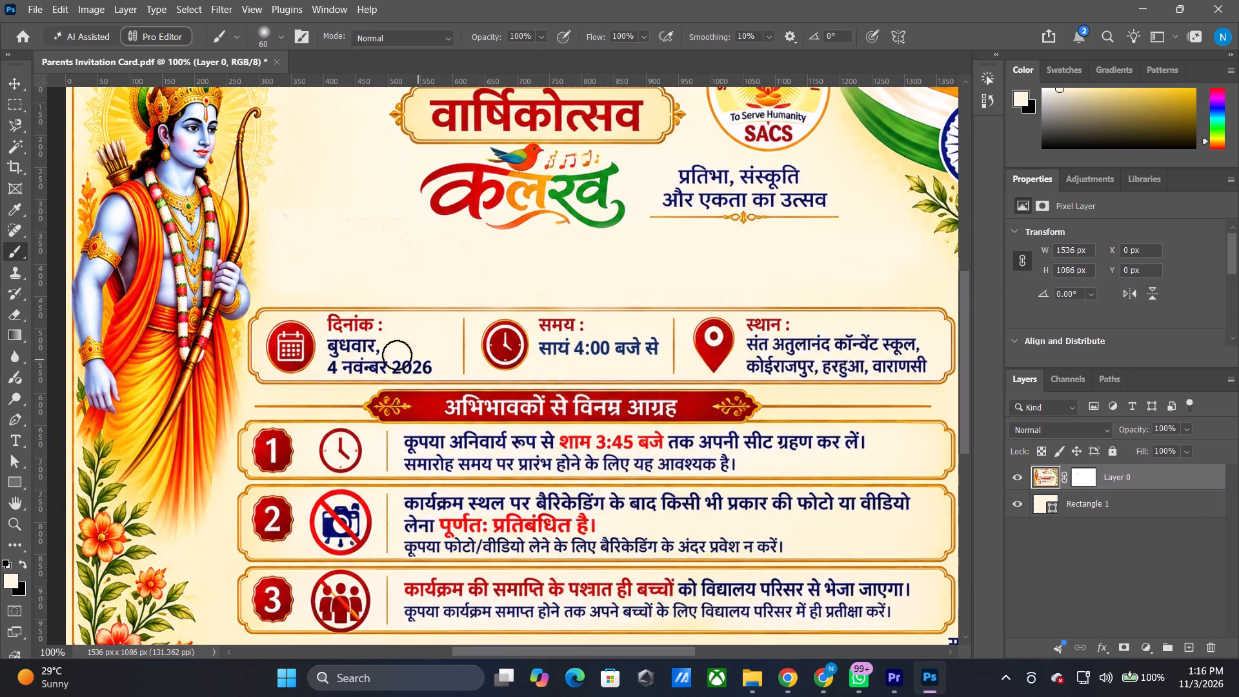
Paint cream over the first letters of "बुधवार," under the दिनांक label.
scroll(336, 333, "up", 1, "alt+shift")
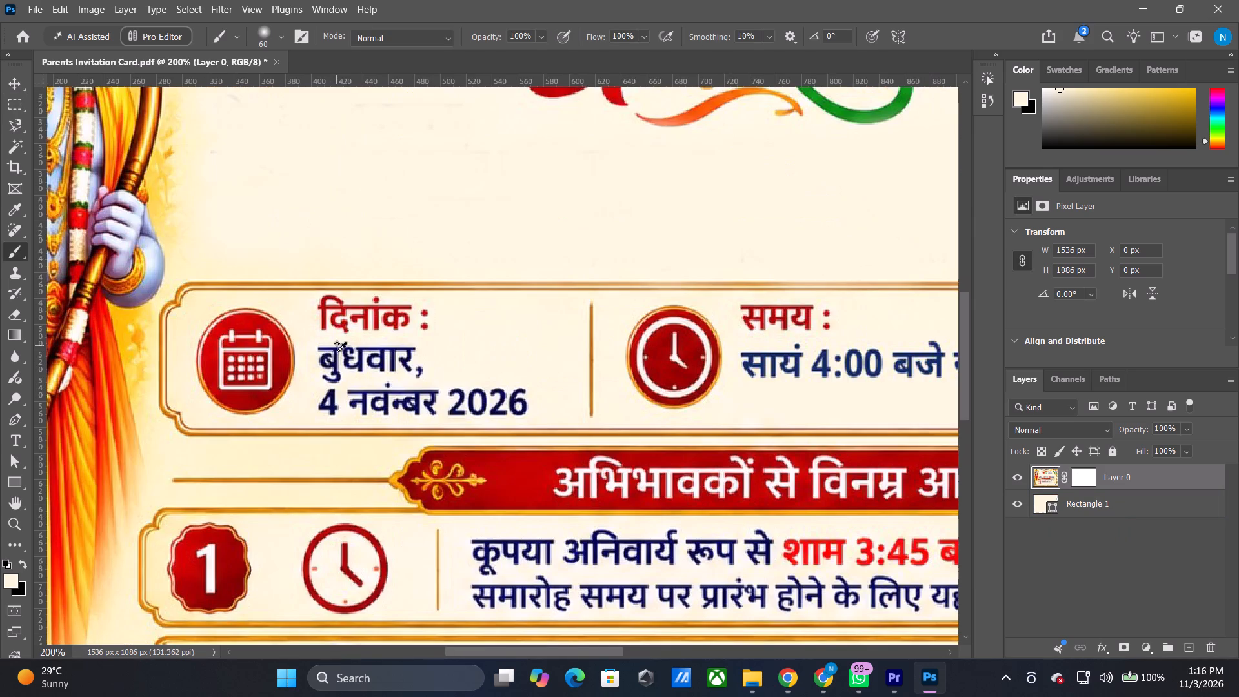
scroll(341, 381, "up", 1, "alt+shift")
left_click(340, 358)
left_click(334, 357)
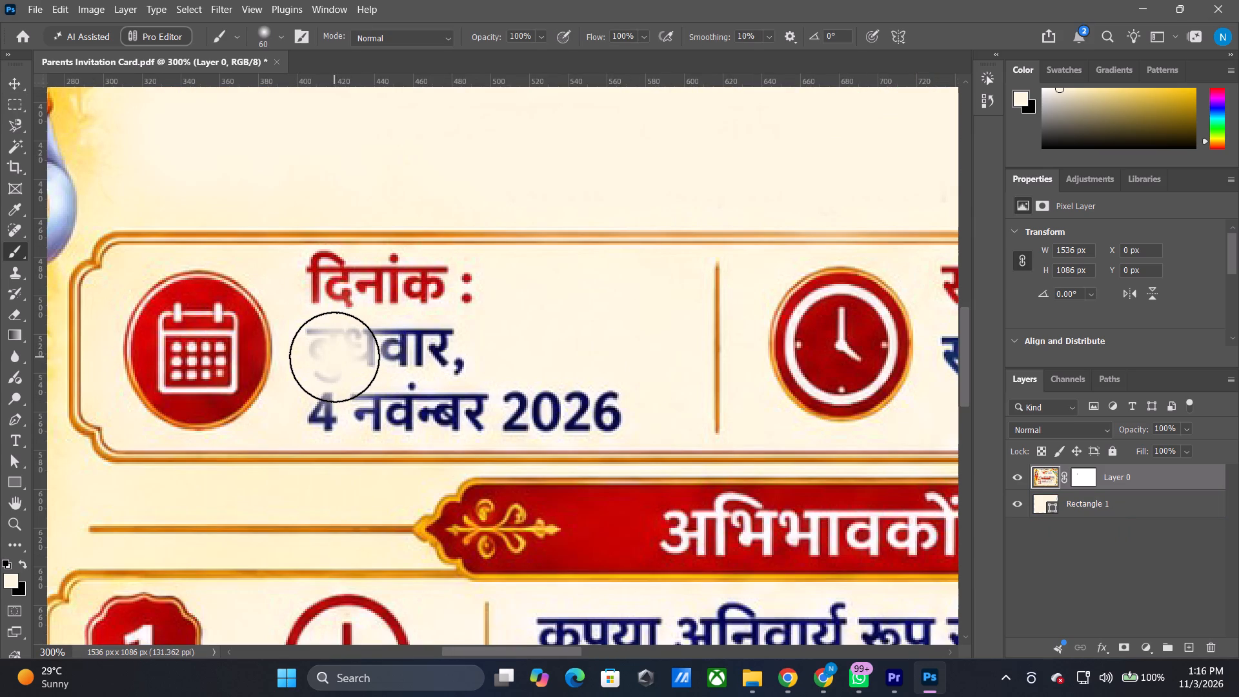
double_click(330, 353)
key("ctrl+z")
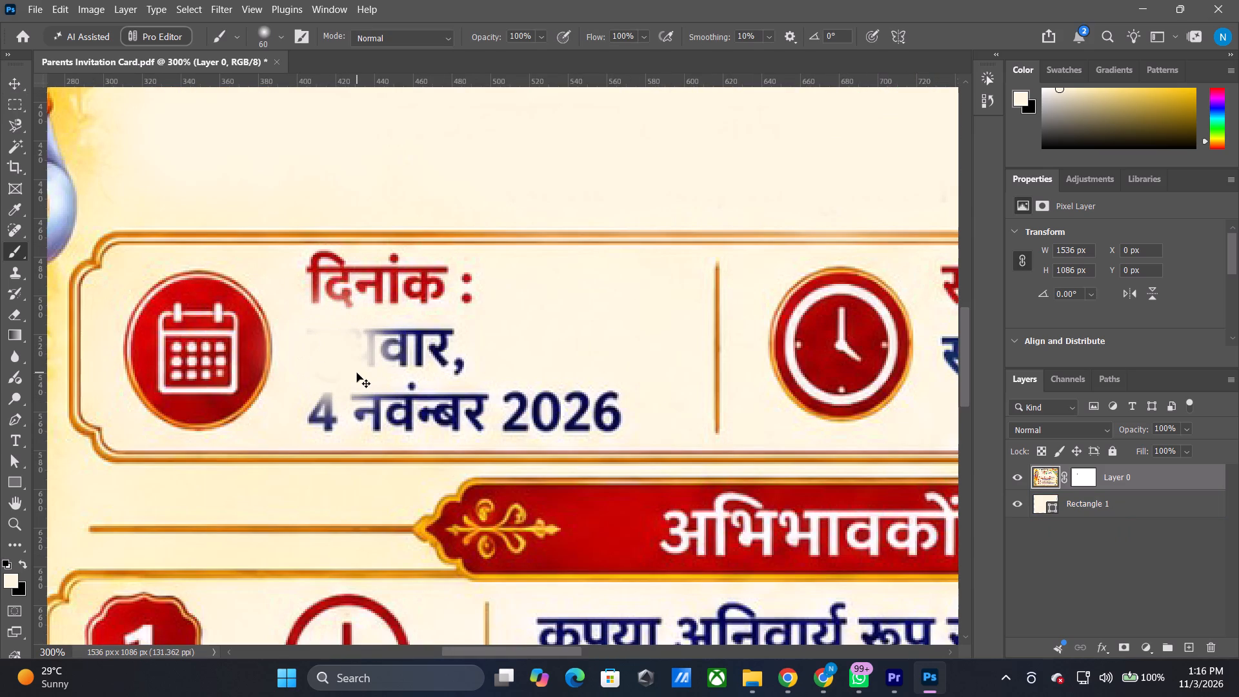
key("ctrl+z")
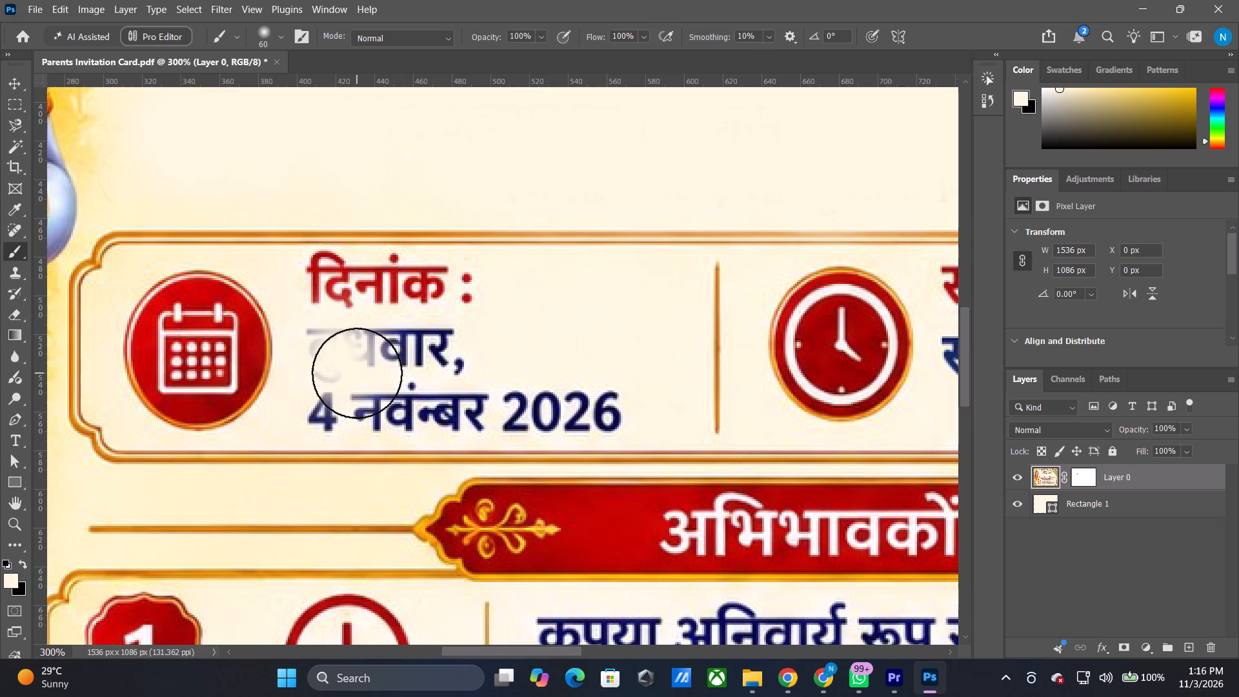
Reduce the brush size to 45 and paint cream over the whole word "बुधवार," under the दिनांक label.
type("[[")
left_click(342, 359)
triple_click(334, 358)
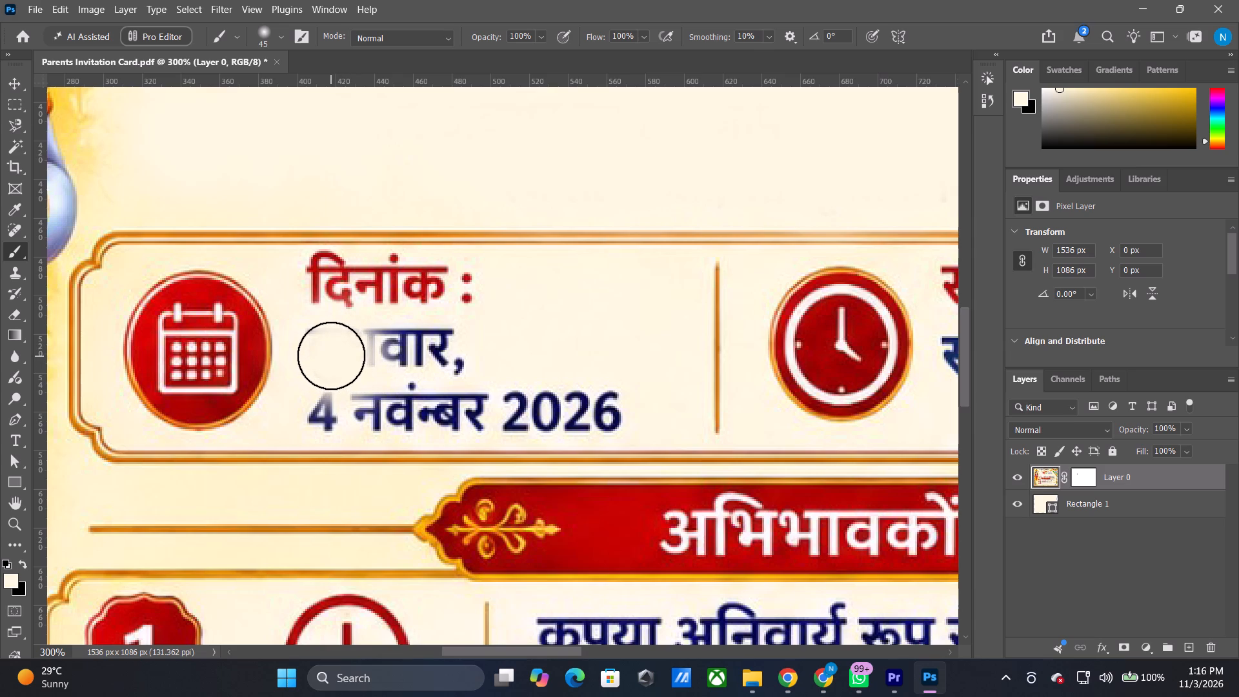
left_click(331, 356)
left_click_drag(336, 356, 350, 356)
left_click_drag(350, 356, 364, 356)
left_click_drag(378, 355, 385, 355)
left_click(385, 355)
left_click_drag(402, 354, 410, 354)
double_click(430, 352)
double_click(436, 352)
left_click_drag(443, 354, 448, 358)
left_click(450, 361)
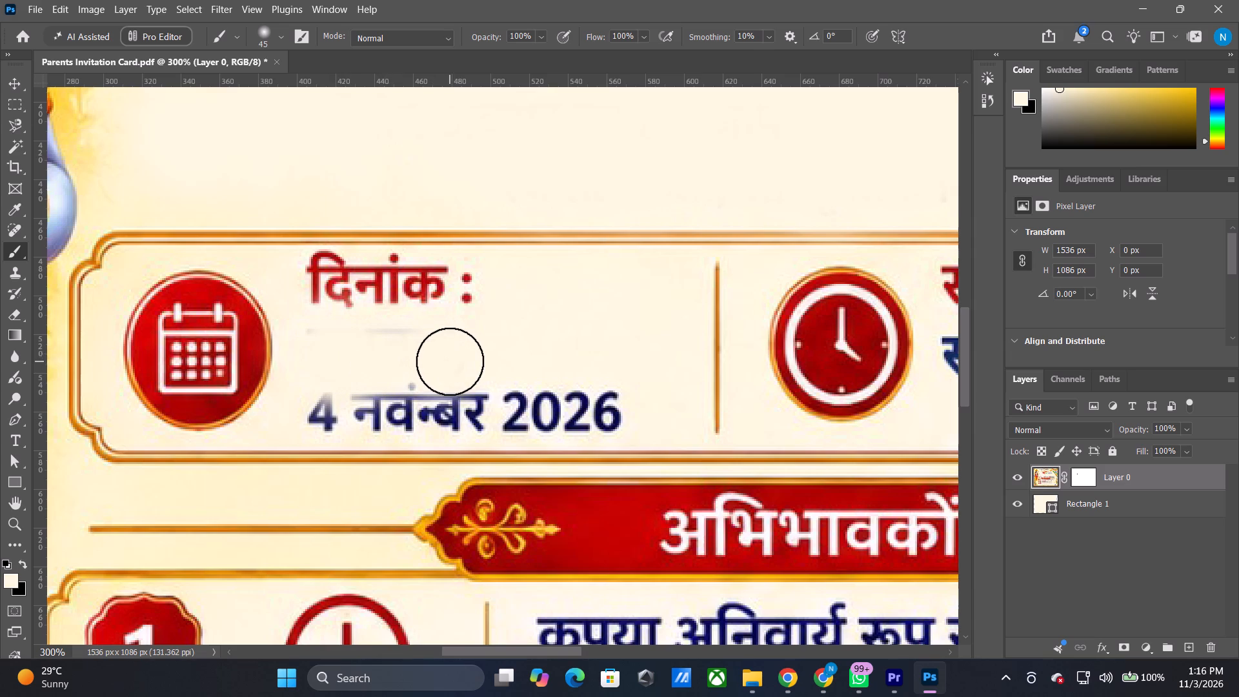
Paint cream over the faint headline traces left where "बुधवार," stood.
left_click(430, 357)
left_click(412, 349)
left_click(401, 347)
left_click(374, 345)
left_click_drag(354, 344, 346, 344)
left_click(329, 344)
left_click(325, 344)
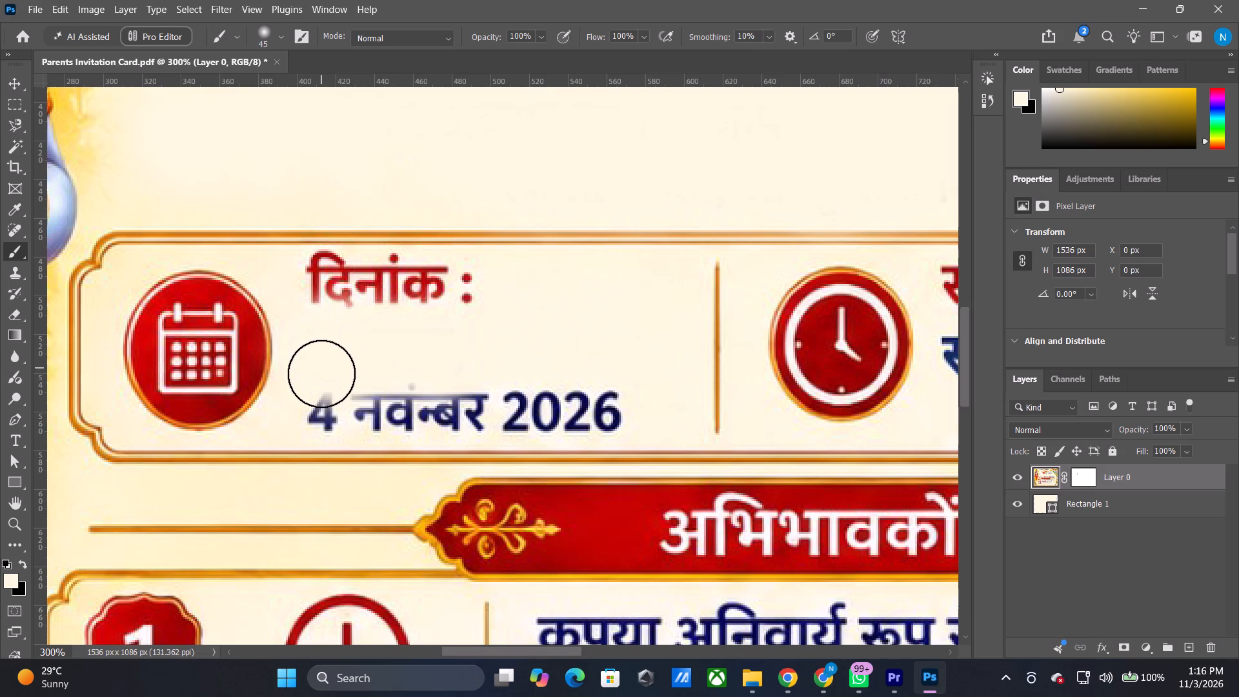
Paint cream over the day number "4" at the start of the date's second line.
left_click(321, 371)
left_click_drag(321, 383, 323, 391)
left_click(323, 391)
left_click(323, 396)
left_click(323, 401)
left_click(325, 403)
left_click(325, 408)
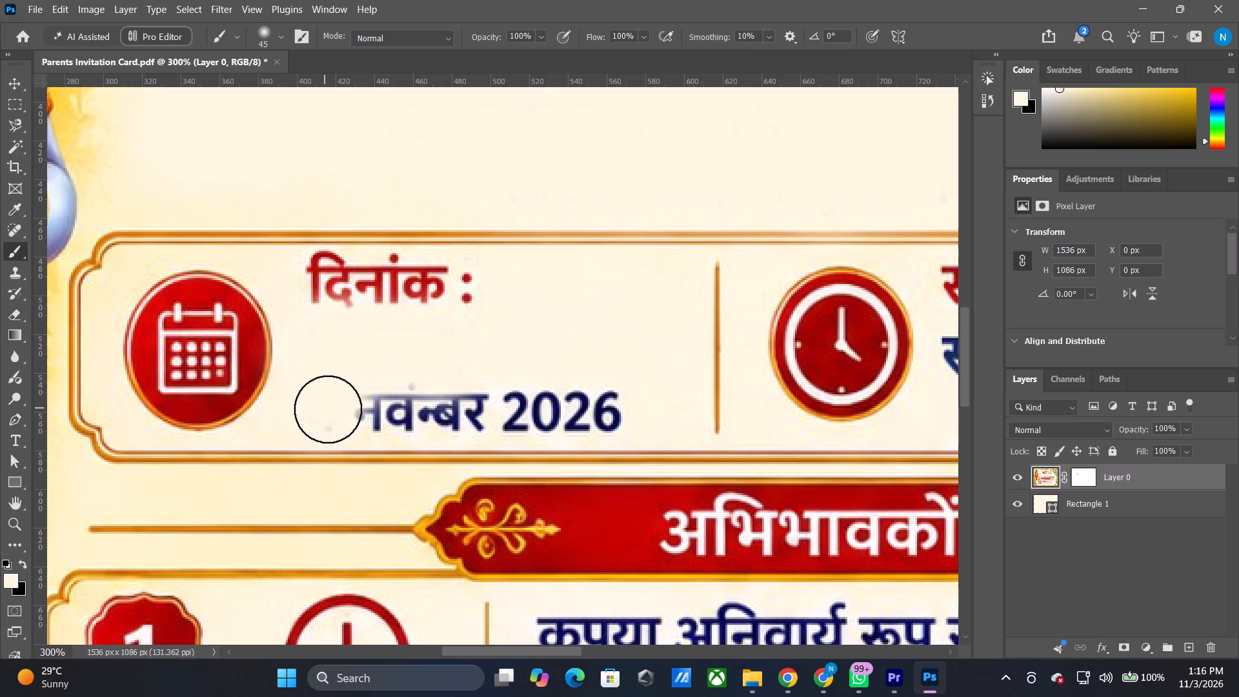
Paint cream over the first half of the month name in the date's second line.
left_click(330, 410)
left_click(338, 407)
left_click(348, 403)
left_click(358, 404)
double_click(366, 409)
left_click_drag(372, 409, 378, 408)
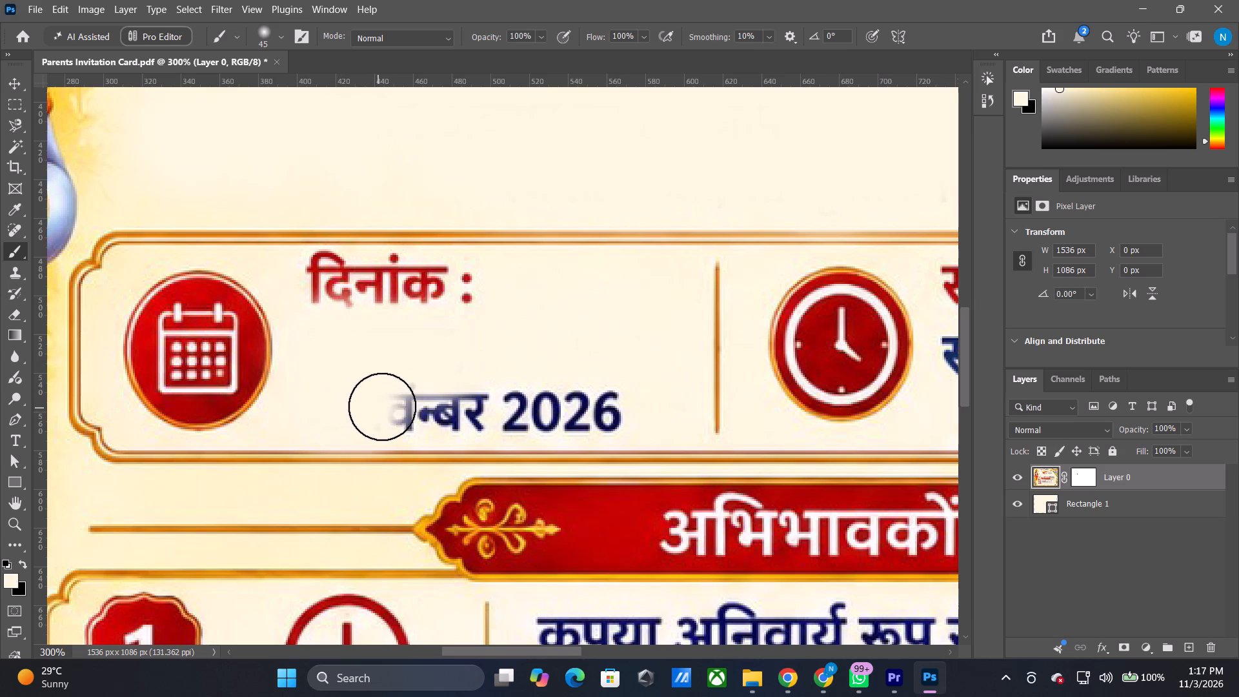
triple_click(382, 407)
left_click_drag(398, 406, 406, 407)
left_click_drag(408, 409, 414, 411)
left_click(418, 410)
left_click(421, 411)
left_click(426, 411)
Paint cream over the rest of the month name, reaching the first digit of the year.
left_click(436, 407)
left_click_drag(445, 406, 452, 406)
left_click_drag(456, 405, 461, 405)
left_click(467, 404)
left_click_drag(472, 403, 479, 403)
left_click_drag(487, 401, 495, 401)
left_click_drag(497, 401, 510, 401)
left_click(517, 400)
left_click(521, 401)
left_click(476, 401)
left_click(465, 403)
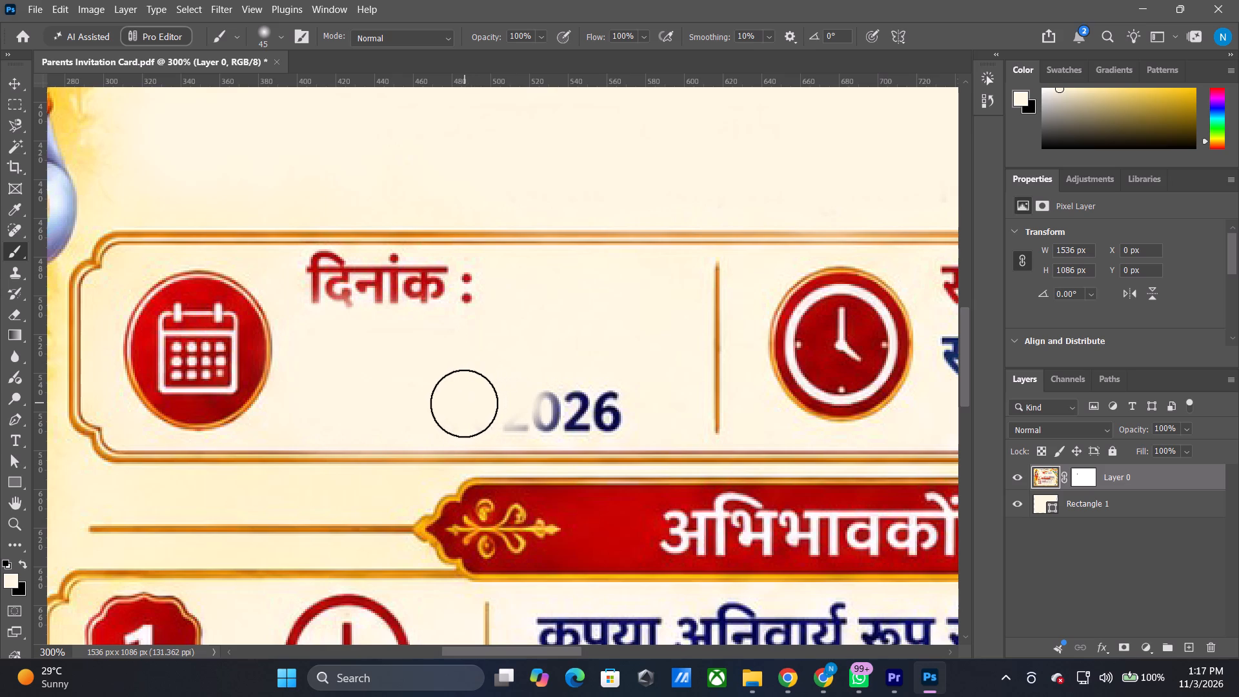
left_click_drag(456, 403, 474, 403)
Paint cream over the year "2026" at the end of the date line.
left_click_drag(489, 401, 511, 403)
left_click(553, 404)
left_click_drag(584, 402, 590, 404)
left_click_drag(610, 407, 621, 410)
left_click(610, 410)
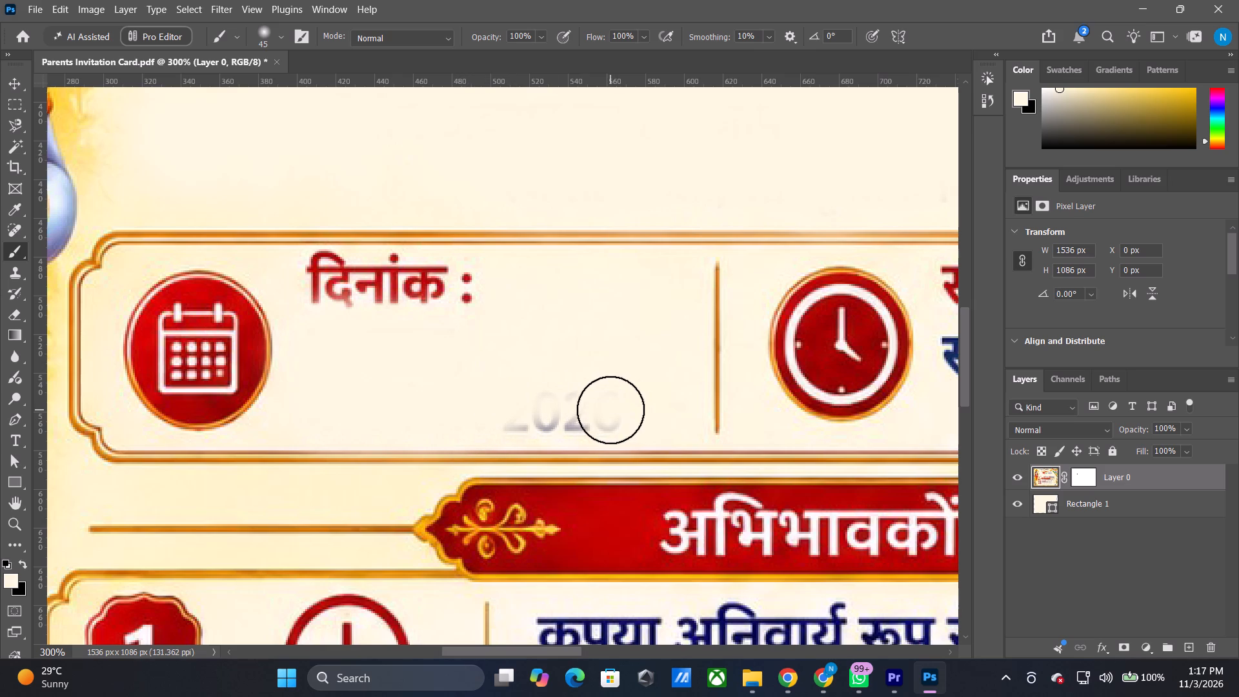
left_click(591, 410)
left_click_drag(558, 408, 552, 408)
left_click(521, 406)
left_click_drag(518, 405, 530, 405)
left_click(547, 407)
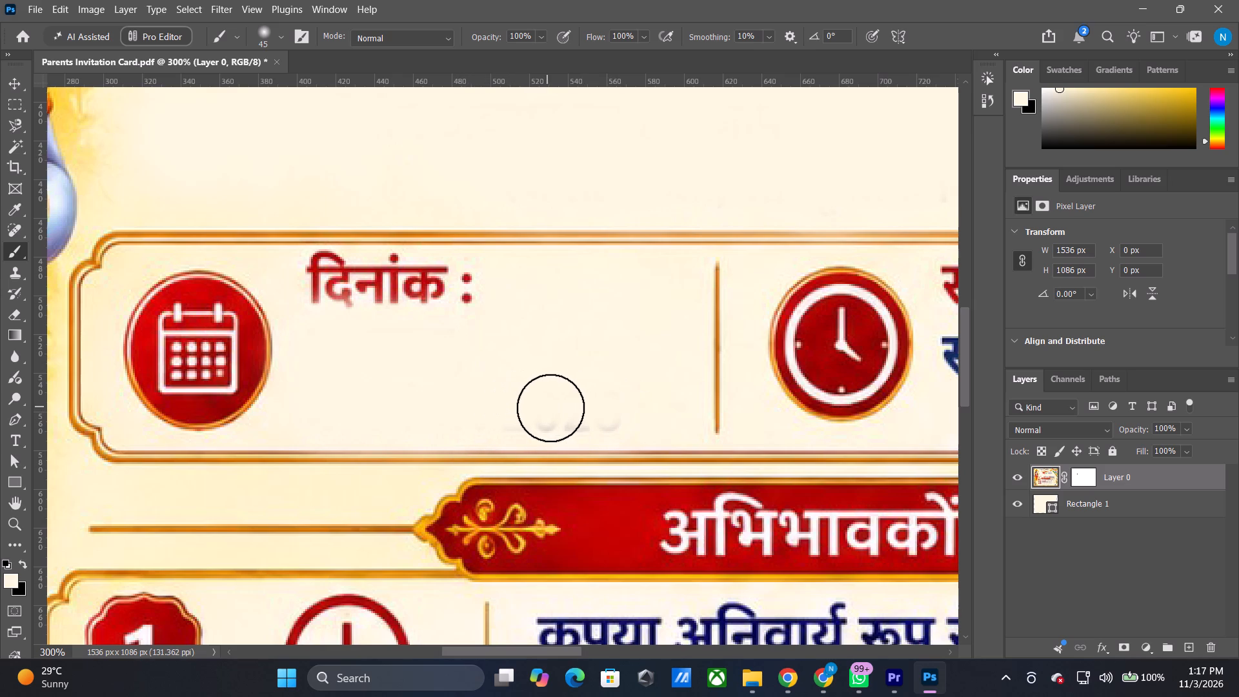
Paint cream over the faint digit traces left where the year "2026" stood.
left_click_drag(560, 408, 574, 409)
left_click_drag(576, 409, 581, 409)
left_click_drag(583, 409, 596, 409)
left_click(606, 407)
left_click_drag(607, 407, 581, 405)
left_click(546, 401)
double_click(516, 403)
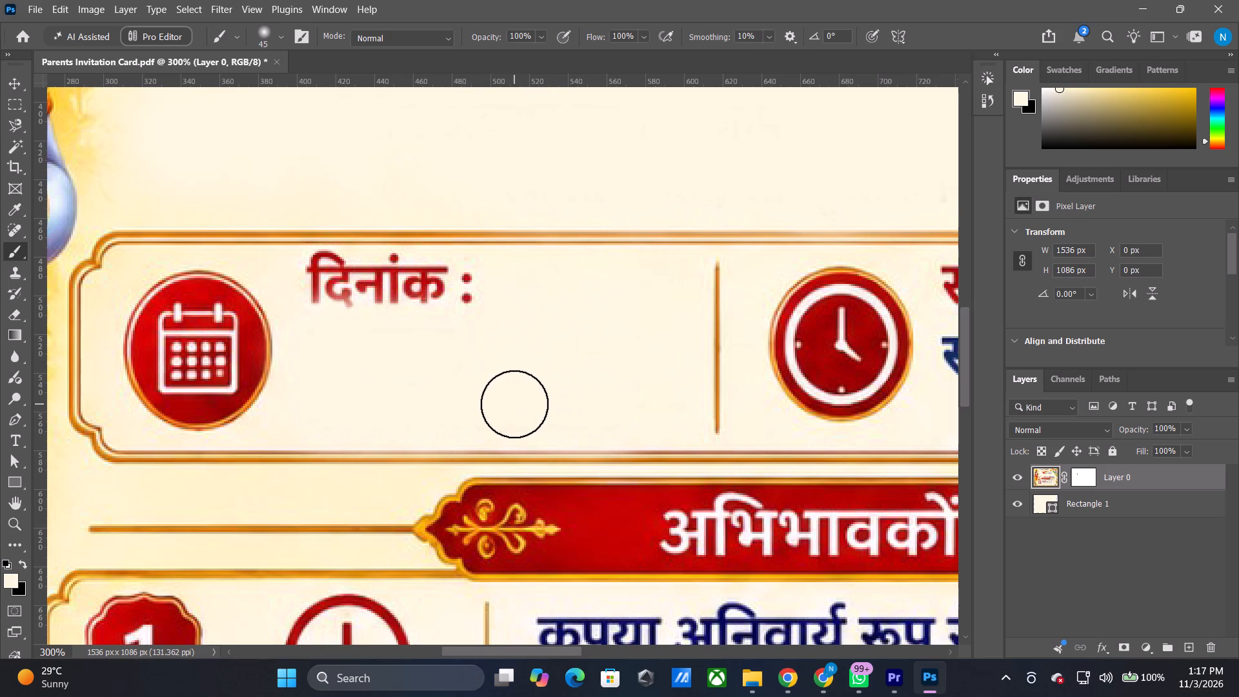
Paint cream over the word "सायं" under the समय label.
scroll(623, 339, "down", 2, "alt+shift")
key("space")
key("space")
key("space")
key("space")
key("space")
key("space")
key("space")
key("space")
key("space")
key("space")
key("space")
key("space")
key("space")
key("space")
key("space")
key("space")
key("space")
key("space")
key("space")
key("space")
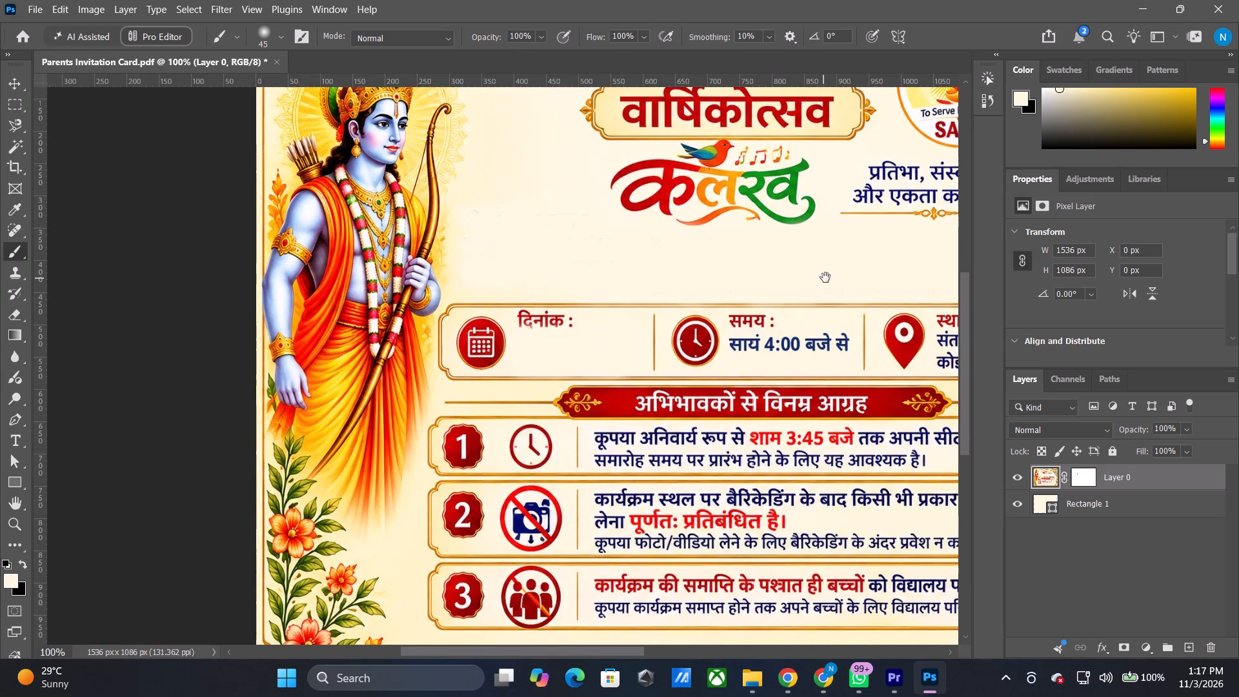
left_click_drag(825, 278, 512, 310)
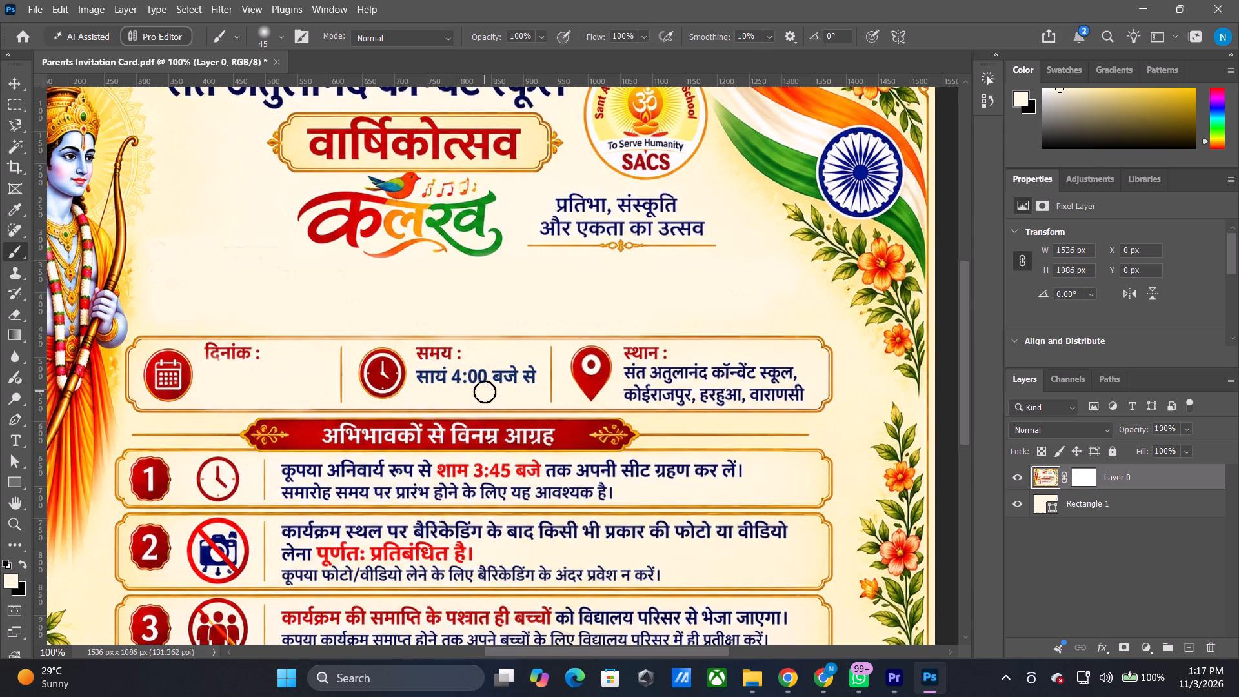
scroll(438, 370, "up", 2, "alt+shift")
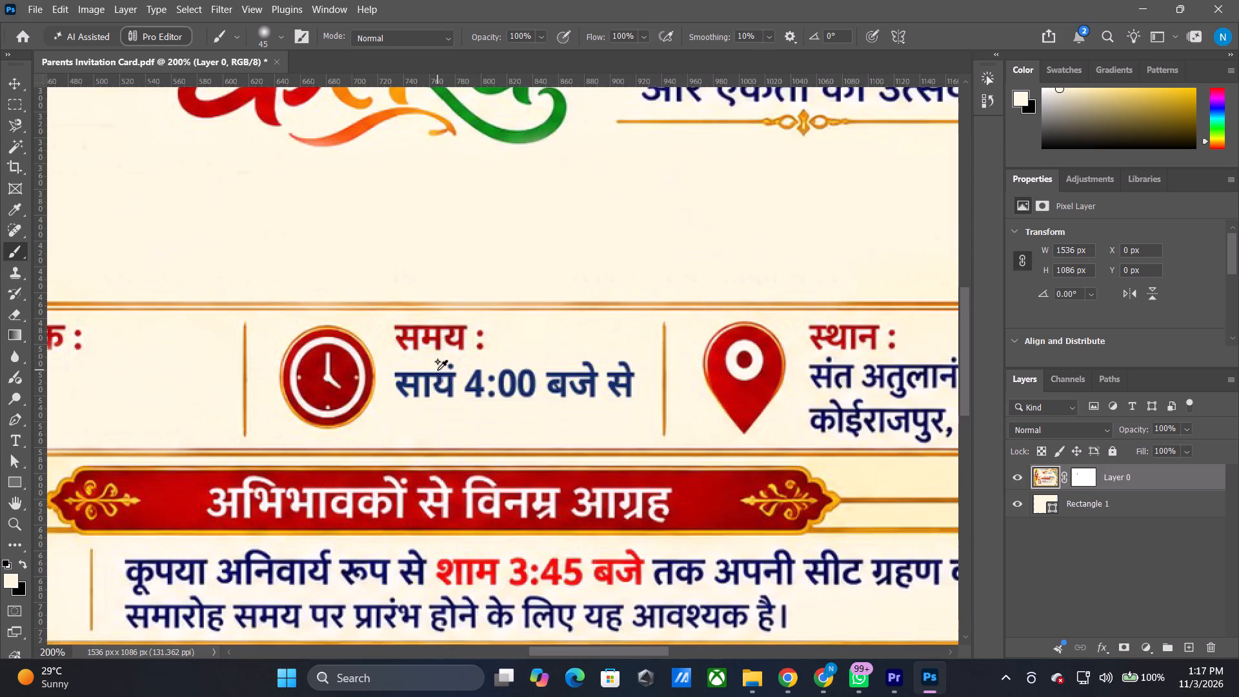
left_click(399, 397)
triple_click(395, 393)
left_click_drag(390, 390, 428, 389)
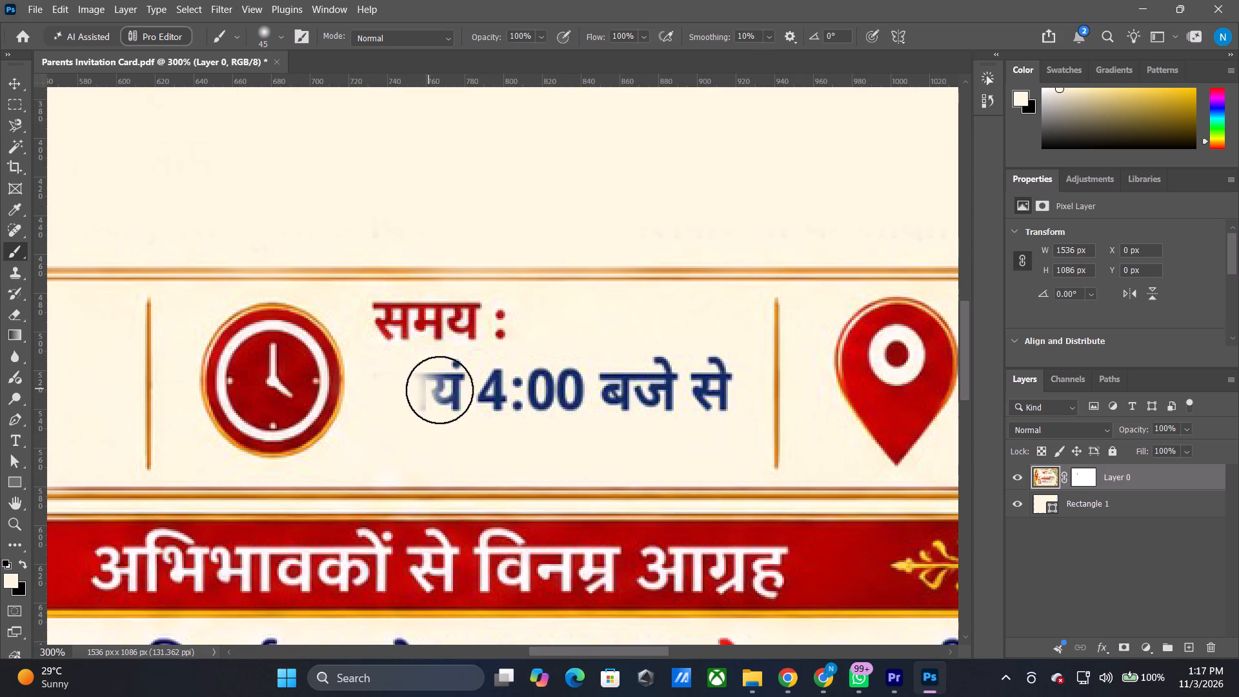
double_click(444, 392)
triple_click(449, 387)
left_click(451, 384)
Paint cream over the time "4:00" under the समय label.
left_click_drag(471, 393, 491, 396)
left_click_drag(496, 396, 504, 397)
left_click(511, 394)
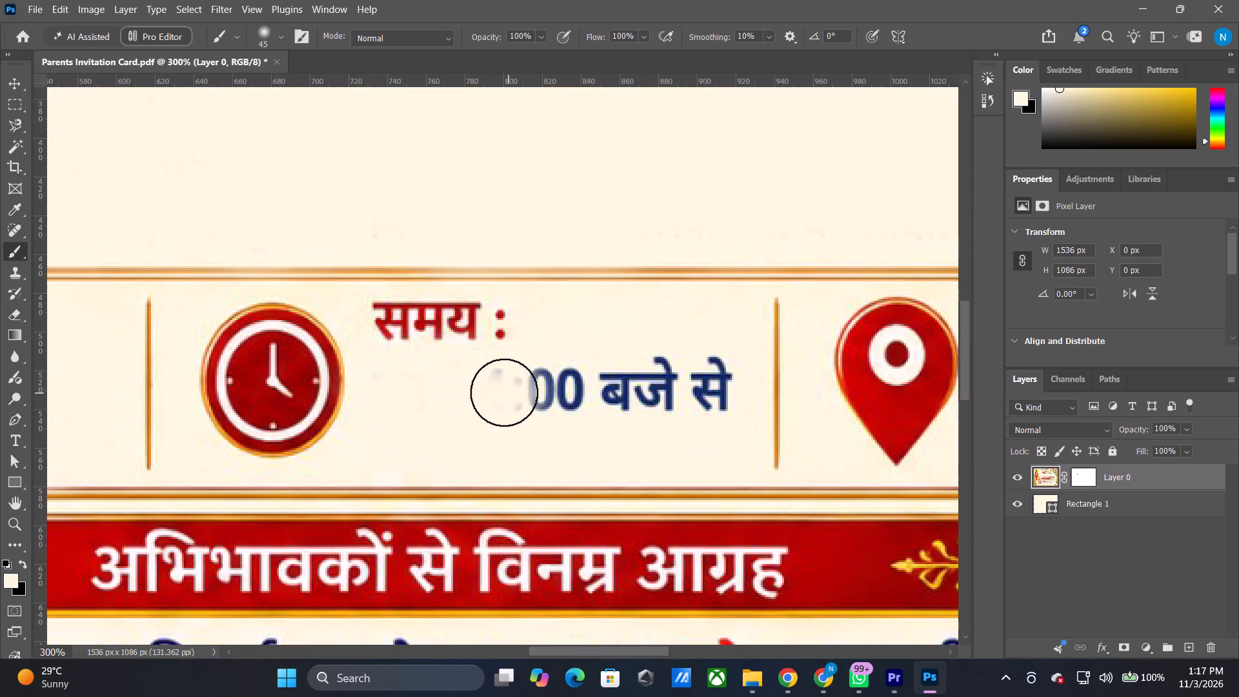
left_click_drag(504, 392, 497, 391)
left_click(487, 390)
left_click_drag(501, 391, 507, 391)
left_click_drag(539, 395, 556, 395)
left_click(558, 395)
left_click(543, 390)
left_click_drag(548, 389, 563, 389)
left_click(573, 395)
Paint cream over the word "बजे" and the leftover traces of "4:00" in the time line.
left_click_drag(593, 398, 609, 399)
left_click_drag(618, 398, 626, 396)
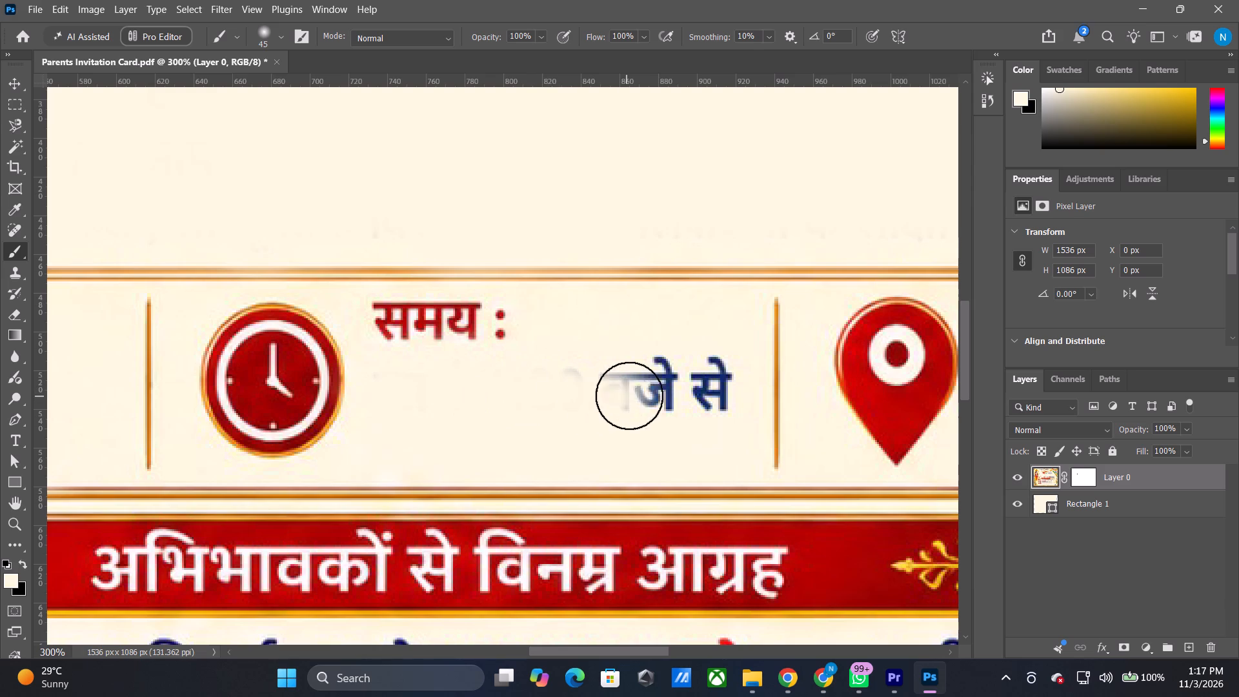
left_click(629, 396)
left_click_drag(615, 388, 572, 387)
left_click(572, 387)
left_click(526, 390)
left_click_drag(485, 390, 575, 394)
left_click(682, 396)
left_click(669, 390)
left_click(660, 382)
left_click_drag(658, 381, 649, 381)
left_click_drag(623, 394, 621, 399)
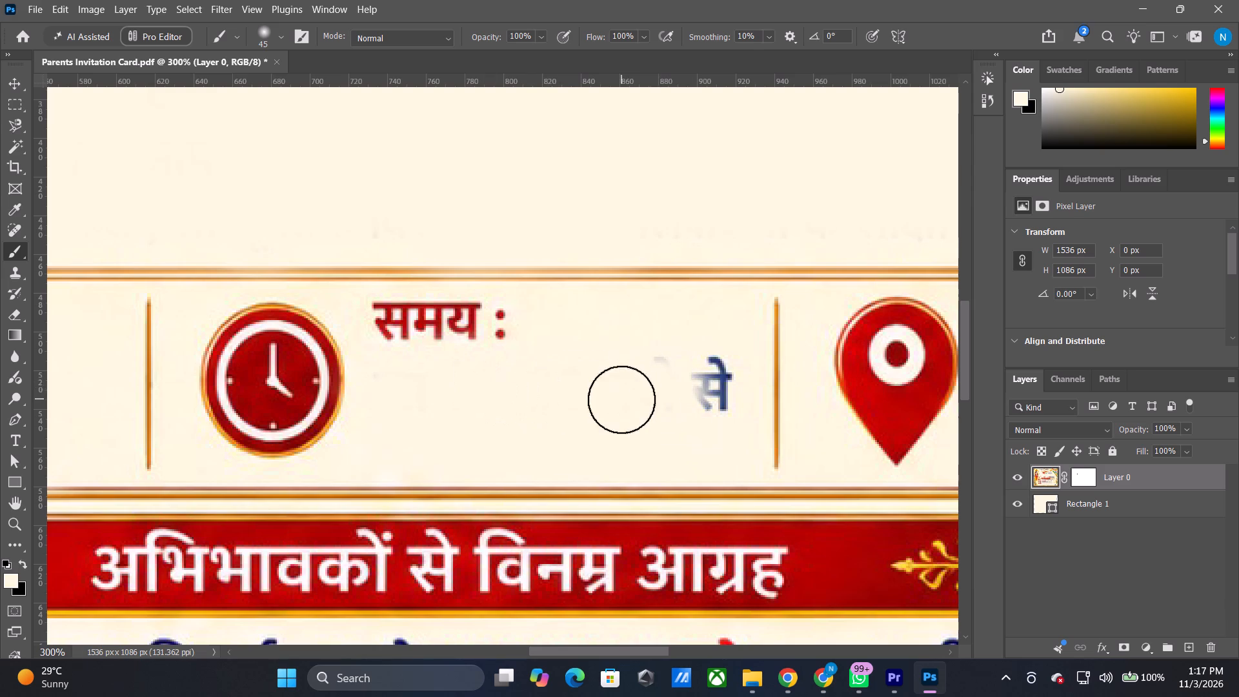
Paint cream over the faint marks left from the word "बजे".
left_click_drag(621, 399, 653, 403)
left_click(689, 408)
left_click(674, 384)
left_click_drag(661, 382, 649, 383)
left_click_drag(623, 387, 667, 394)
left_click(682, 397)
Paint cream over the word "से" and the last faint marks at the end of the time line.
left_click(701, 384)
left_click_drag(705, 376, 712, 391)
left_click(712, 391)
left_click(729, 405)
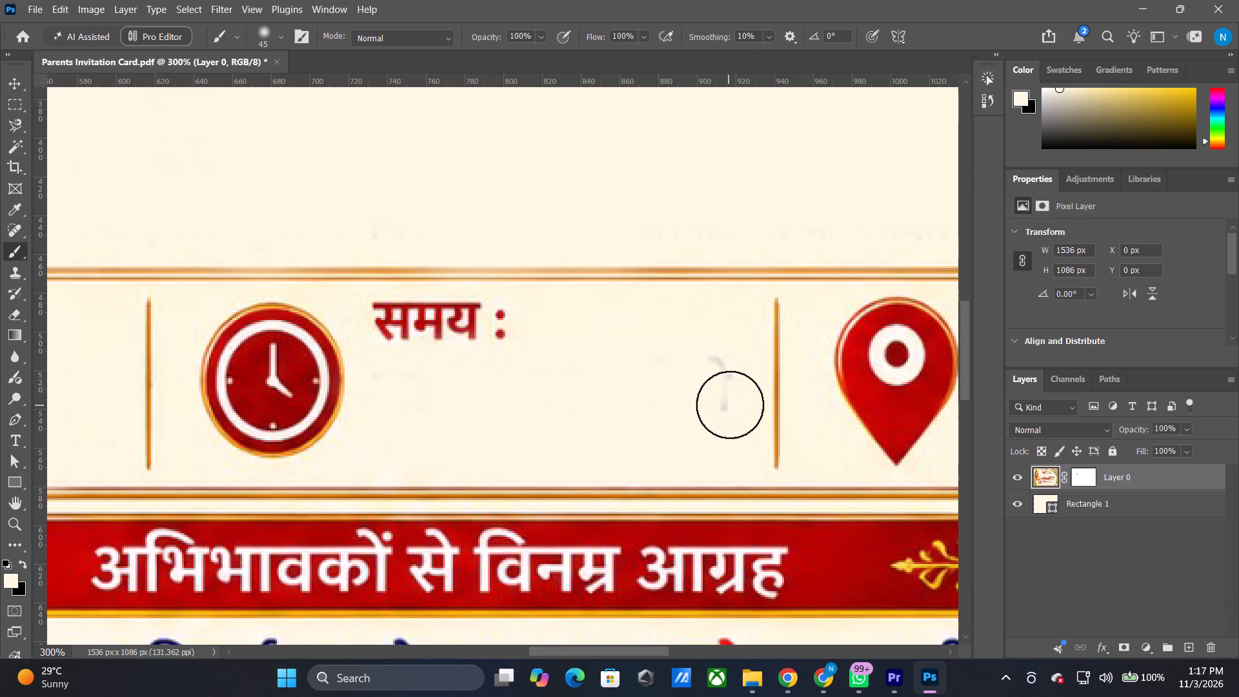
double_click(729, 383)
left_click(714, 375)
left_click_drag(683, 378, 676, 379)
left_click(643, 378)
scroll(587, 388, "down", 2, "alt+shift")
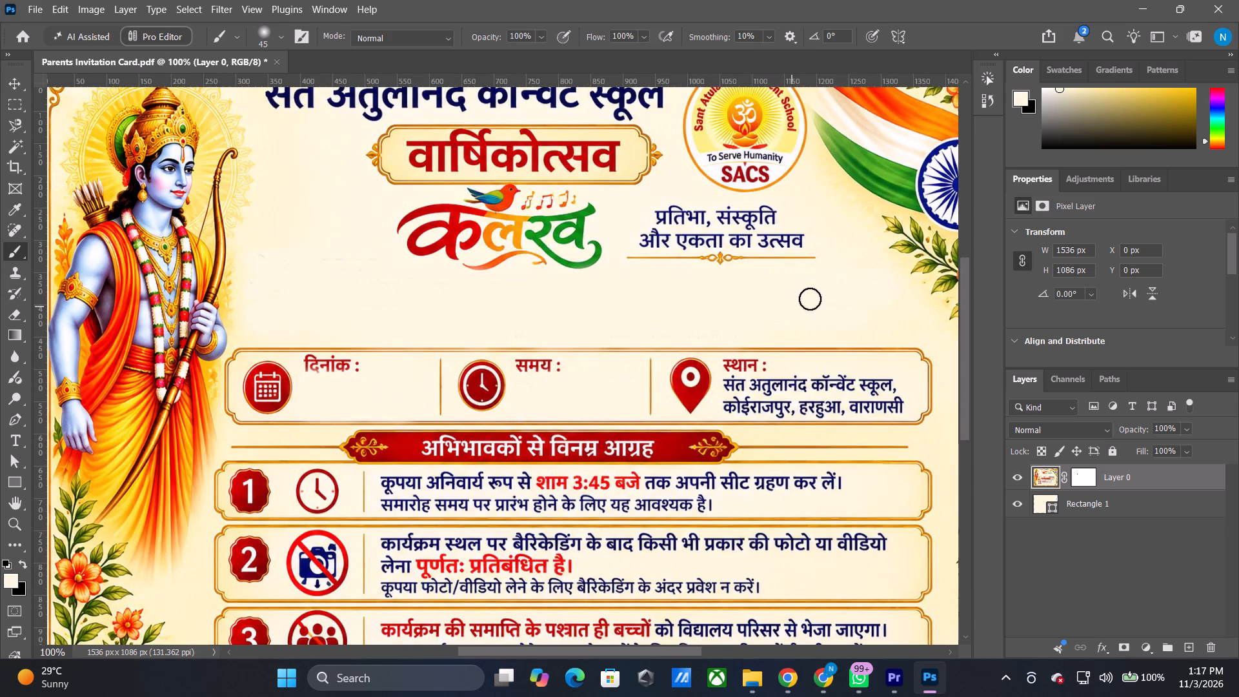
Paint cream over the word "संत" at the start of the venue's first line under the स्थान label.
key("space")
key("space")
key("space")
key("space")
key("space")
key("space")
key("space")
key("space")
key("space")
key("space")
key("space")
key("space")
key("space")
key("space")
key("space")
key("space")
key("space")
key("space")
key("space")
key("space")
left_click_drag(812, 298, 520, 283)
scroll(445, 385, "up", 4, "alt+shift")
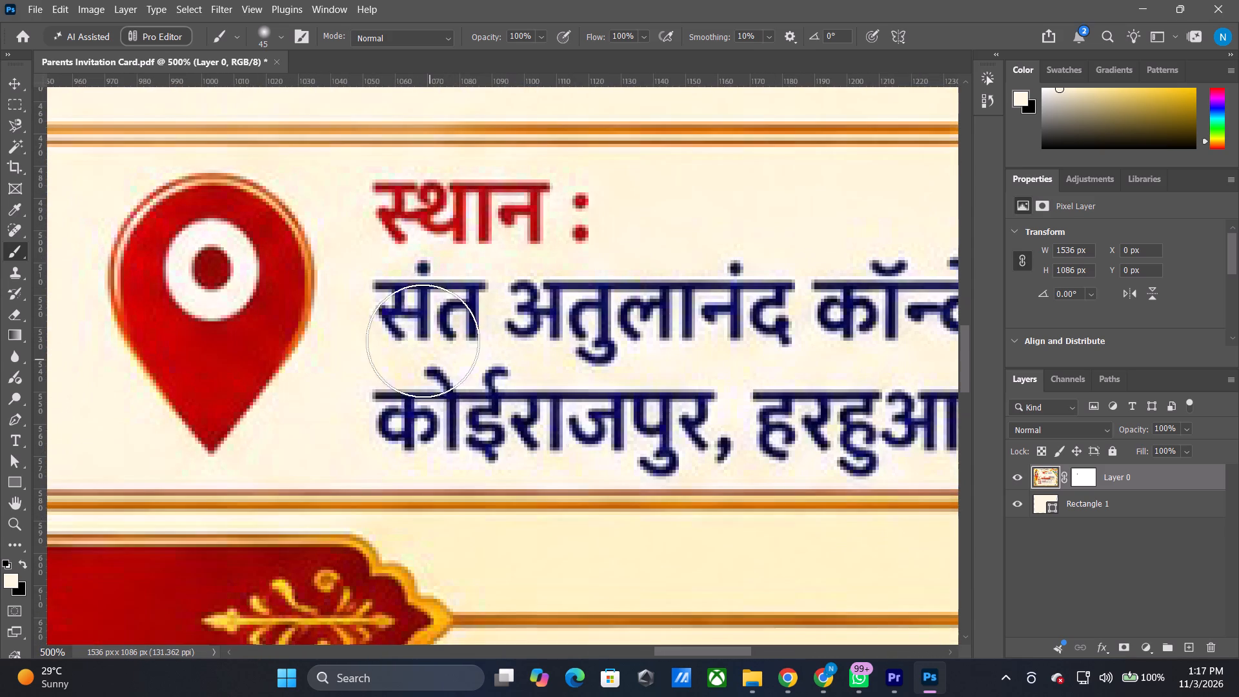
triple_click(414, 311)
double_click(419, 311)
left_click_drag(419, 314, 423, 314)
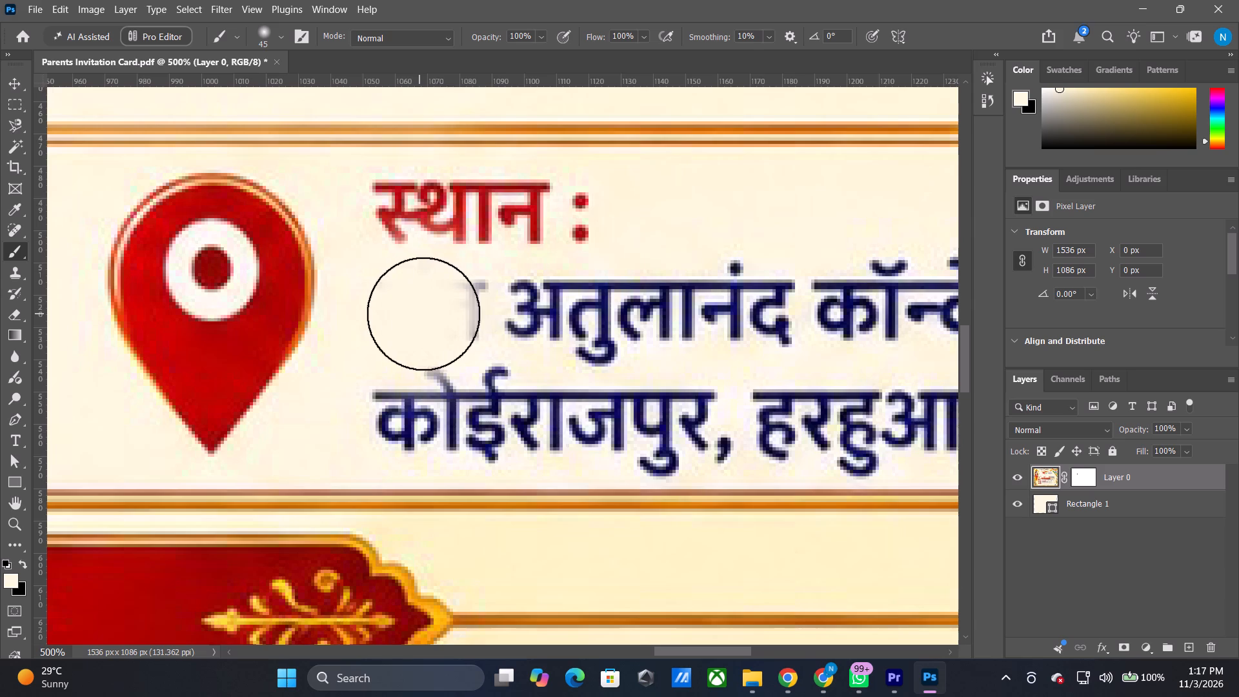
left_click_drag(423, 314, 430, 314)
left_click_drag(448, 314, 454, 314)
triple_click(470, 314)
left_click(417, 319)
left_click_drag(410, 320, 408, 329)
Paint cream over the letters "कोई" at the start of the venue's second line.
left_click(403, 350)
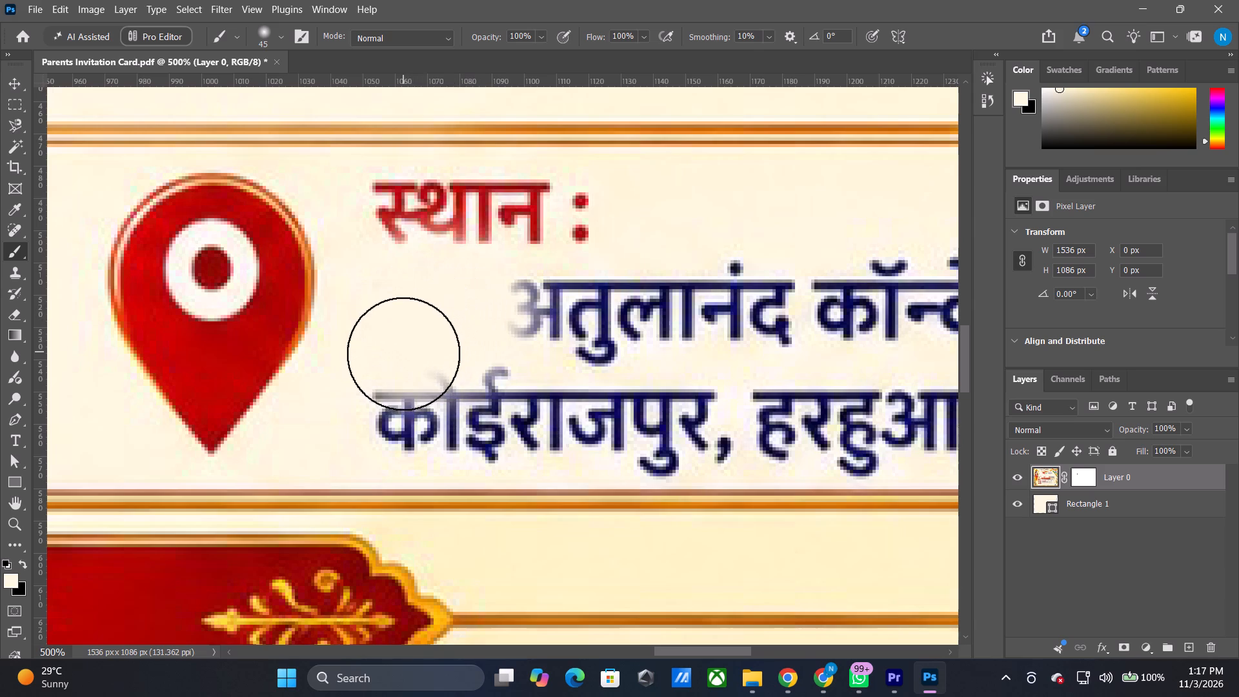
left_click(403, 367)
left_click(401, 386)
left_click(399, 392)
left_click(400, 397)
left_click_drag(403, 399, 409, 406)
left_click(410, 407)
double_click(414, 409)
left_click_drag(425, 409, 430, 409)
left_click(439, 409)
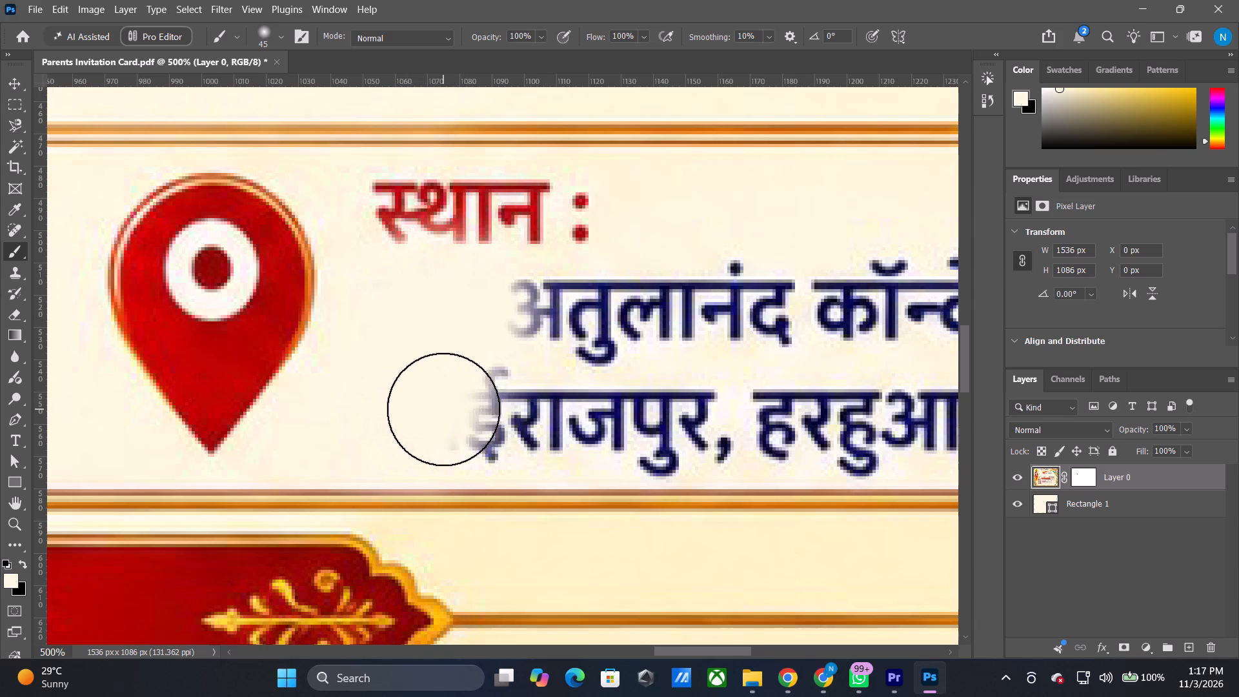
left_click_drag(443, 409, 454, 410)
left_click_drag(460, 409, 467, 409)
left_click(473, 409)
left_click_drag(477, 410, 485, 411)
left_click_drag(486, 411, 493, 416)
double_click(493, 416)
Paint cream over the remaining letters "राजपुर" and the comma after them in the venue's second line.
left_click_drag(497, 418, 514, 418)
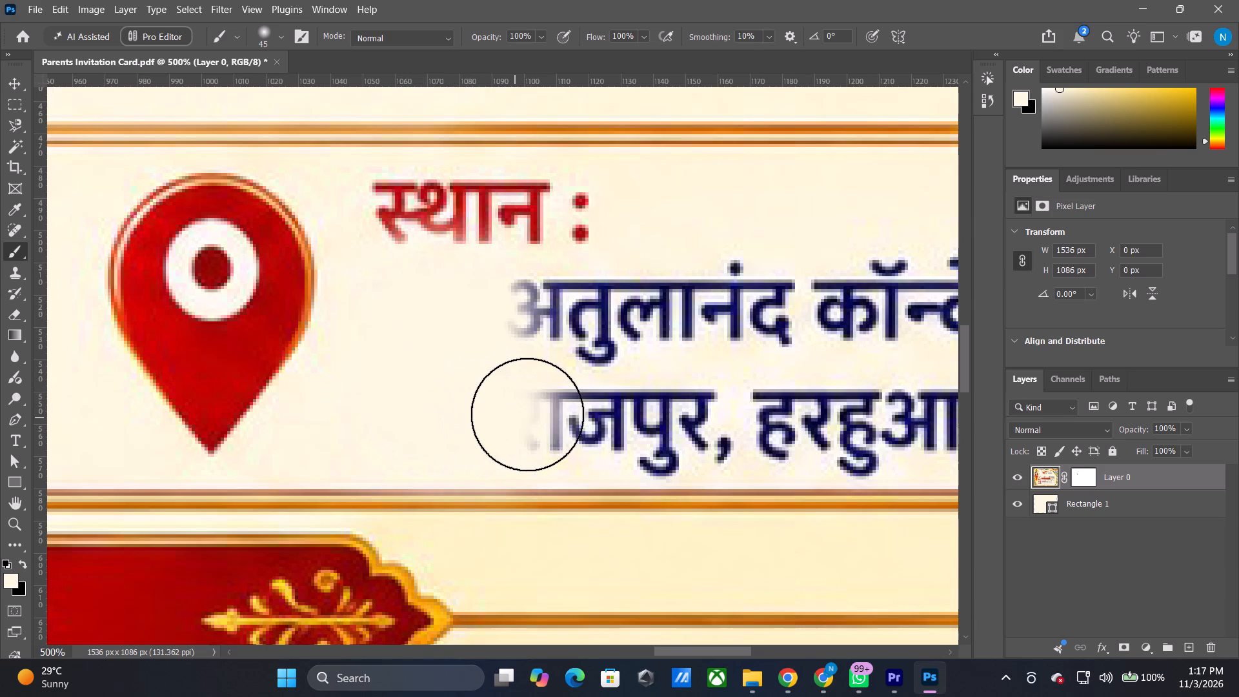
left_click(527, 414)
left_click_drag(539, 414, 547, 415)
left_click(556, 416)
left_click(579, 419)
left_click_drag(589, 419, 600, 421)
left_click(609, 421)
double_click(631, 422)
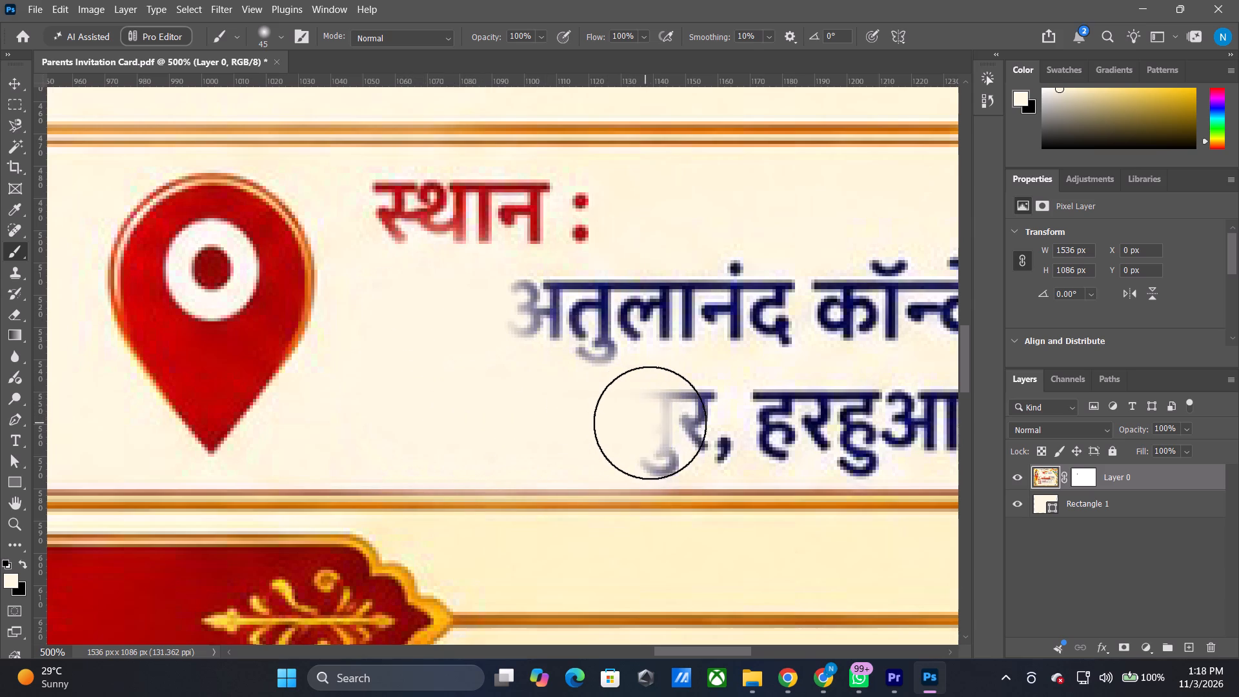
double_click(650, 423)
double_click(659, 422)
left_click(650, 422)
left_click(667, 424)
left_click_drag(667, 424, 675, 424)
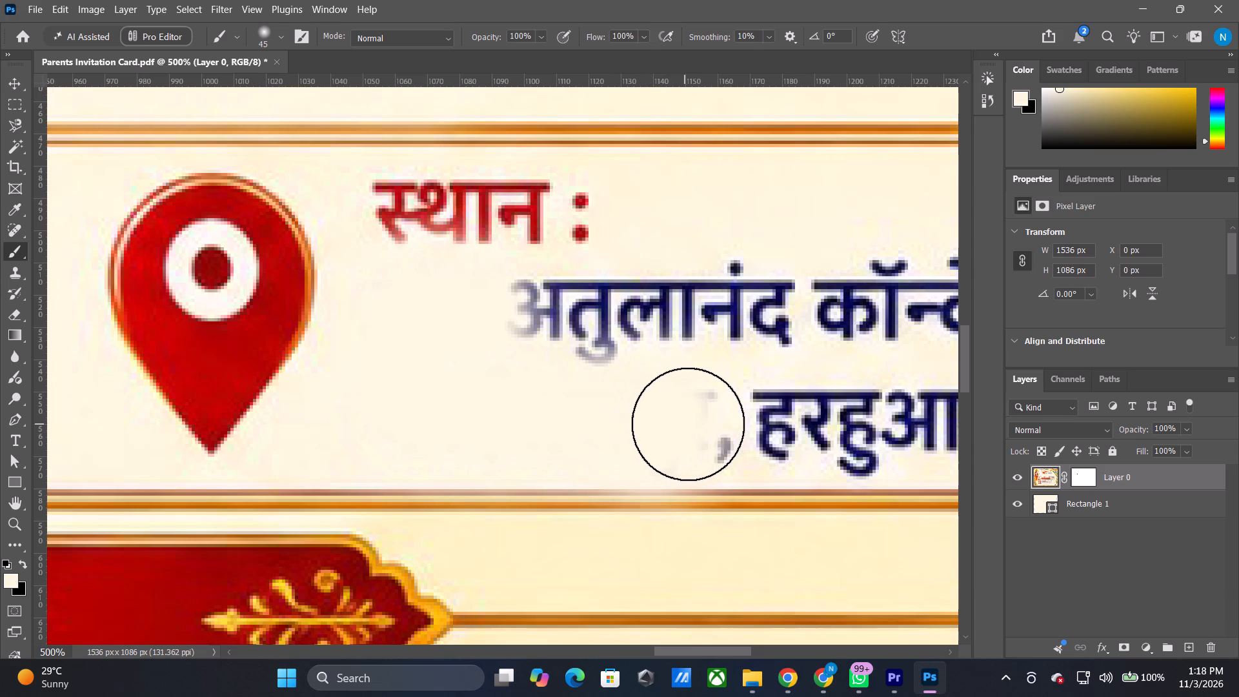
left_click(688, 424)
left_click(697, 422)
left_click(708, 416)
double_click(708, 412)
left_click(692, 414)
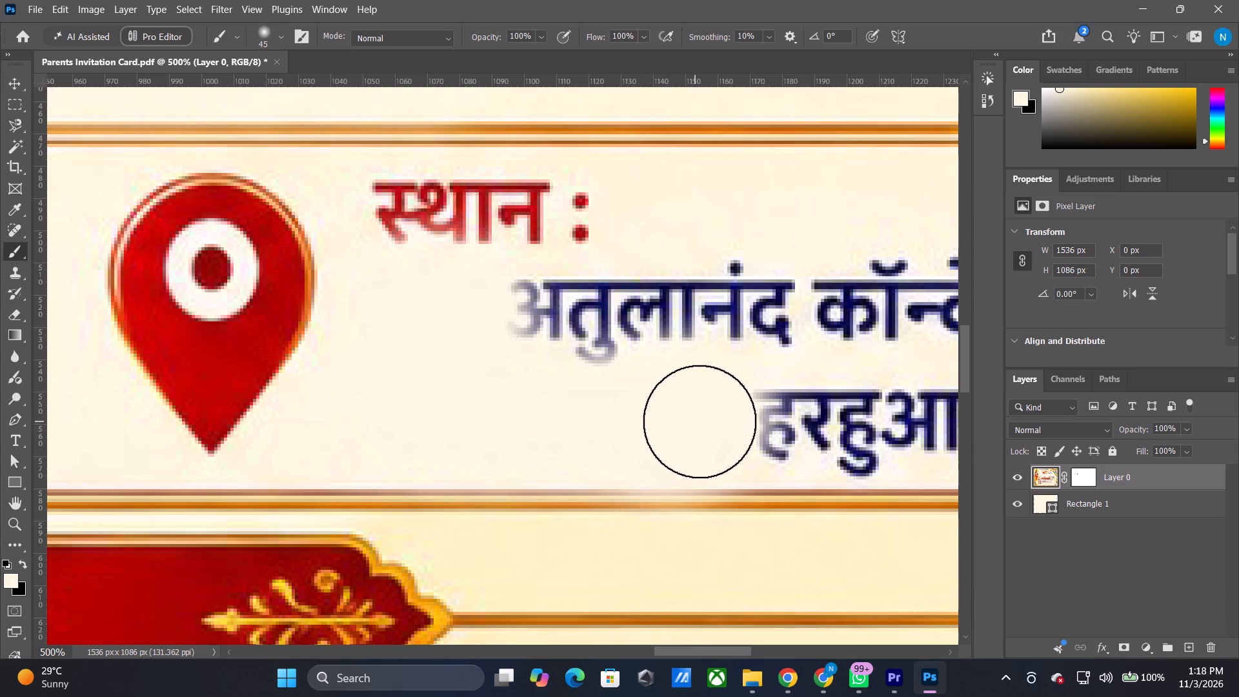
left_click(709, 421)
left_click_drag(707, 417, 698, 413)
Paint cream over the letters "अतु" of "अतुलानंद" in the venue's first line.
left_click(662, 387)
left_click(636, 374)
left_click(623, 365)
left_click(610, 359)
left_click(599, 356)
left_click(594, 356)
left_click(579, 350)
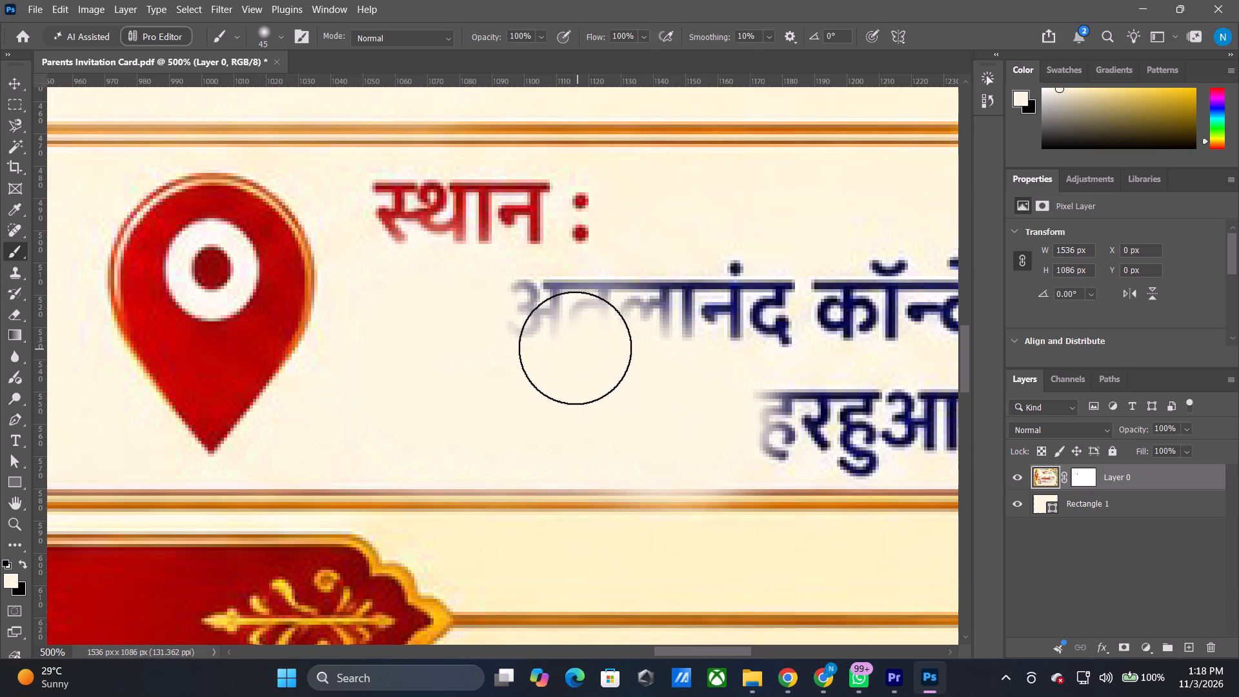
double_click(563, 342)
triple_click(542, 328)
left_click(546, 326)
left_click(544, 326)
double_click(567, 326)
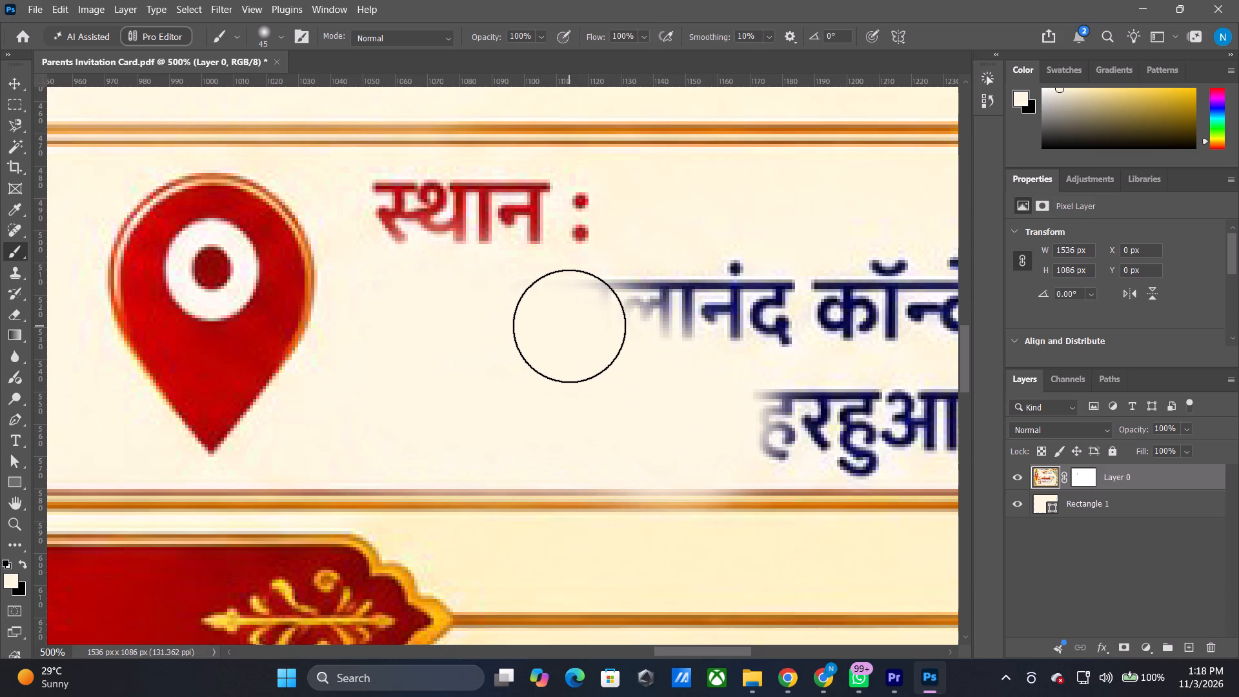
Paint cream over the remaining letters "लानंद" in the venue's first line.
left_click_drag(569, 326, 580, 326)
double_click(595, 324)
left_click_drag(596, 324, 613, 323)
left_click(620, 321)
left_click_drag(632, 319, 640, 319)
left_click(645, 317)
left_click(655, 315)
left_click_drag(657, 315, 663, 316)
left_click(669, 315)
left_click(676, 313)
left_click(680, 314)
left_click(685, 313)
left_click(698, 312)
left_click_drag(710, 311, 716, 311)
left_click(717, 311)
left_click(726, 307)
left_click(730, 305)
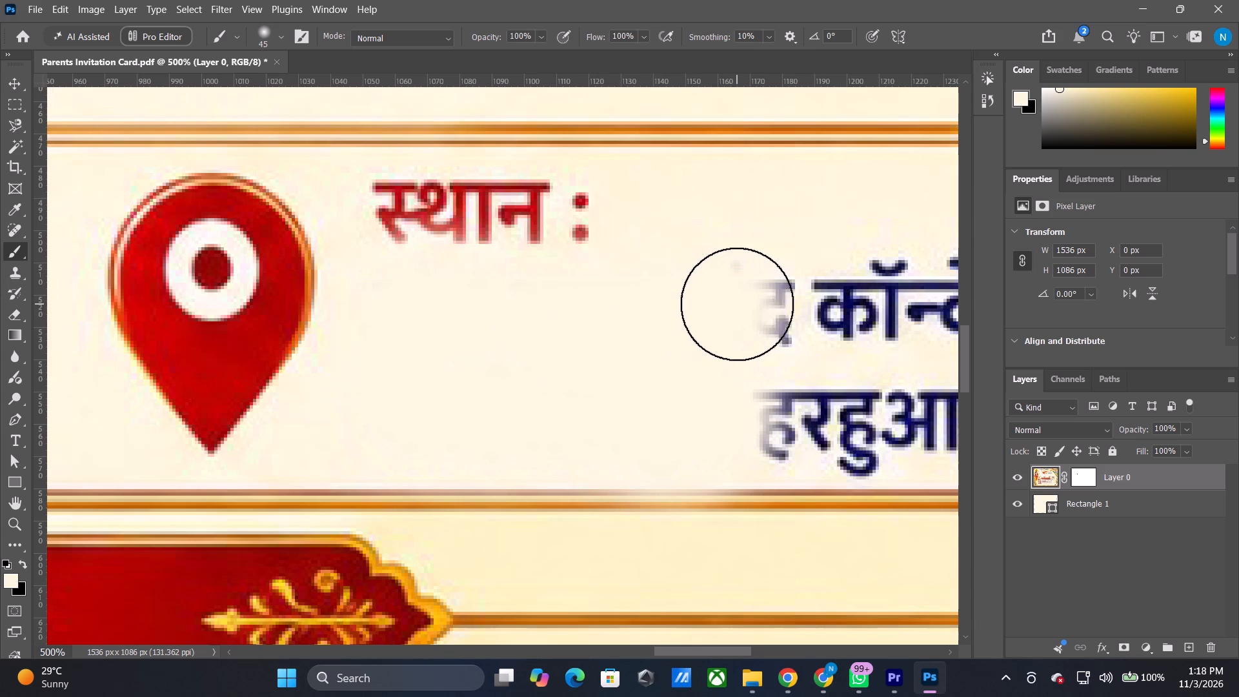
left_click_drag(740, 304, 747, 305)
left_click_drag(747, 305, 753, 307)
left_click(760, 304)
left_click(769, 302)
left_click(782, 310)
left_click(783, 318)
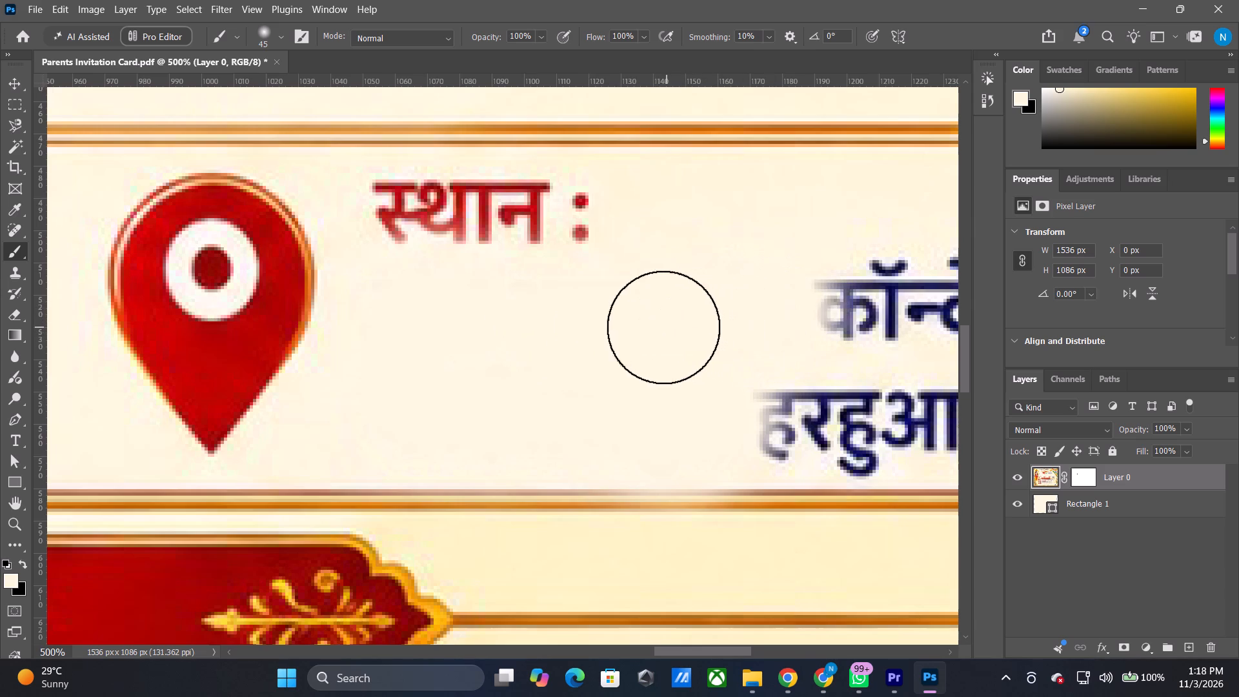
Paint cream over the opening letters "कॉन्" of "कॉन्वेंट" in the venue's first line.
scroll(663, 327, "down", 3, "alt+shift")
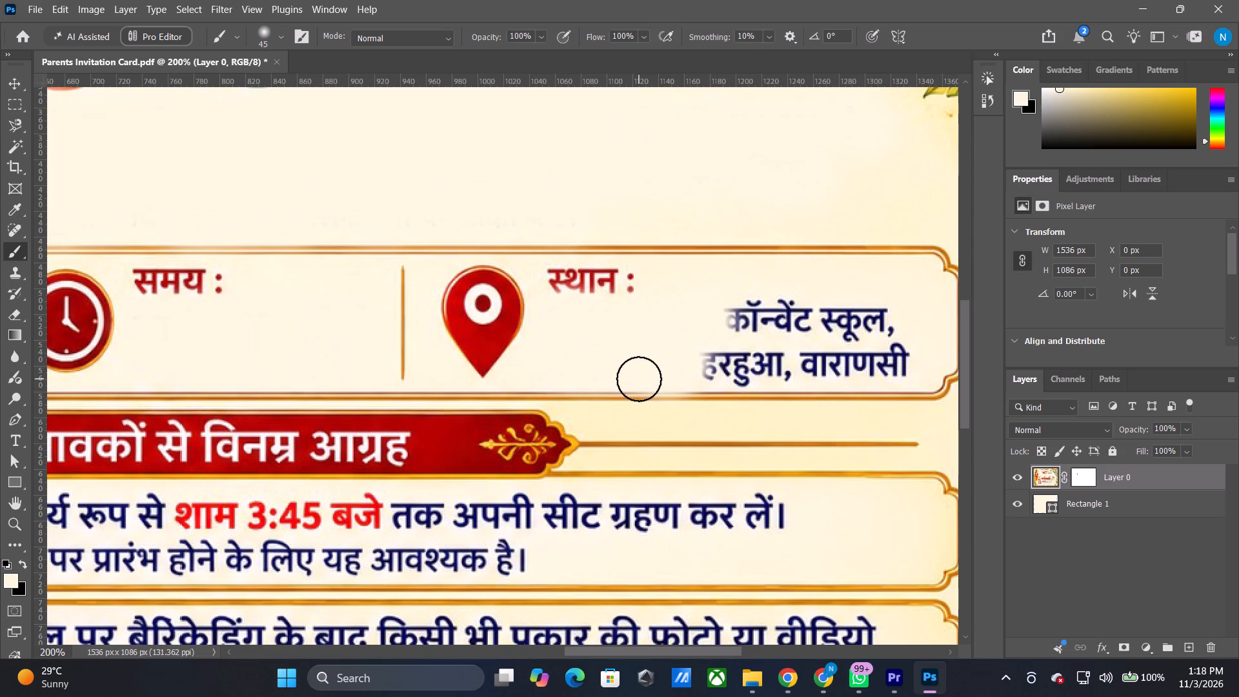
scroll(639, 379, "down", 3, "alt+shift")
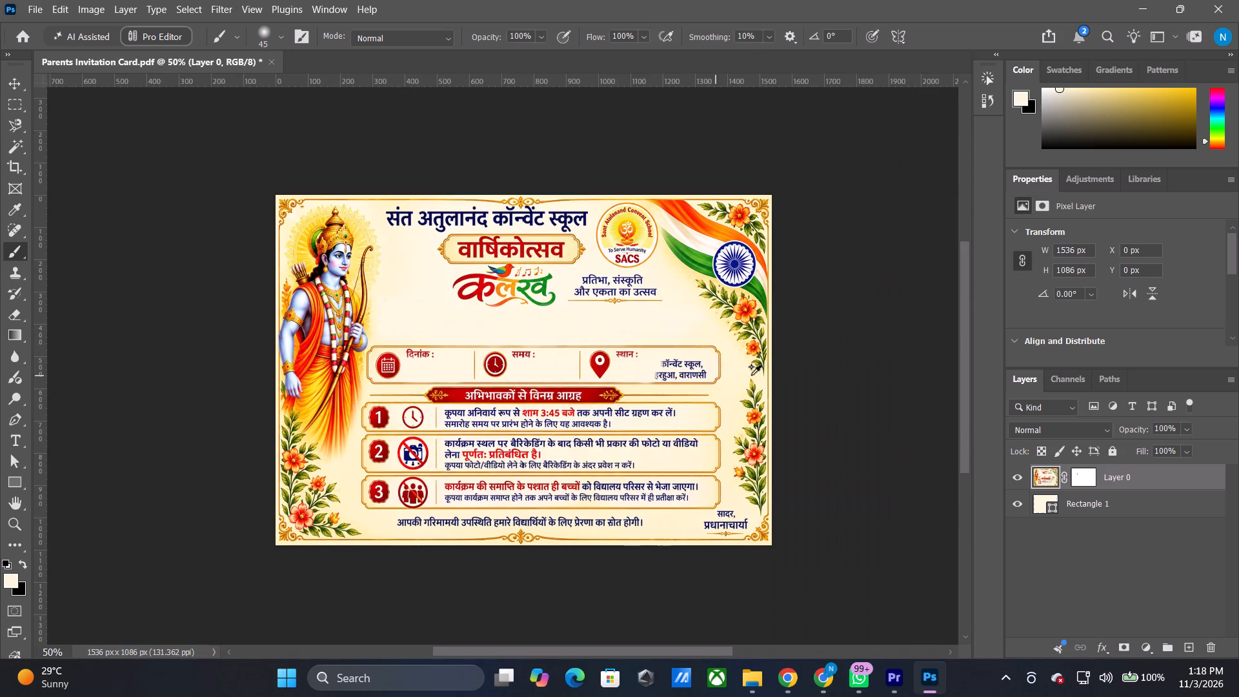
scroll(733, 376, "up", 2, "alt+shift")
scroll(666, 367, "up", 1, "alt+shift")
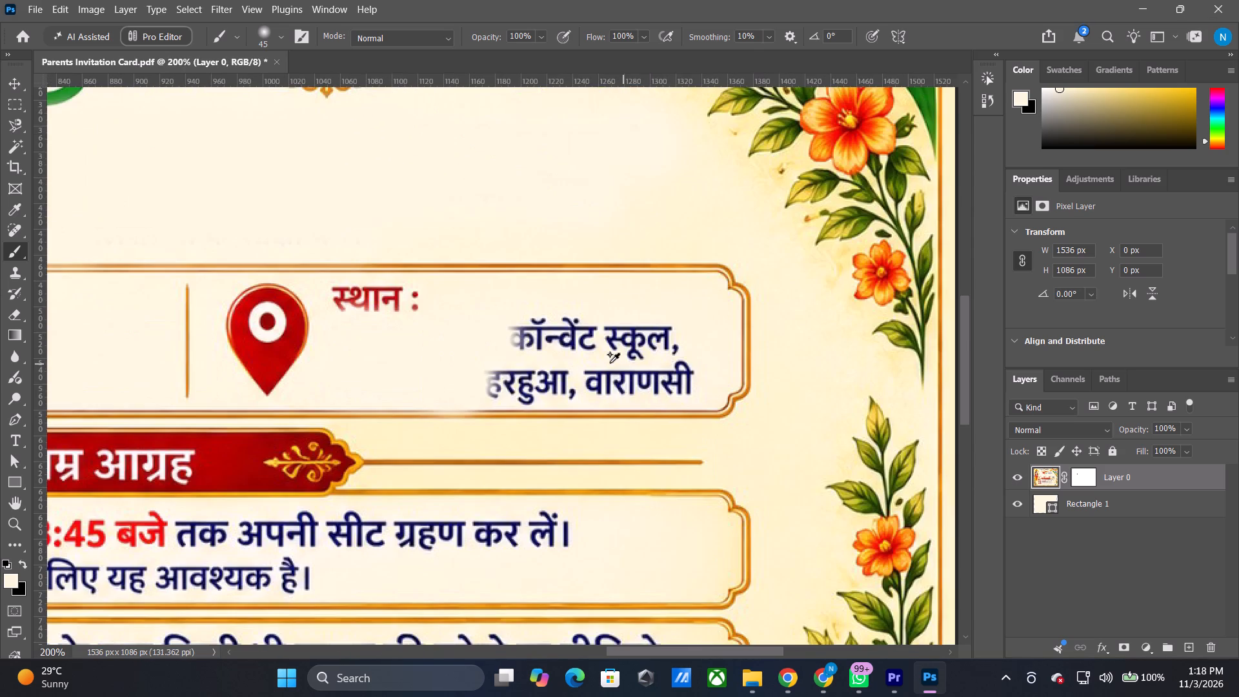
triple_click(525, 332)
double_click(532, 332)
double_click(539, 330)
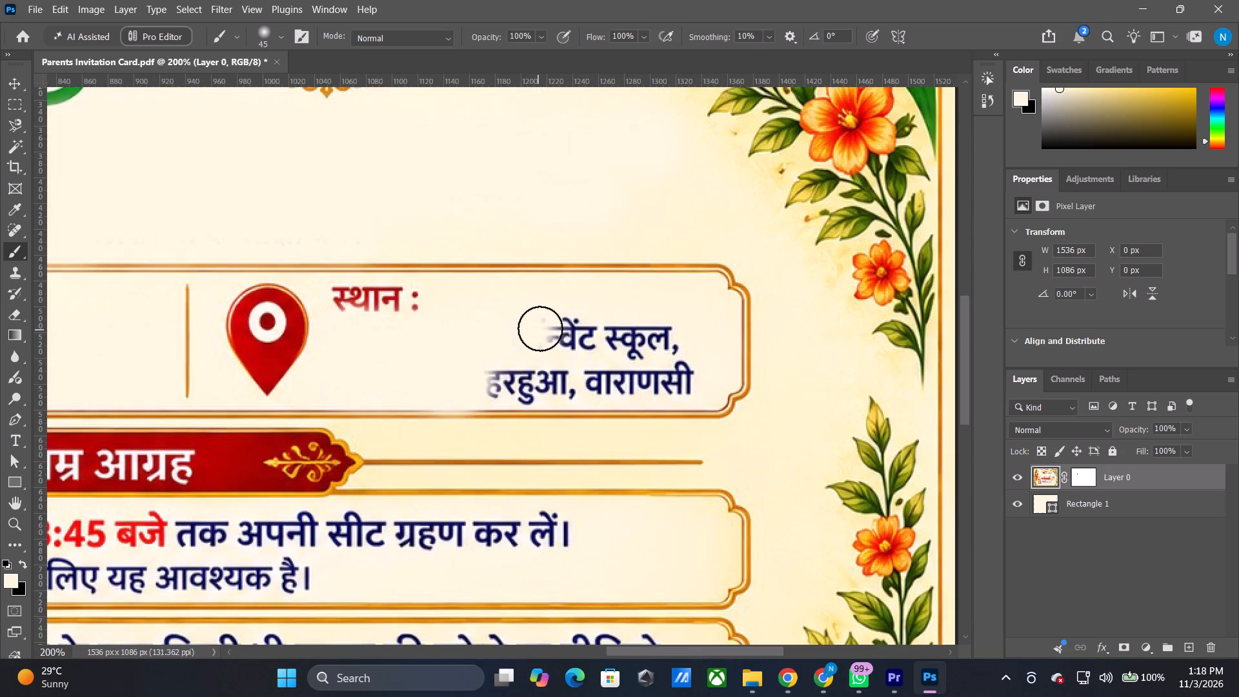
left_click(525, 336)
left_click(518, 338)
Paint cream over the upper part of the first letters of "हरहुआ" in the venue's second line.
left_click_drag(510, 342, 505, 347)
left_click(492, 360)
left_click(489, 365)
triple_click(496, 367)
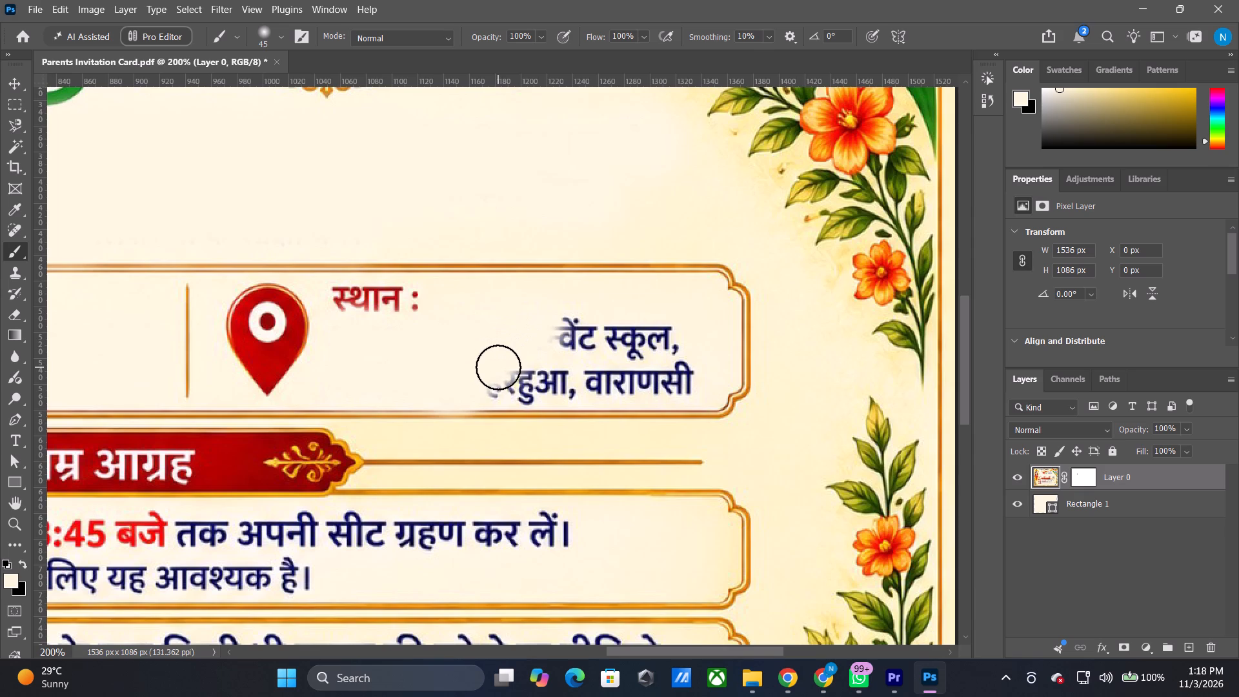
left_click_drag(507, 365, 516, 363)
left_click(521, 361)
left_click(530, 356)
Paint cream over the remaining text "वेंट स्कूल," at the end of the venue's first line.
left_click_drag(552, 341, 559, 336)
triple_click(564, 333)
left_click_drag(561, 327, 677, 341)
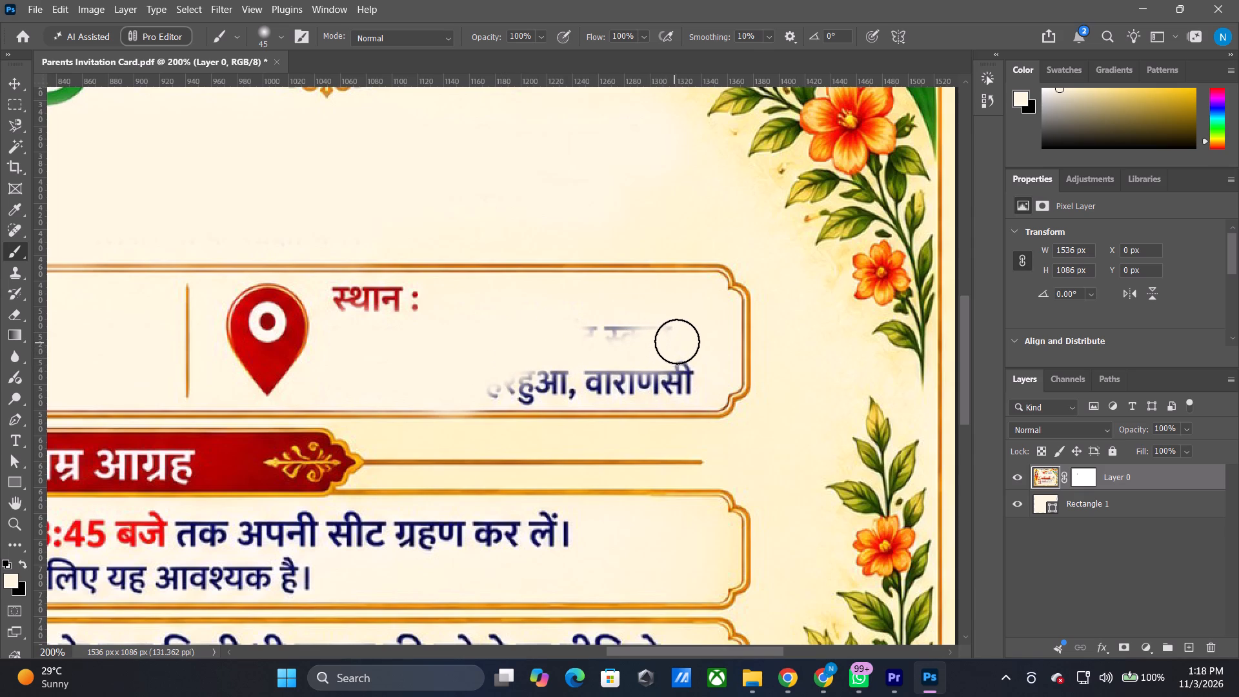
left_click_drag(677, 341, 539, 378)
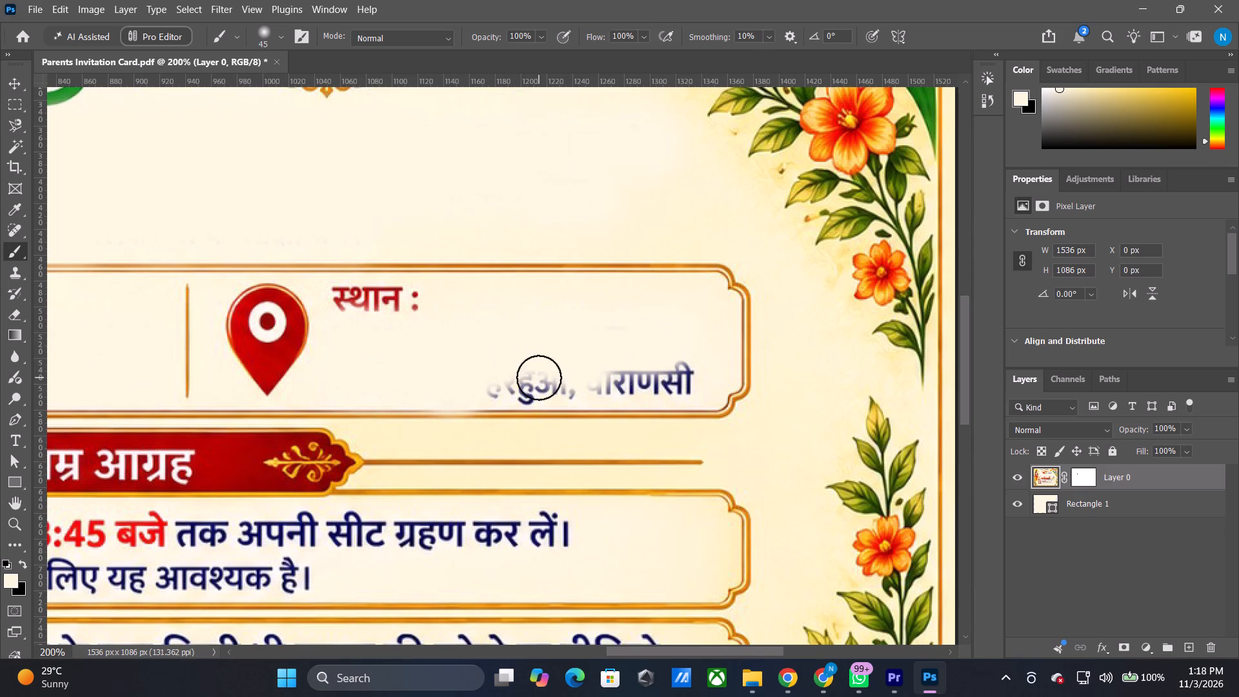
Paint cream over the word "वाराणसी" at the end of the venue's second line.
left_click_drag(539, 378, 674, 369)
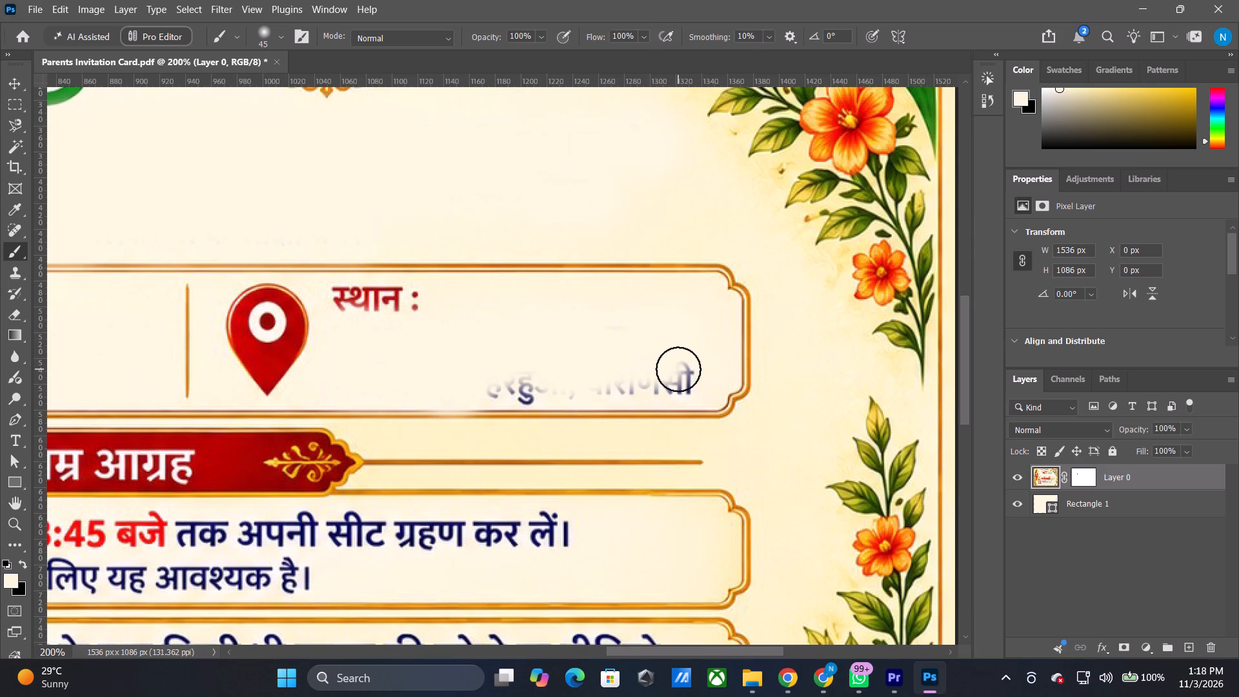
left_click(678, 369)
triple_click(681, 373)
left_click(680, 381)
triple_click(662, 381)
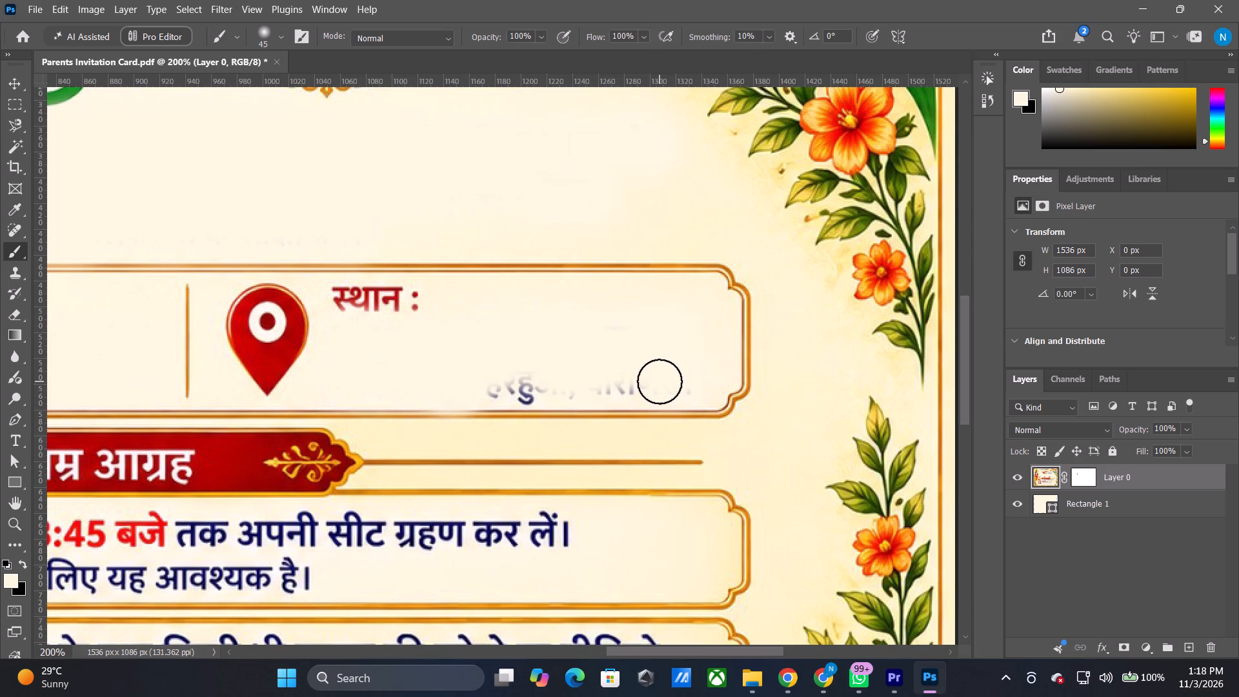
left_click_drag(672, 380, 678, 380)
left_click(681, 379)
left_click_drag(679, 379, 656, 379)
left_click(636, 378)
left_click_drag(624, 376, 616, 376)
left_click(615, 376)
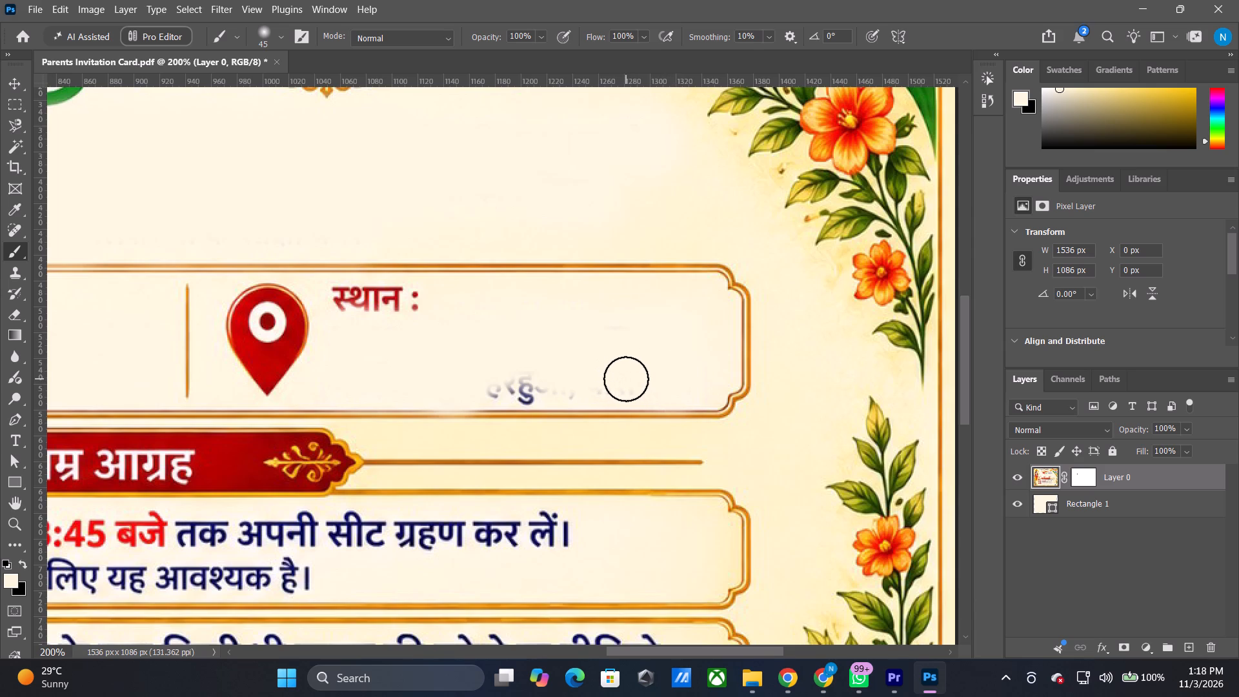
double_click(626, 379)
left_click_drag(619, 379, 612, 379)
left_click_drag(607, 379, 601, 379)
left_click(598, 379)
left_click(589, 379)
Paint cream over the final letter and comma of "हरहुआ," in the venue's second line.
triple_click(570, 380)
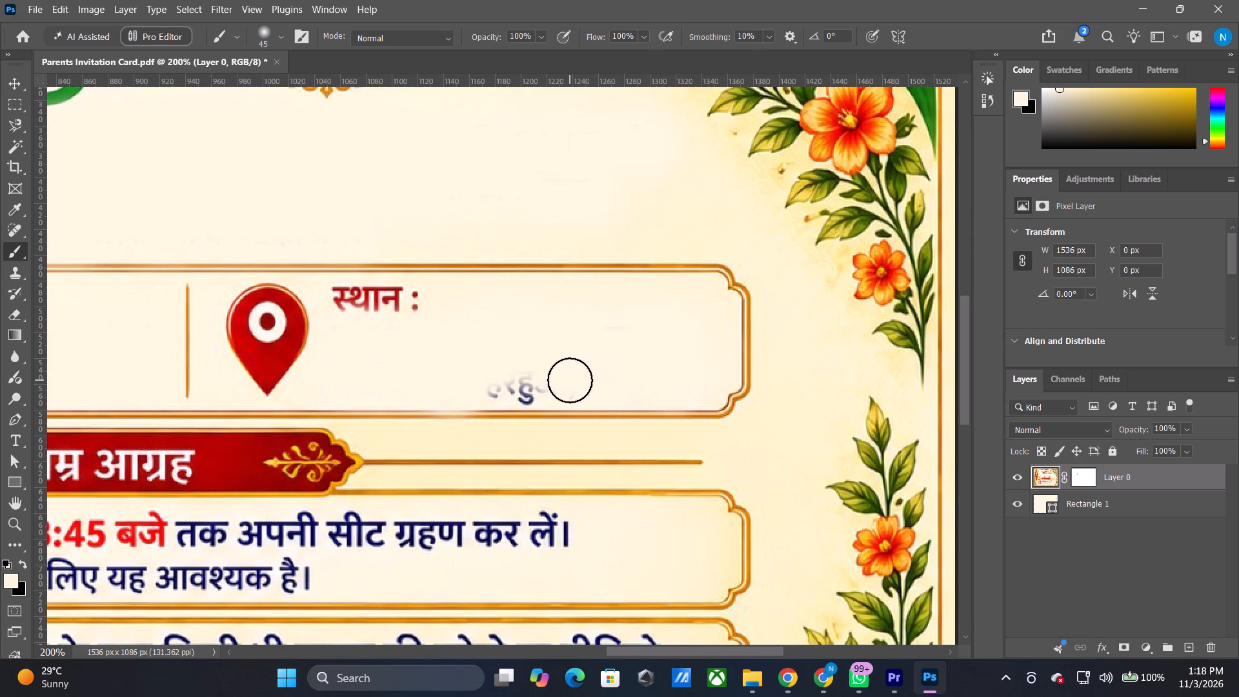
left_click(570, 385)
left_click(555, 385)
left_click(551, 385)
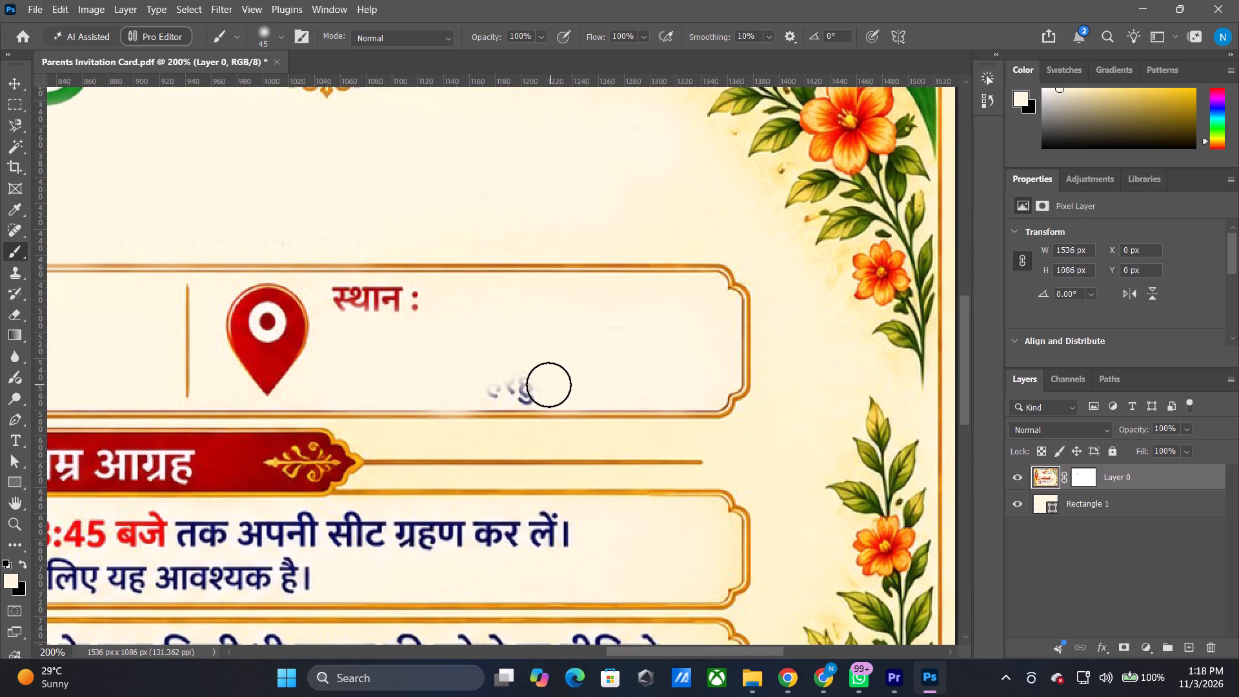
left_click(547, 385)
left_click(541, 385)
Paint cream over the leftover strokes of the first two letters of "हरहुआ" in the venue's second line.
scroll(518, 387, "up", 2, "alt+shift")
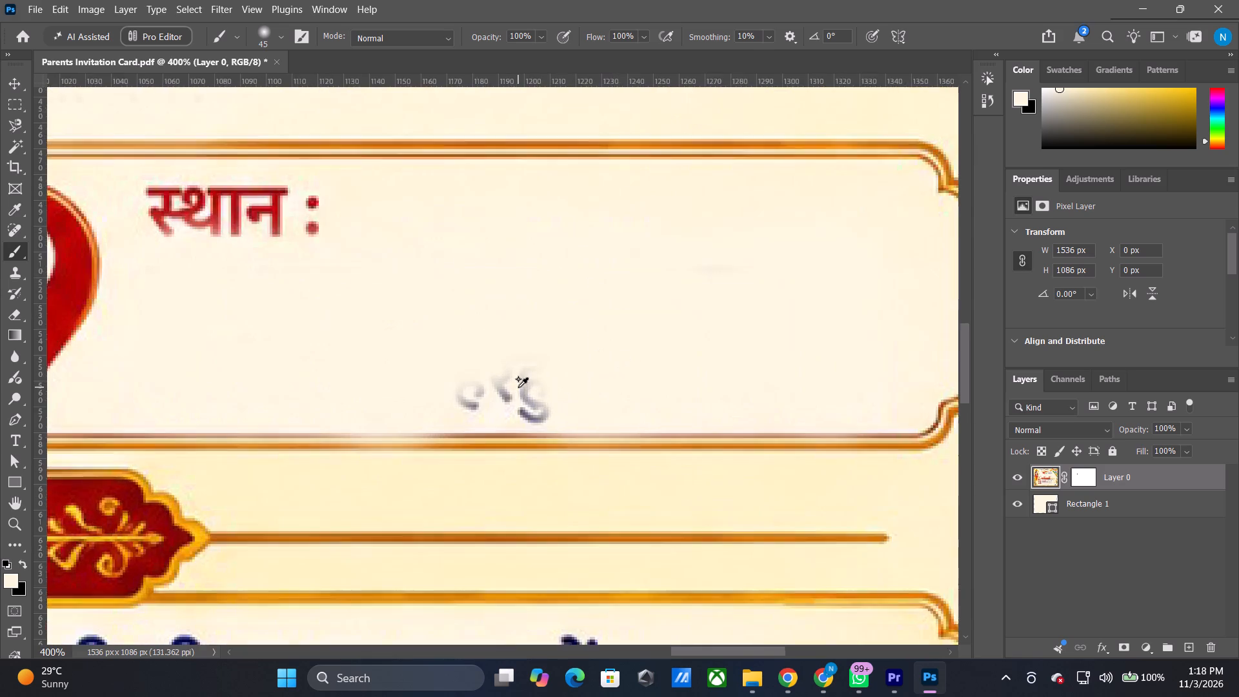
scroll(518, 387, "up", 3, "alt+shift")
left_click(556, 339)
left_click(548, 342)
left_click_drag(541, 341, 536, 341)
left_click(532, 341)
left_click(514, 341)
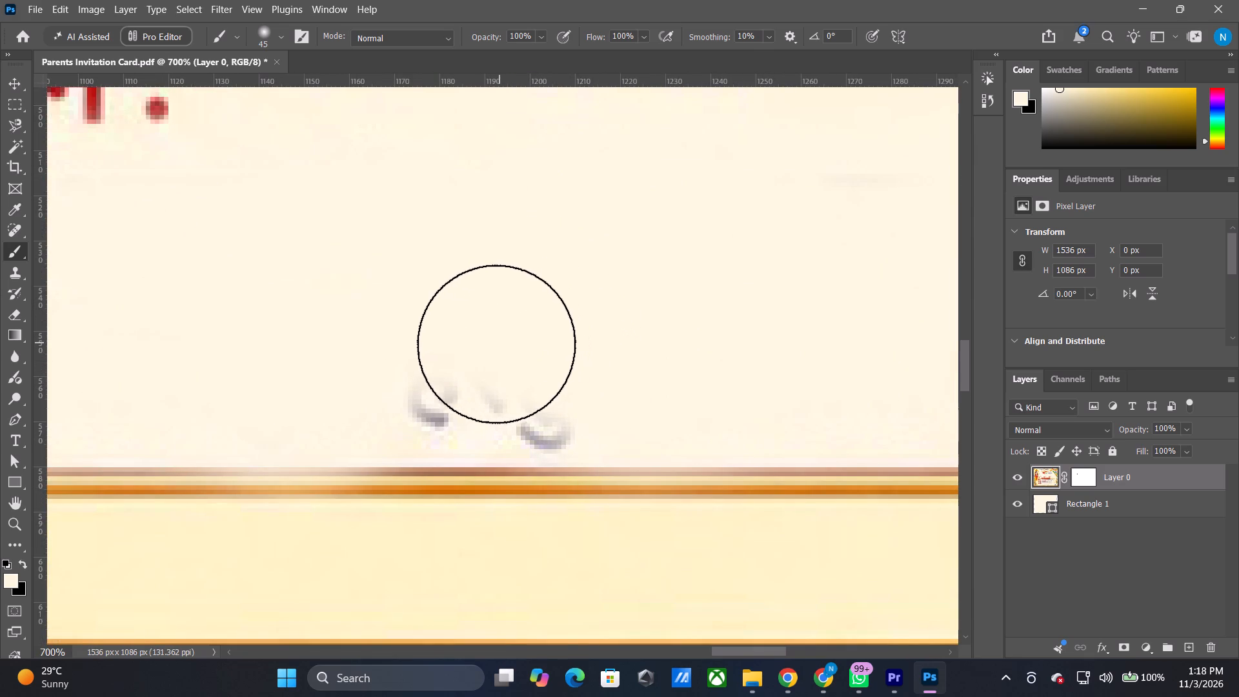
left_click(497, 344)
left_click(485, 345)
left_click_drag(474, 345, 467, 345)
left_click(467, 345)
left_click(453, 345)
left_click(436, 348)
left_click_drag(436, 350, 443, 348)
left_click(443, 348)
left_click_drag(446, 350, 451, 353)
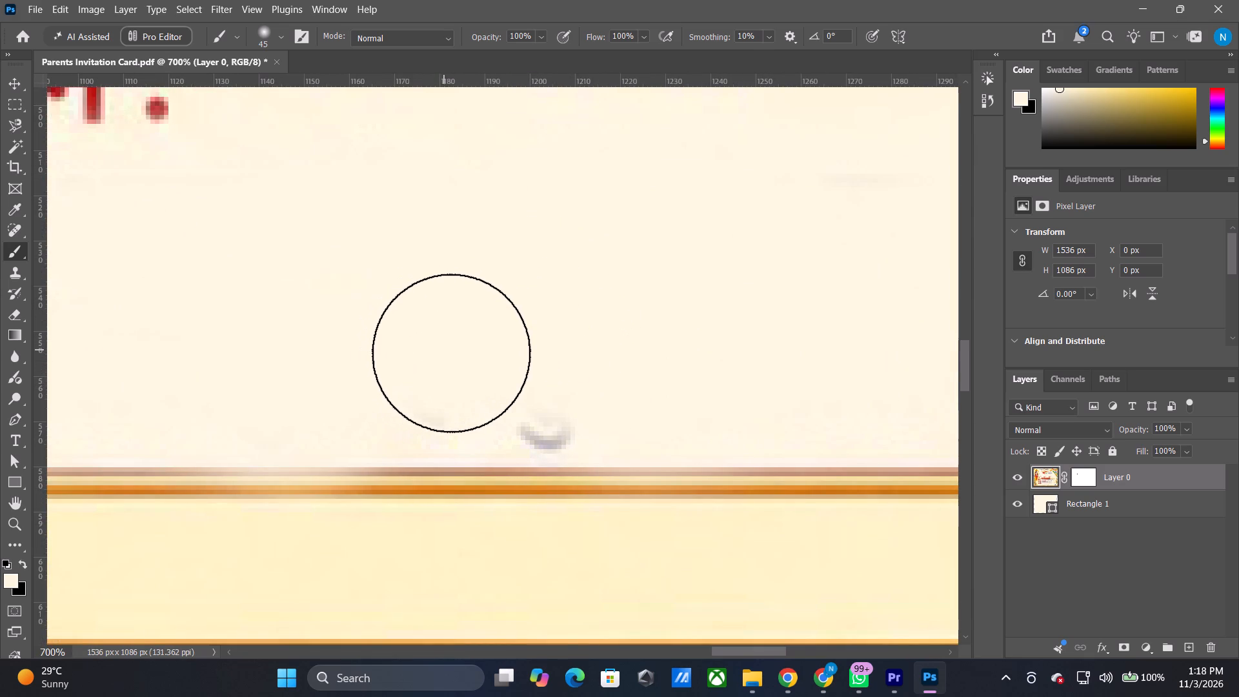
Paint cream over the last leftover curve of "हु" just above the venue box's lower border.
left_click_drag(451, 353, 456, 354)
left_click_drag(463, 354, 470, 354)
left_click_drag(474, 355, 483, 355)
left_click_drag(490, 355, 499, 355)
double_click(501, 355)
double_click(520, 354)
left_click_drag(532, 350, 538, 349)
left_click(541, 348)
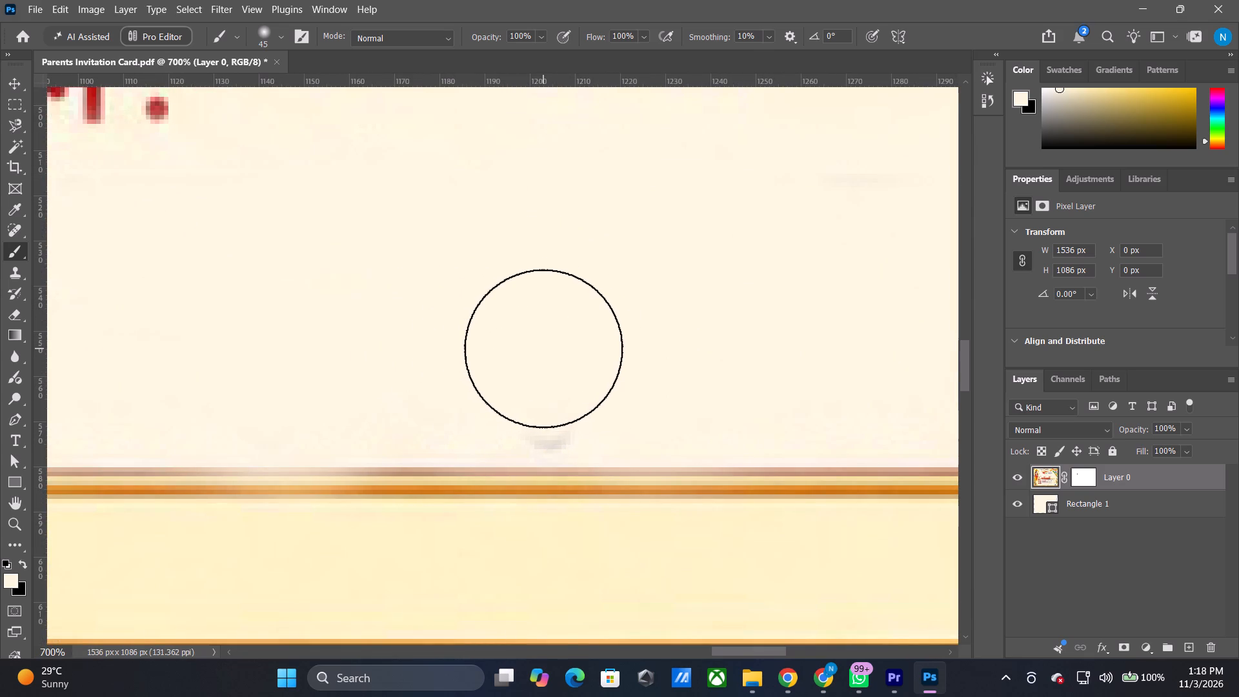
left_click_drag(543, 348, 549, 348)
double_click(554, 348)
left_click_drag(558, 348, 552, 349)
double_click(549, 349)
double_click(545, 349)
Paint cream over the faint smudge left where the venue's first line ended.
scroll(542, 349, "down", 2, "alt+shift")
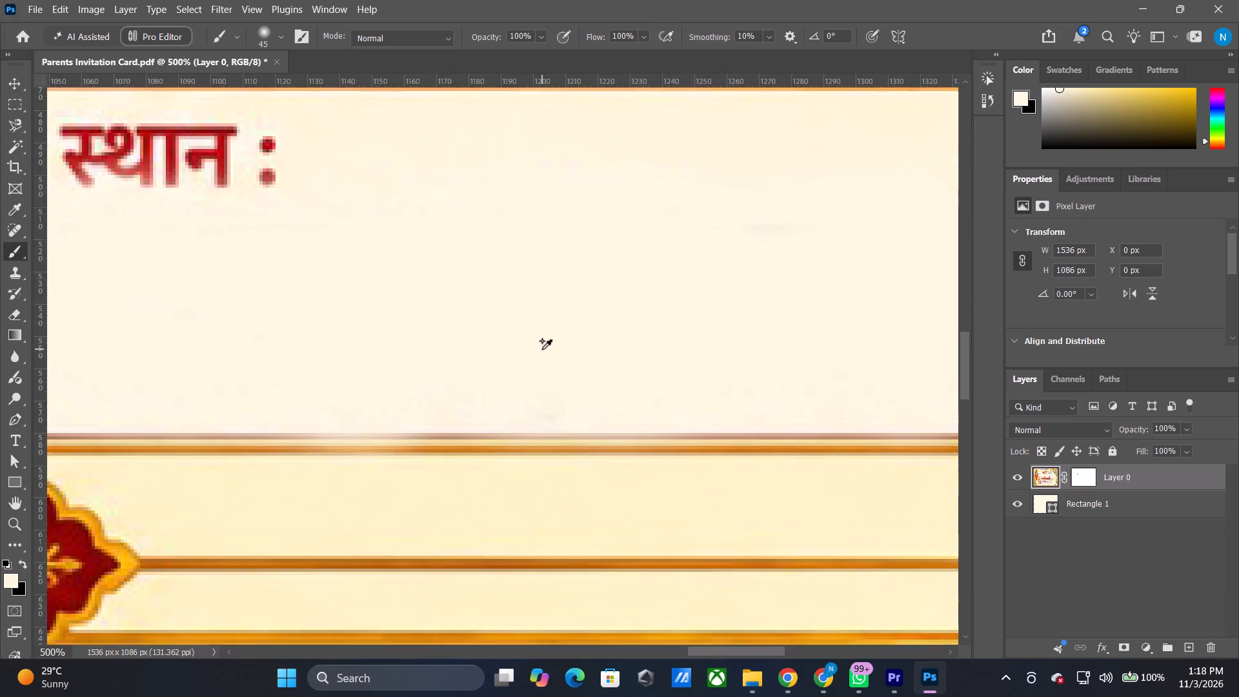
scroll(542, 349, "down", 2, "alt+shift")
left_click_drag(678, 281, 642, 290)
scroll(472, 325, "down", 3, "alt+shift")
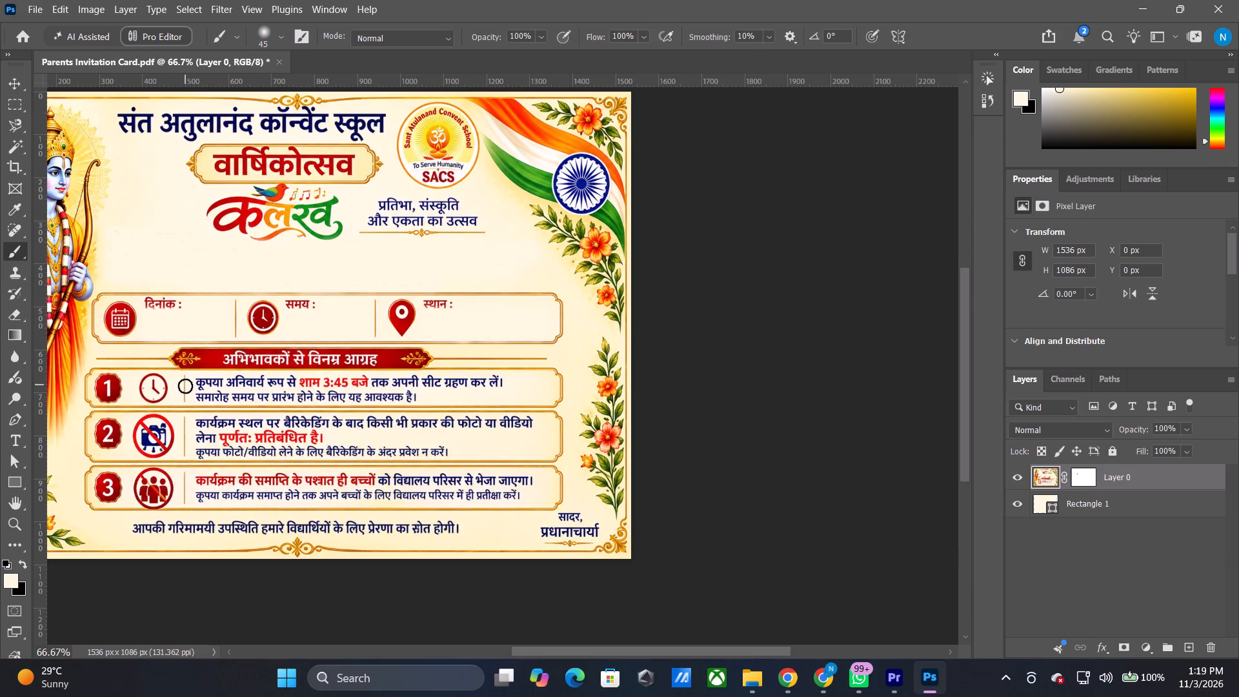
Paint cream over the word "कृपया" at the start of request 1's first line.
scroll(185, 386, "up", 2)
scroll(199, 471, "up", 3, "alt+shift")
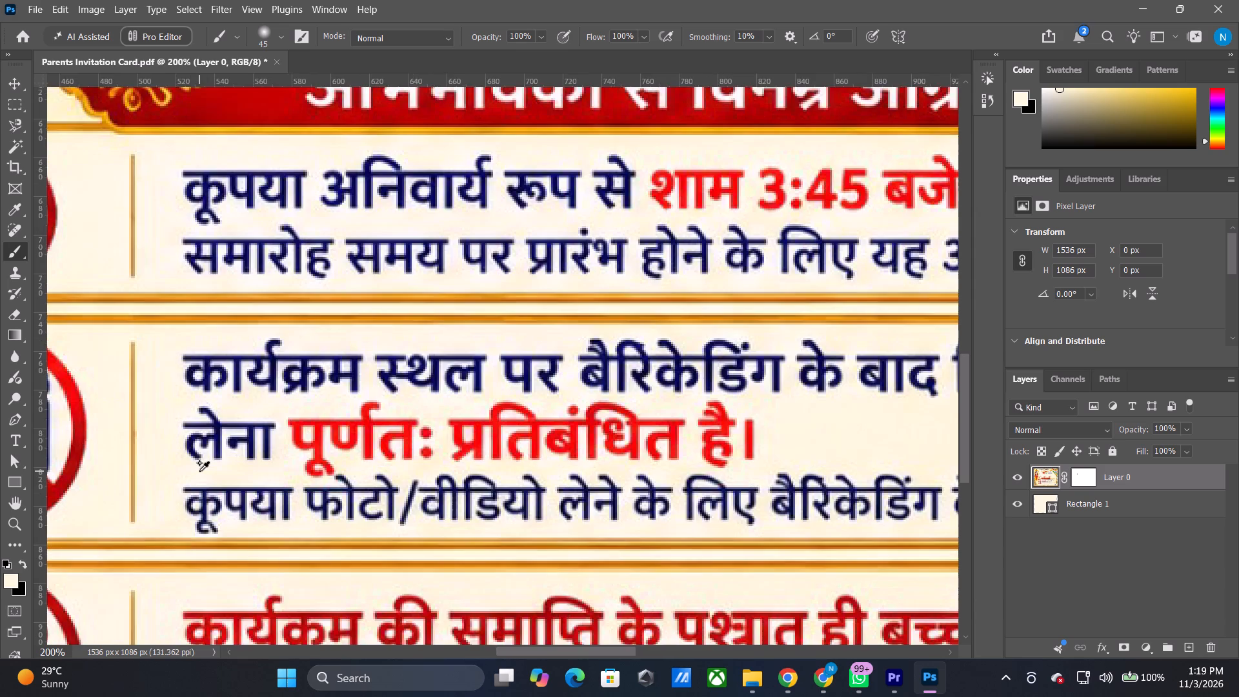
scroll(199, 471, "down", 1, "alt+shift")
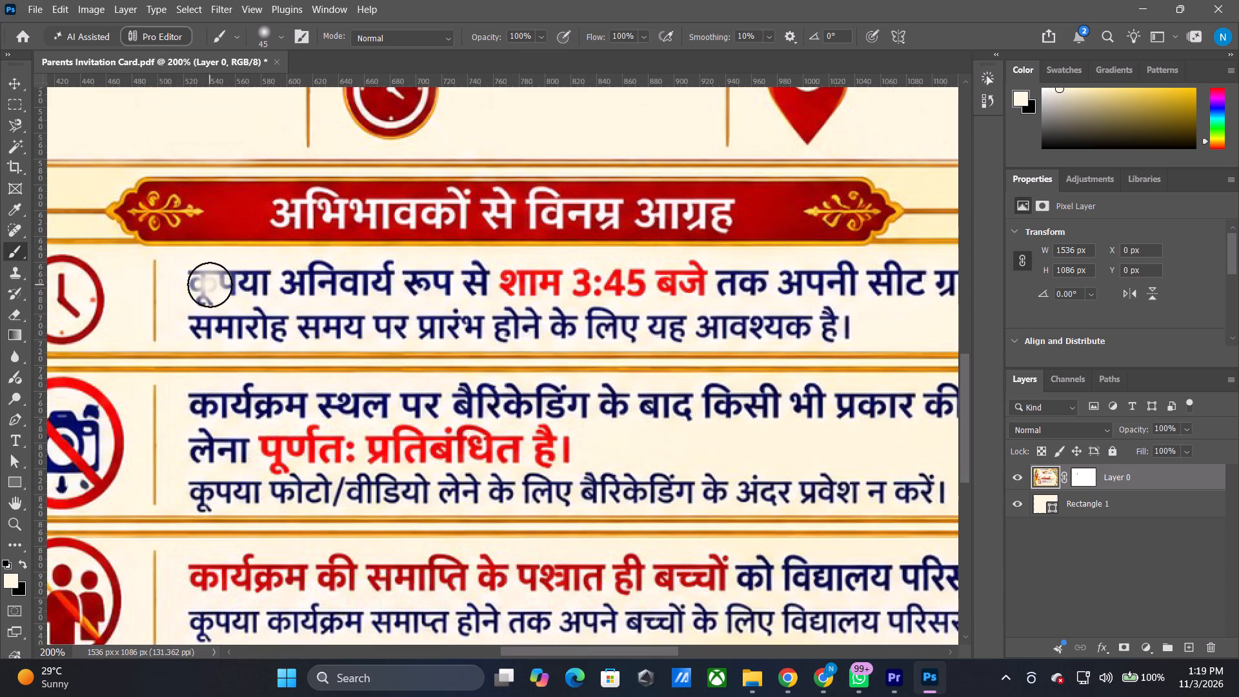
triple_click(210, 285)
triple_click(205, 285)
left_click(204, 285)
left_click_drag(204, 285, 214, 285)
left_click_drag(214, 285, 221, 285)
left_click_drag(221, 285, 236, 285)
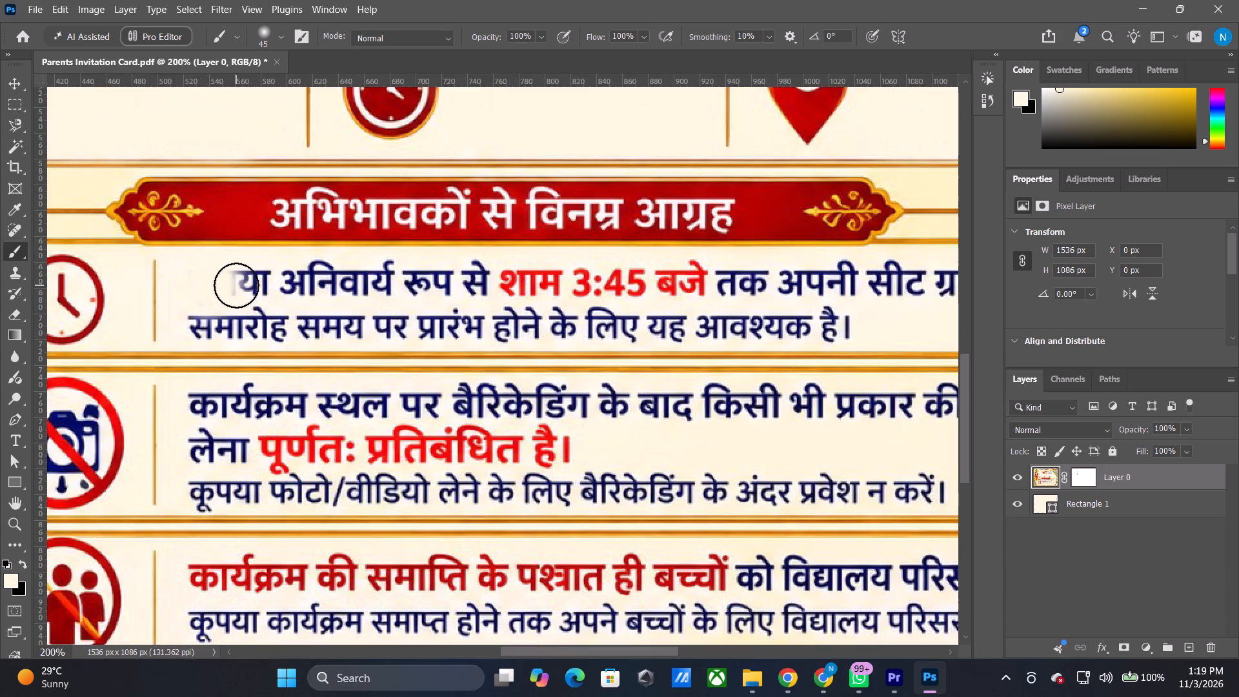
left_click_drag(236, 285, 244, 285)
left_click_drag(244, 285, 251, 285)
left_click_drag(252, 285, 259, 285)
left_click(260, 285)
left_click(256, 285)
Paint cream over the first letters "अनि" of "अनिवार्य" in request 1's first line.
left_click(262, 287)
left_click(276, 287)
left_click_drag(276, 287, 283, 287)
left_click_drag(288, 286, 296, 286)
left_click(297, 285)
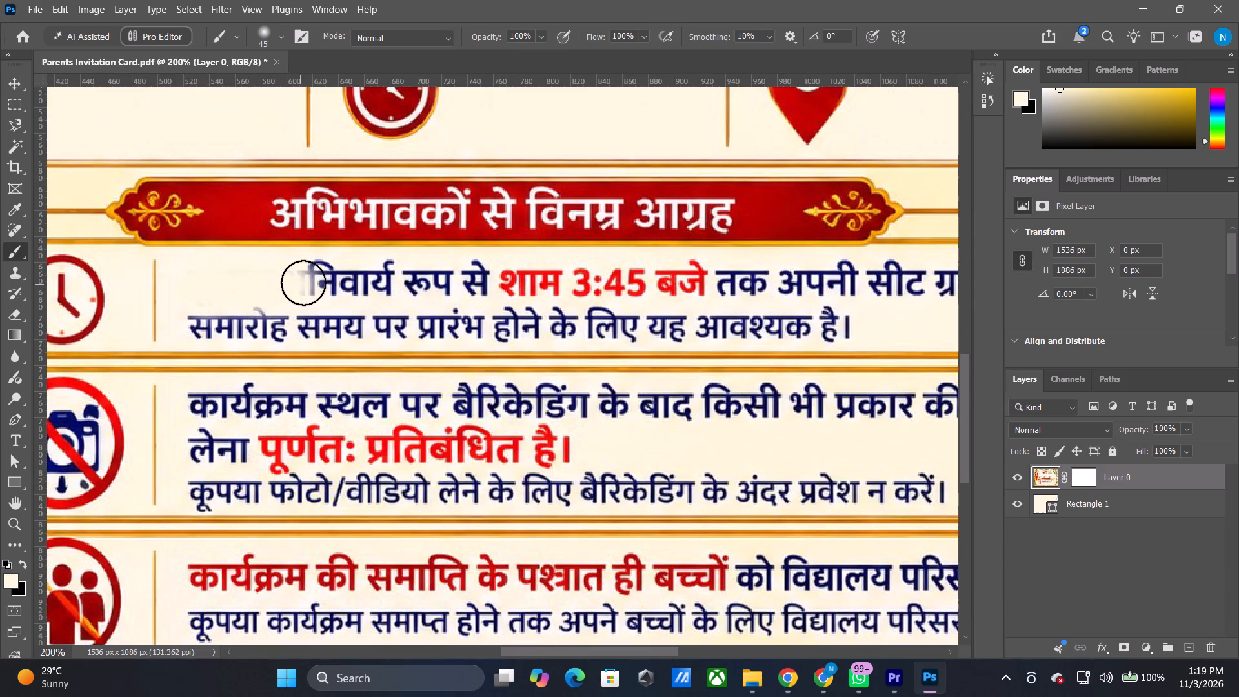
left_click(304, 282)
left_click_drag(299, 281, 290, 284)
left_click(285, 284)
triple_click(313, 283)
left_click_drag(319, 280, 328, 281)
left_click_drag(330, 281, 323, 279)
left_click(320, 278)
left_click_drag(294, 276, 279, 276)
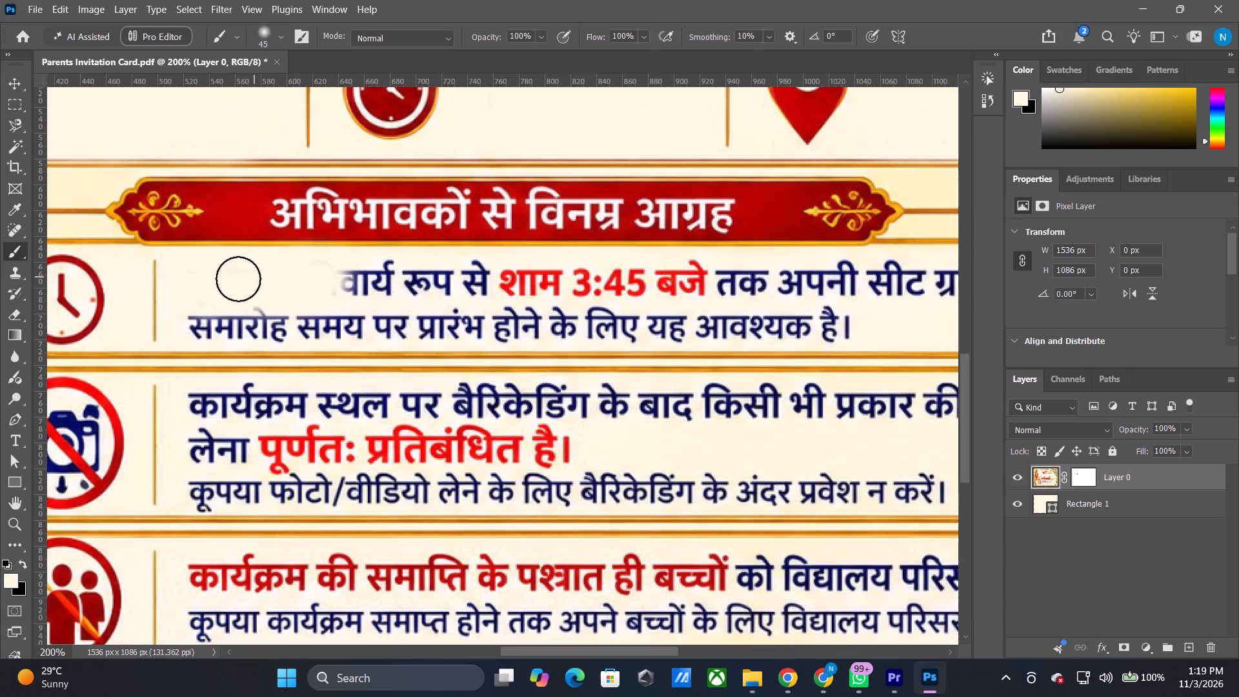
Even out the cleared start of request 1's first line and paint cream over the remaining letters "वार्य".
left_click(239, 278)
left_click_drag(201, 279, 228, 280)
left_click_drag(259, 280, 277, 280)
left_click_drag(292, 280, 325, 282)
double_click(329, 282)
left_click_drag(339, 281, 347, 282)
left_click(347, 282)
left_click(352, 282)
left_click(358, 282)
left_click_drag(363, 282, 370, 282)
left_click(374, 281)
triple_click(379, 281)
left_click(381, 281)
triple_click(394, 277)
left_click(386, 277)
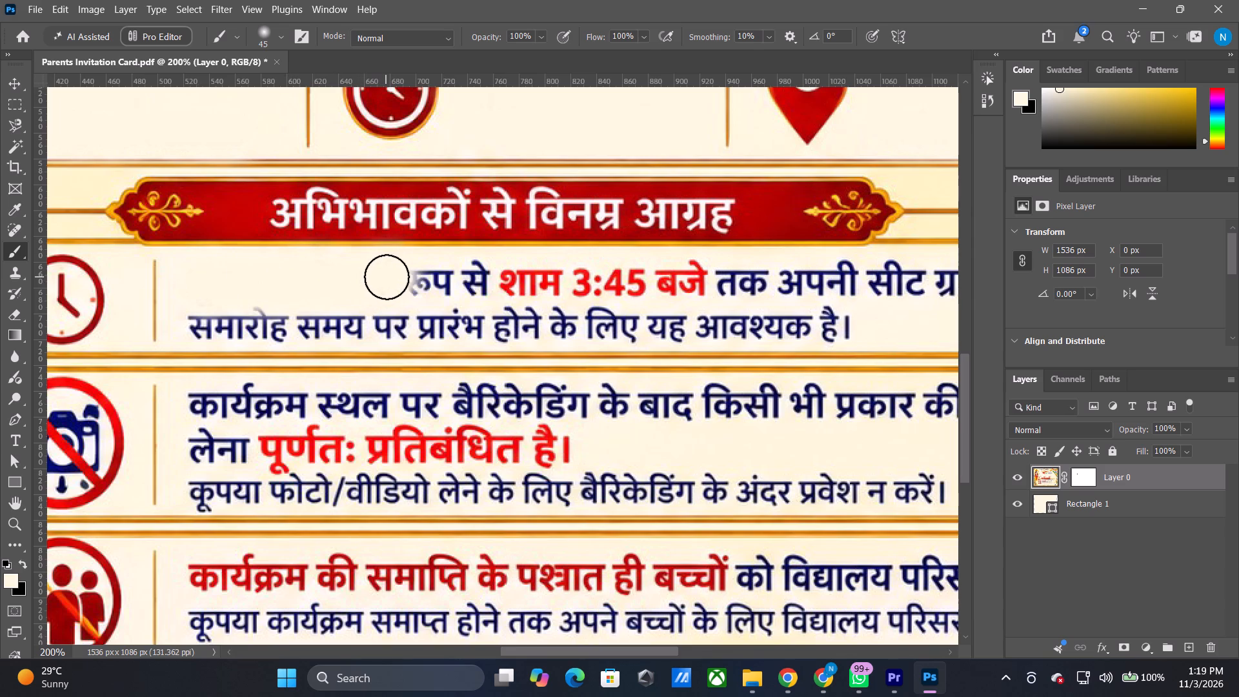
Paint cream over the words "रूप से" in request 1's first line.
left_click_drag(387, 277, 399, 278)
left_click(403, 280)
double_click(408, 283)
left_click(416, 284)
left_click_drag(418, 284, 451, 288)
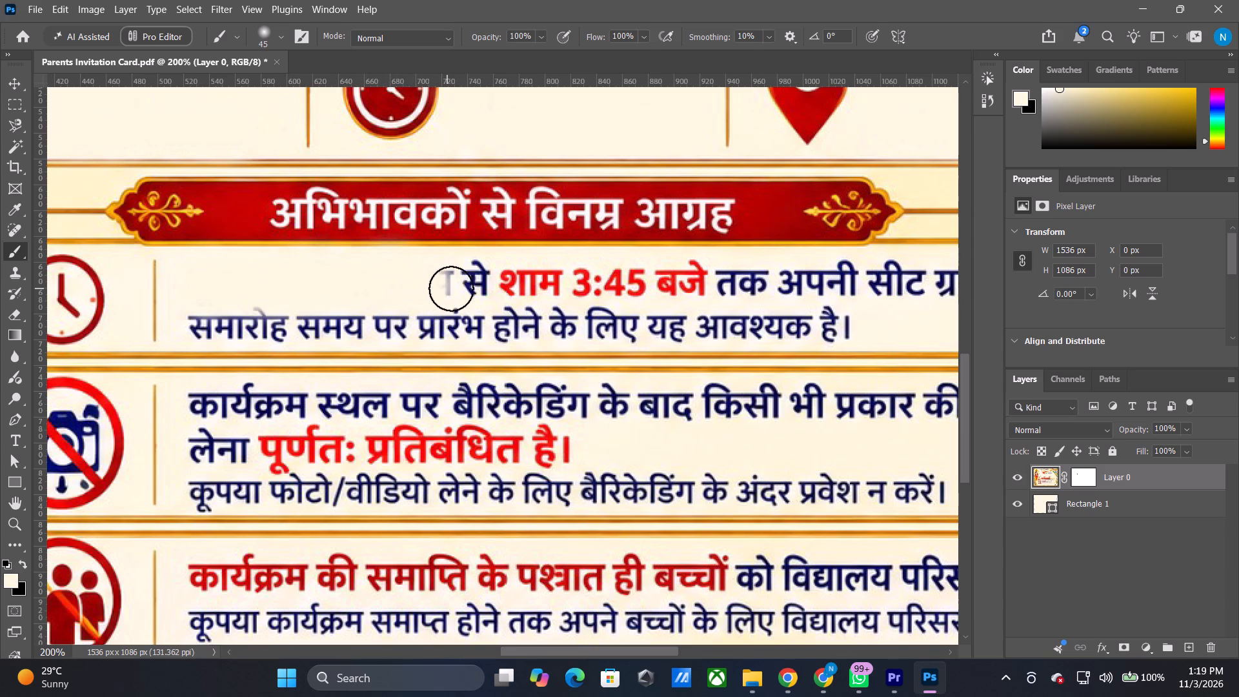
left_click_drag(451, 288, 481, 286)
triple_click(478, 277)
left_click(478, 277)
left_click_drag(486, 280, 492, 281)
double_click(492, 281)
Paint cream over the red "शाम 3:45 बजे" and the words "तक अपनी" in request 1's first line.
left_click_drag(497, 282, 505, 282)
left_click_drag(505, 282, 516, 282)
left_click_drag(517, 282, 526, 282)
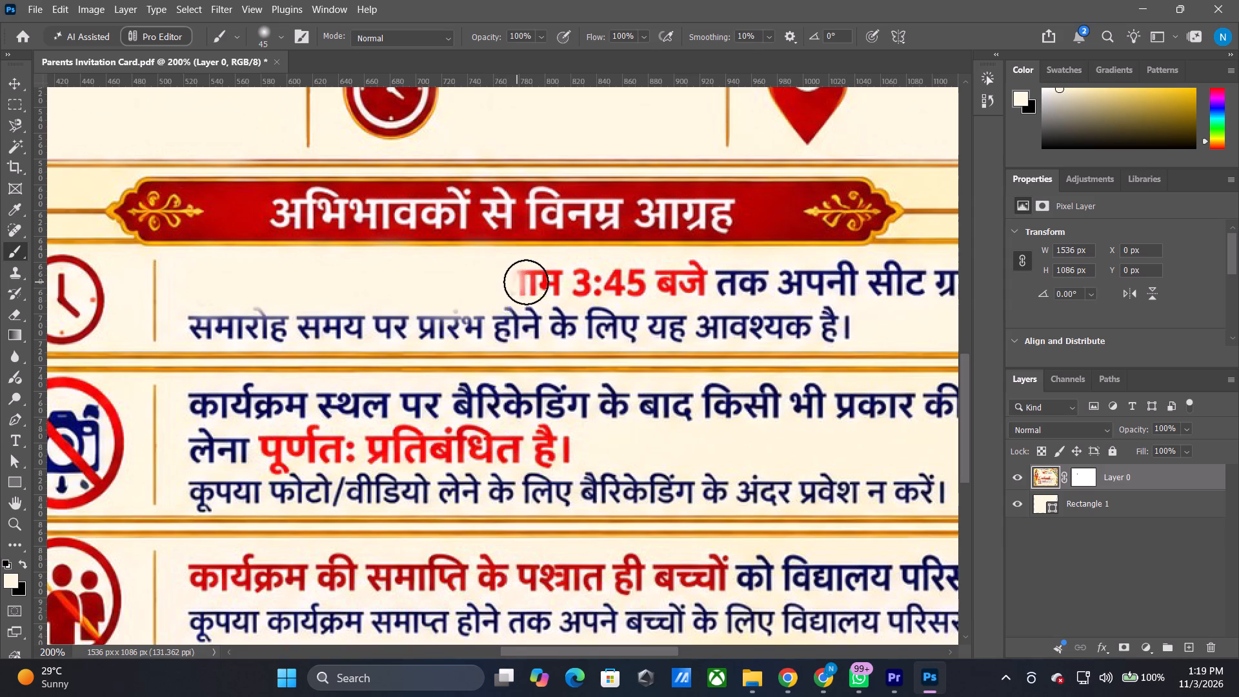
left_click_drag(526, 282, 583, 282)
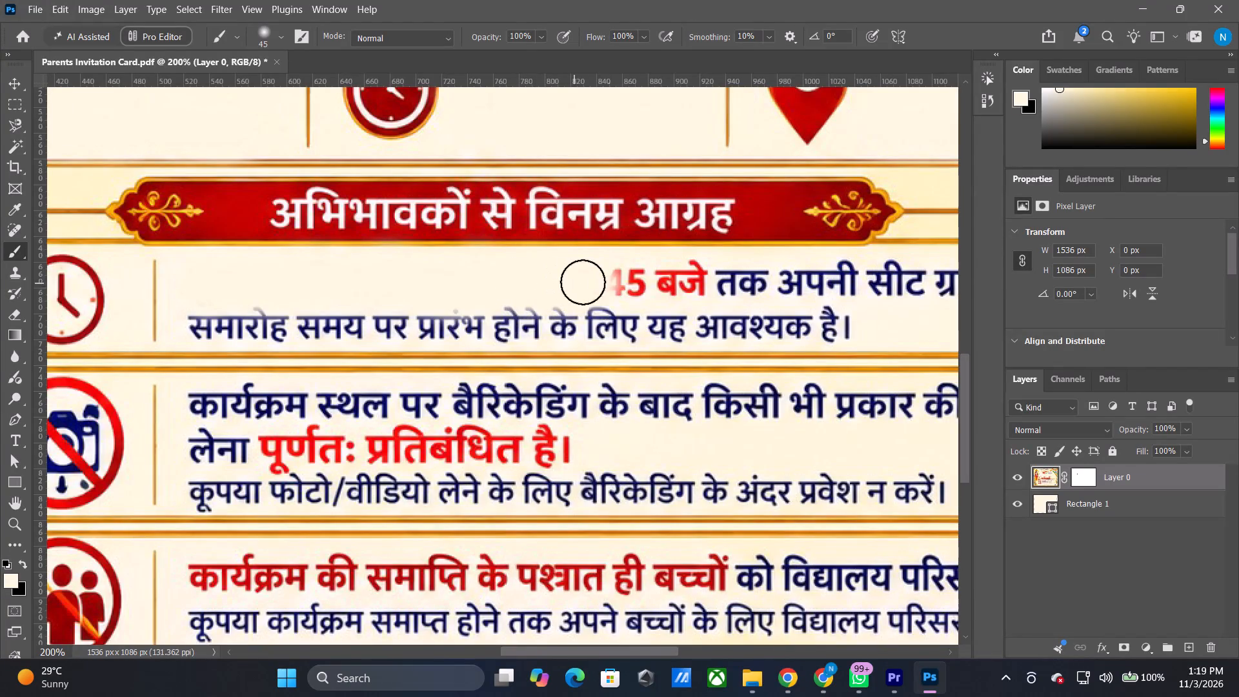
left_click_drag(583, 282, 745, 292)
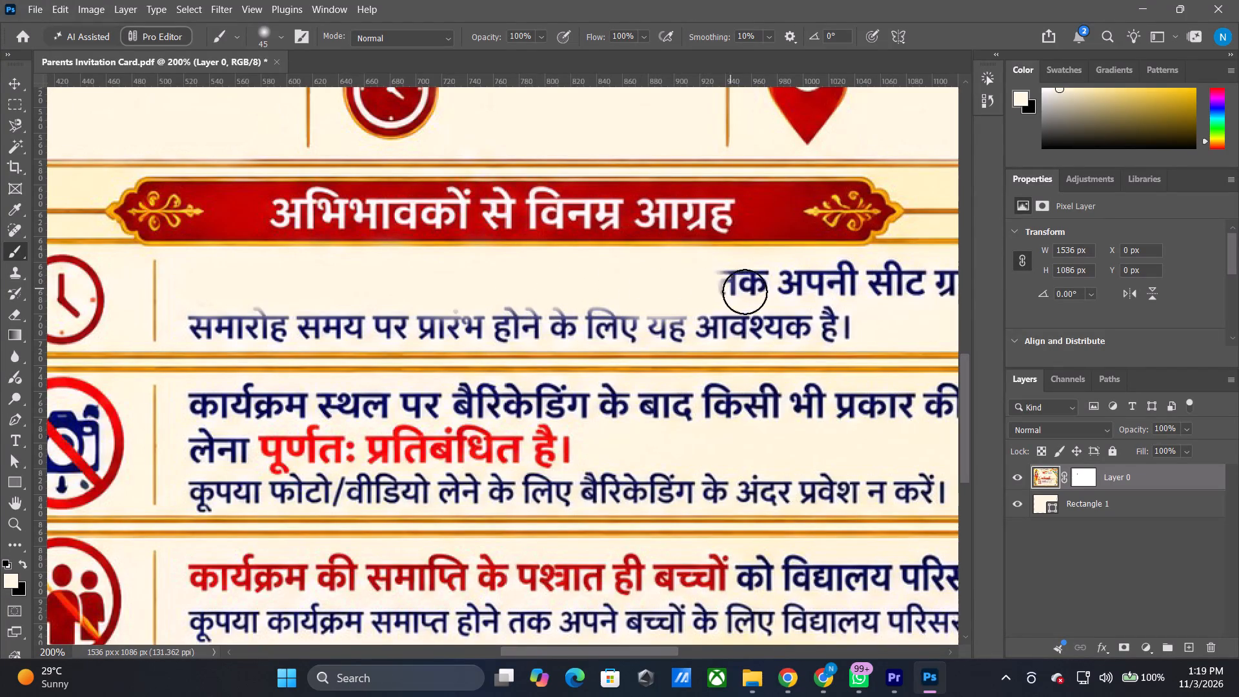
left_click_drag(745, 292, 830, 289)
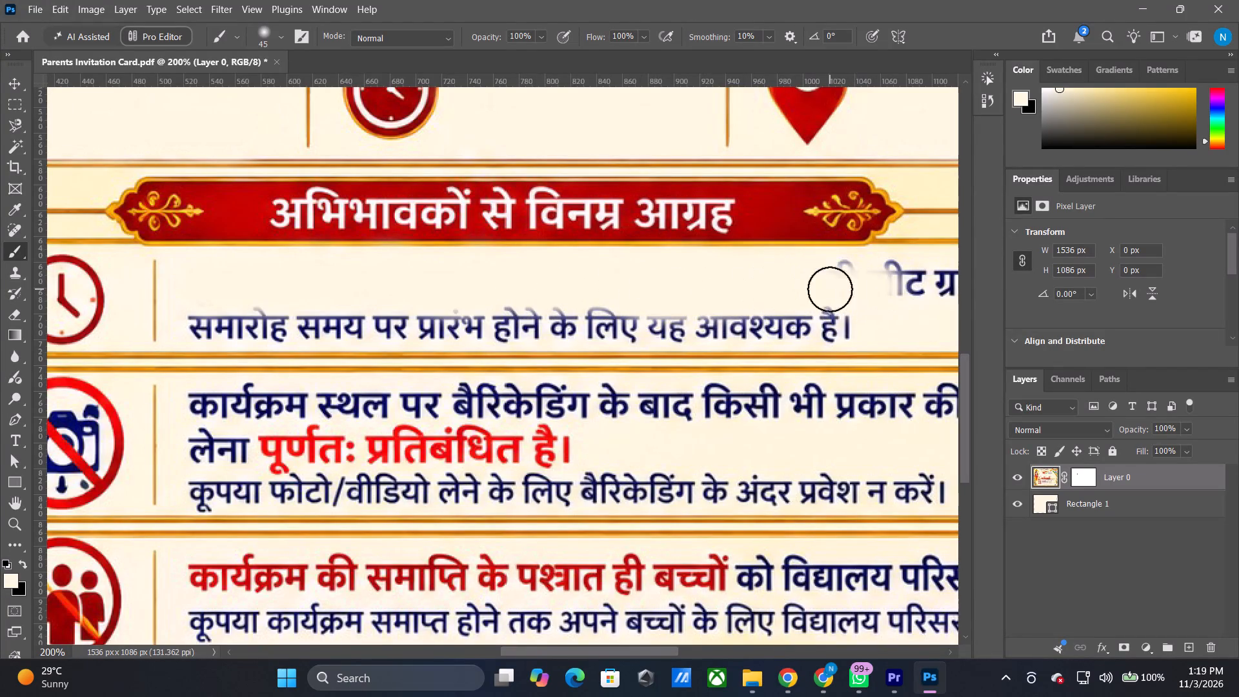
left_click_drag(830, 289, 831, 285)
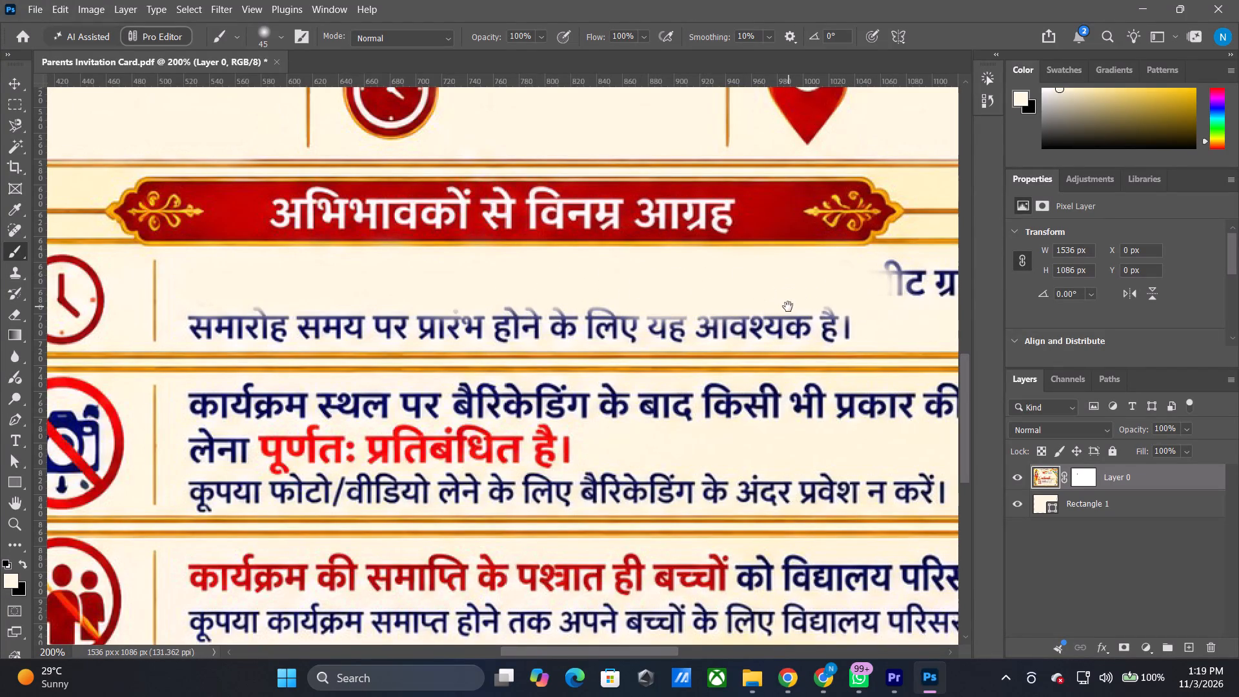
Paint cream over the closing words "सीट ग्रहण कर लें।" and their leftover traces in request 1's first line.
key("space")
key("space")
key("space")
key("space")
key("space")
key("space")
key("space")
key("space")
key("space")
key("space")
key("space")
key("space")
key("space")
key("space")
left_click_drag(788, 307, 546, 305)
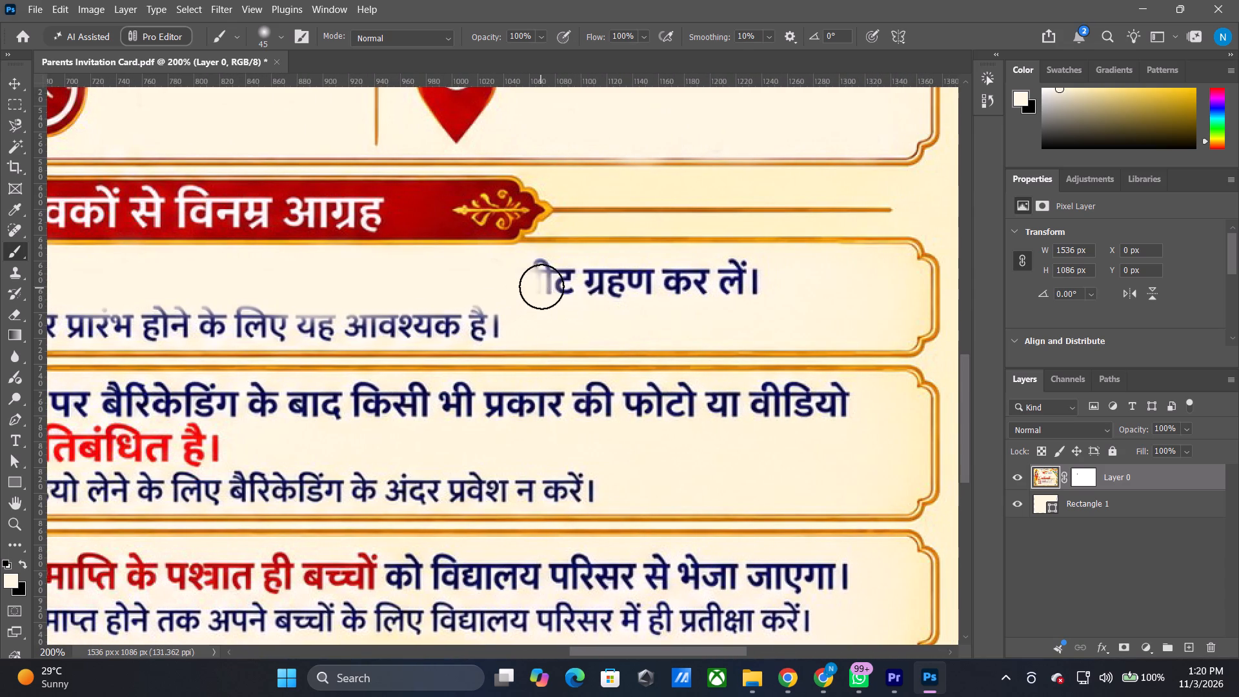
left_click_drag(541, 287, 657, 282)
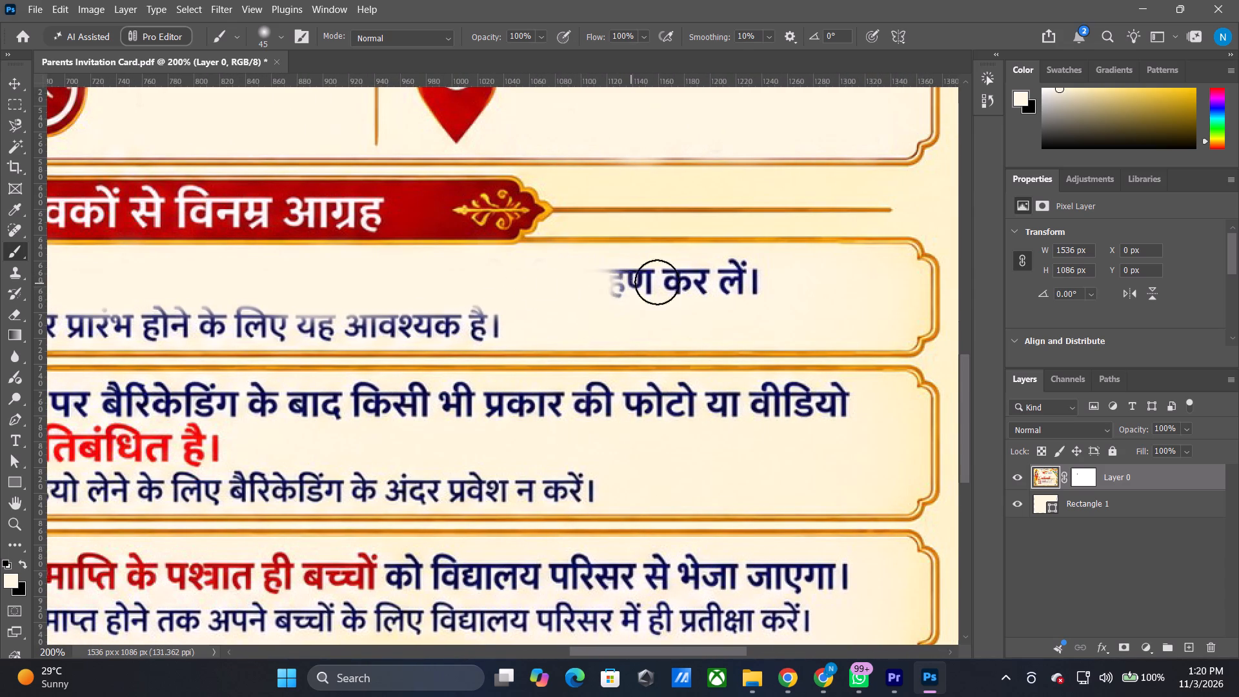
left_click_drag(657, 282, 747, 281)
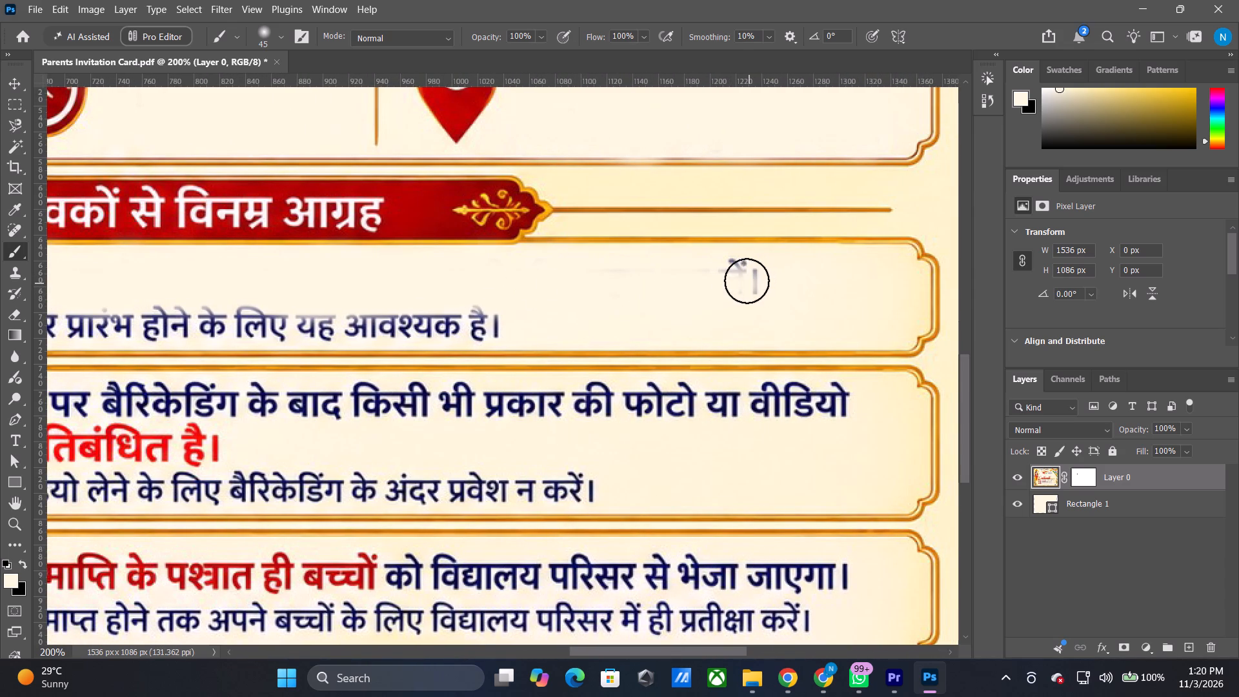
left_click_drag(747, 281, 739, 277)
triple_click(739, 277)
left_click(736, 277)
left_click_drag(730, 275, 618, 279)
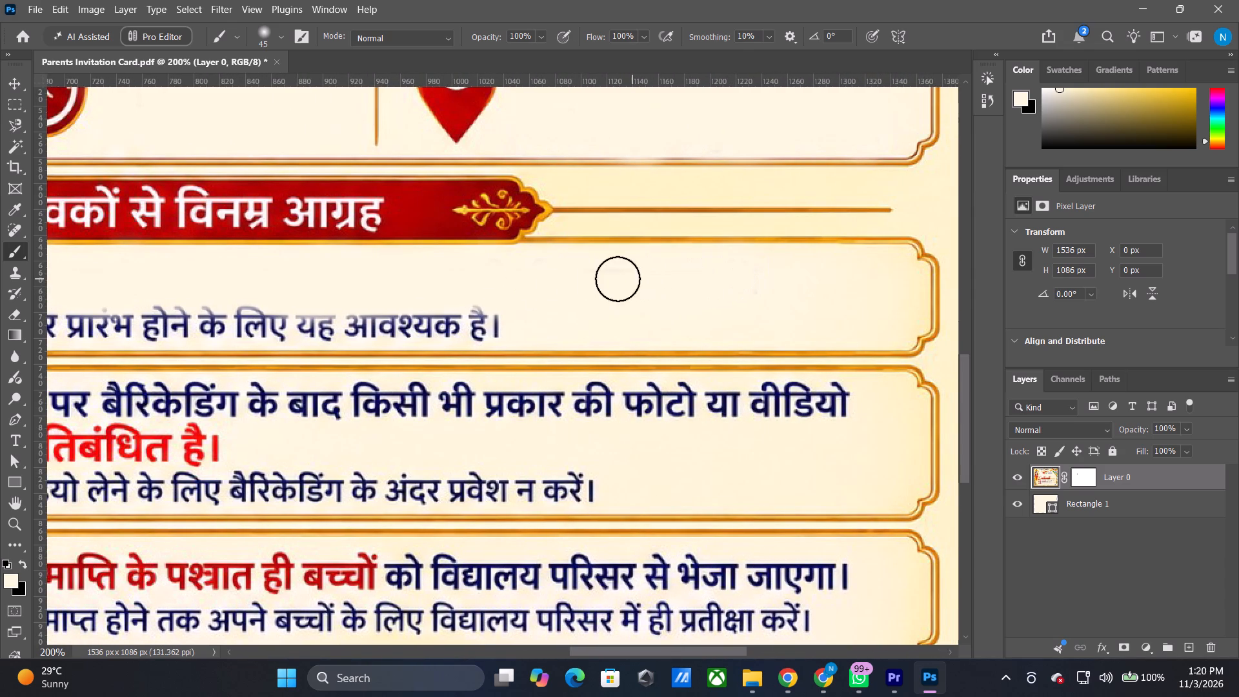
left_click_drag(618, 279, 494, 287)
Paint cream over "है।" at the end of request 1's second line.
scroll(492, 288, "down", 2, "alt+shift")
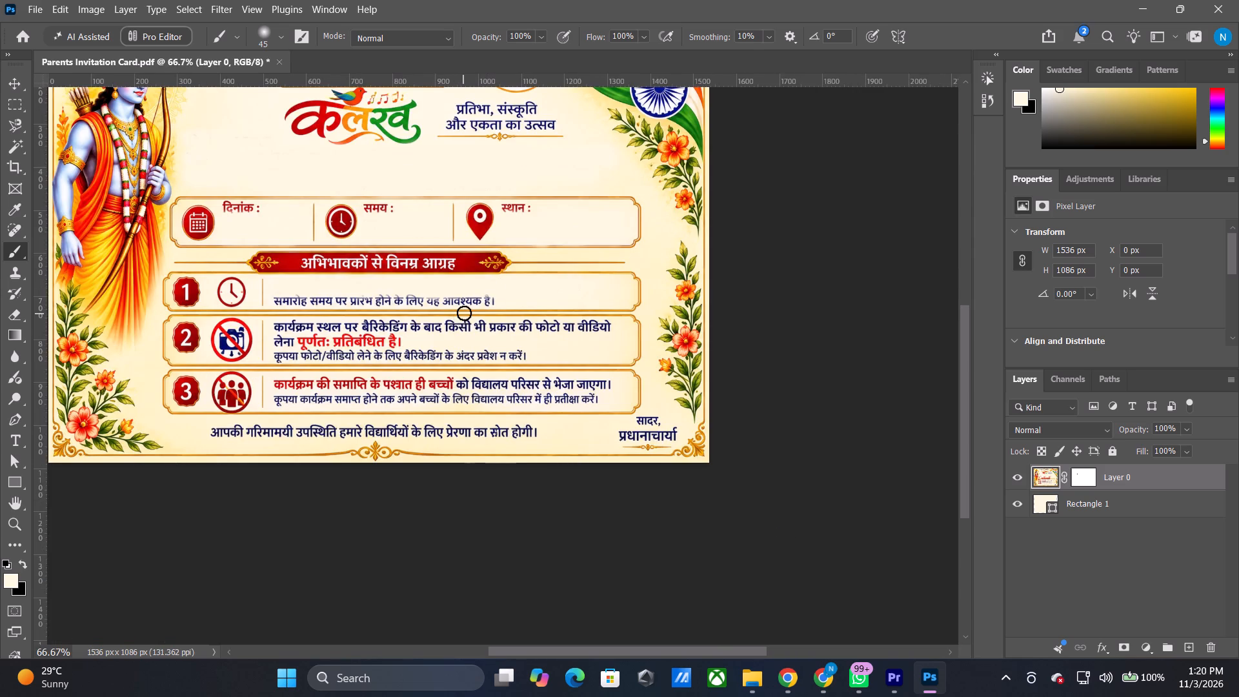
scroll(464, 313, "up", 2, "alt+shift")
double_click(548, 271)
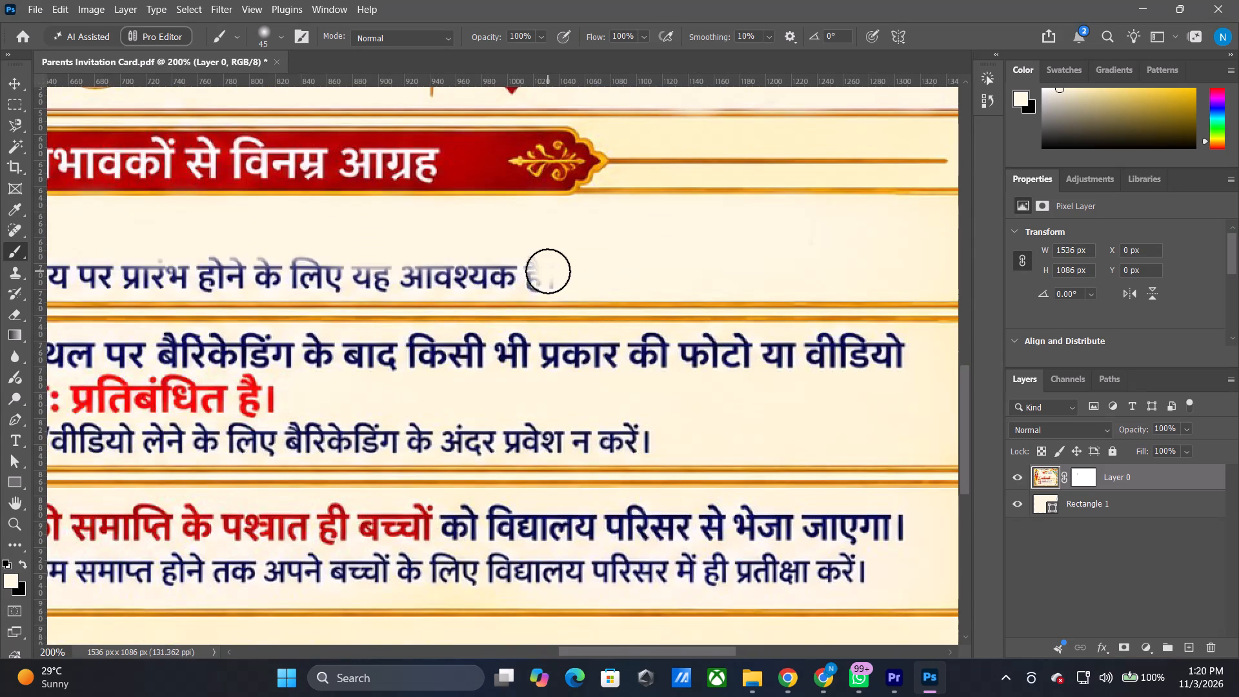
left_click_drag(545, 273, 539, 276)
triple_click(537, 276)
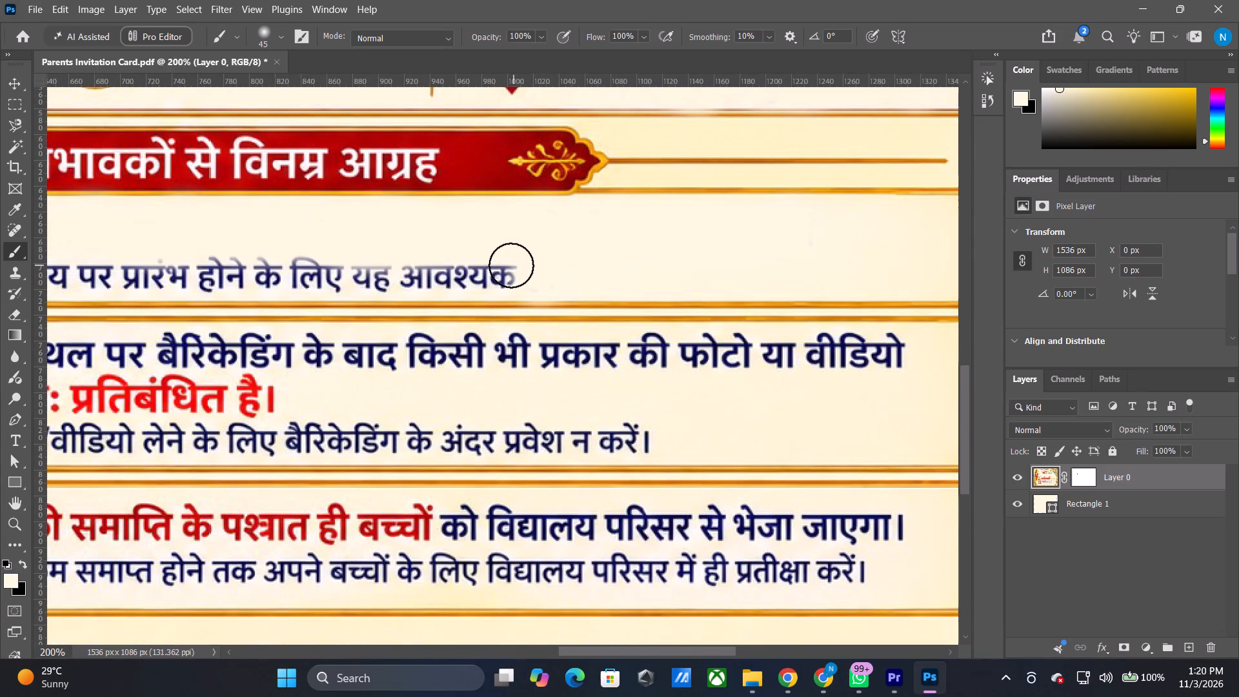
Paint cream over the last letters "यक" of "आवश्यक" in request 1's second line.
left_click(511, 265)
double_click(506, 268)
triple_click(500, 268)
left_click(502, 269)
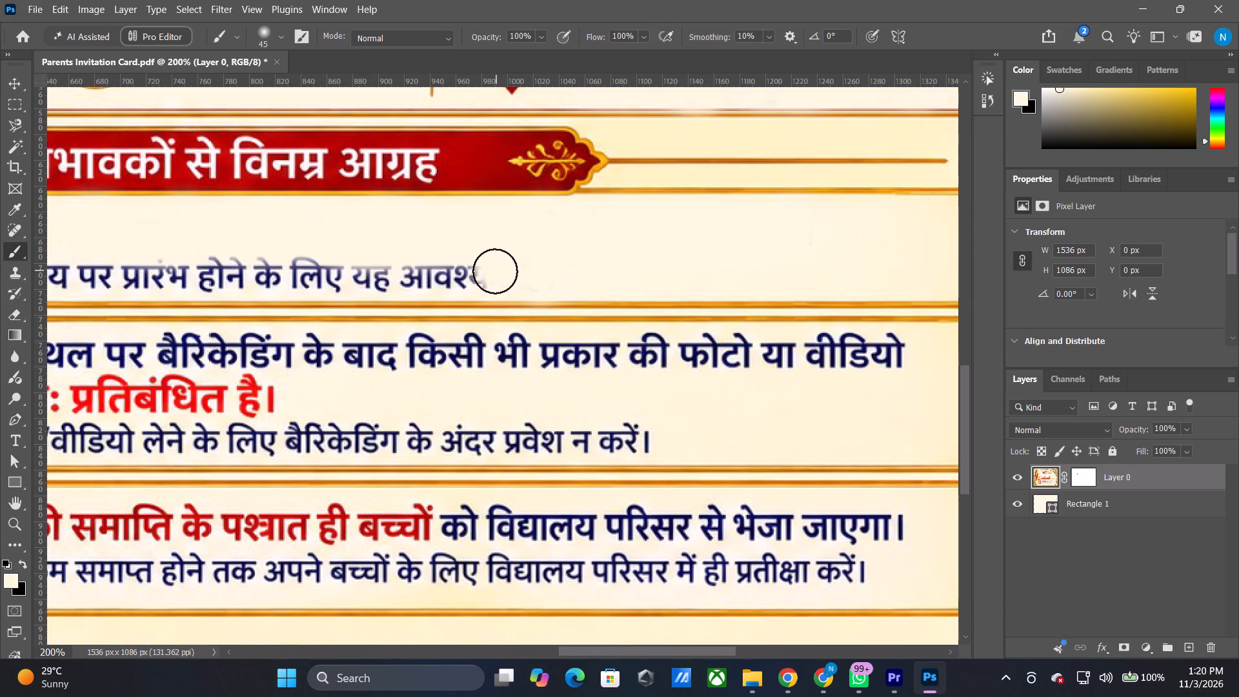
left_click(496, 271)
left_click(492, 272)
left_click(485, 270)
left_click(479, 270)
left_click(469, 271)
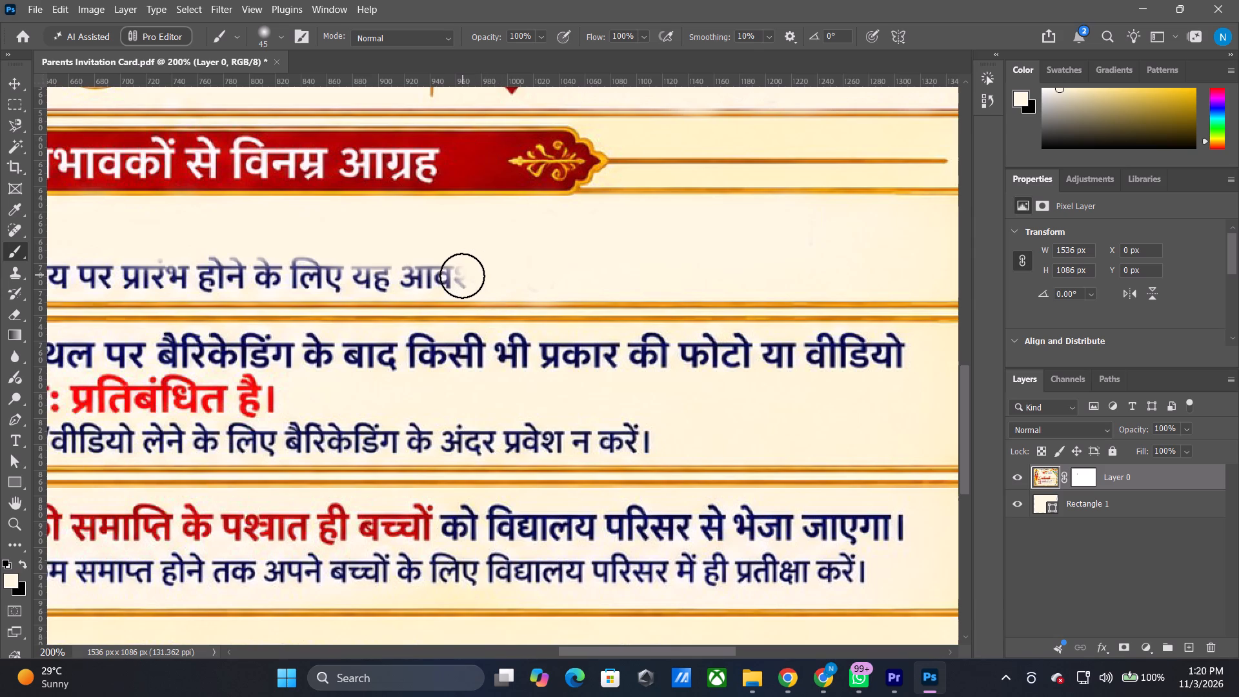
Reduce the brush size to 35 and paint cream over the remaining letters of "आवश्यक" in request 1's second line.
type("[[")
triple_click(460, 277)
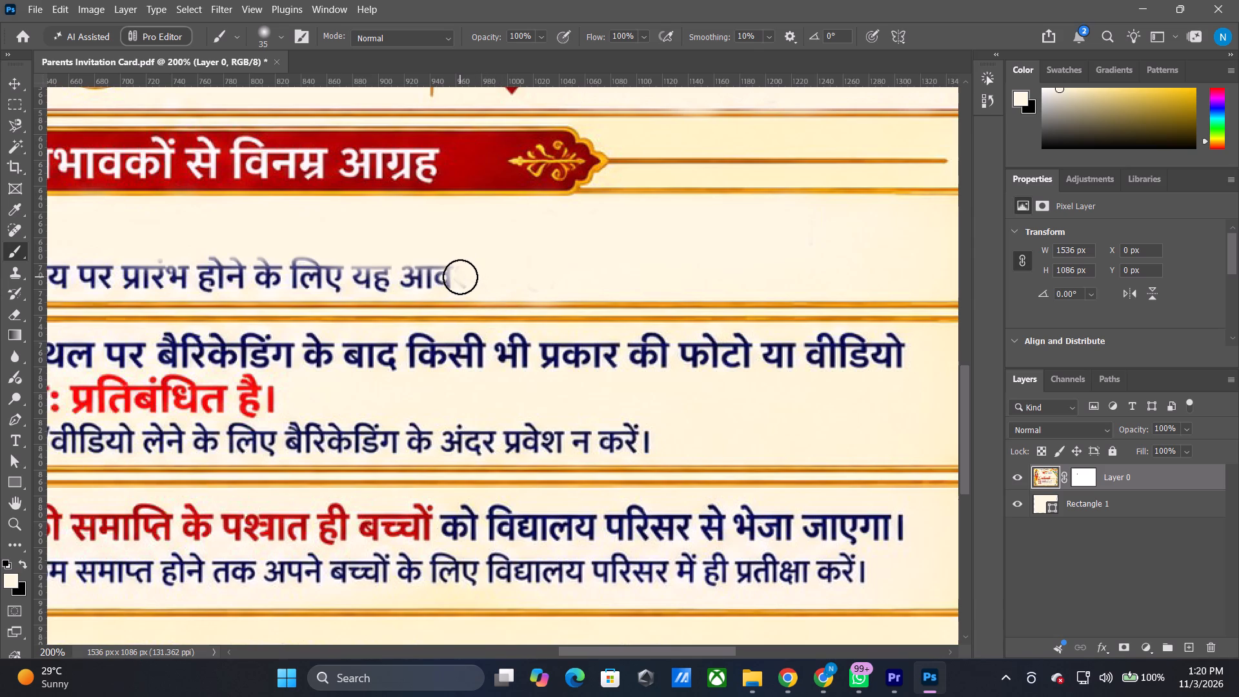
left_click(460, 277)
left_click(447, 277)
left_click(440, 277)
left_click(435, 275)
left_click(430, 275)
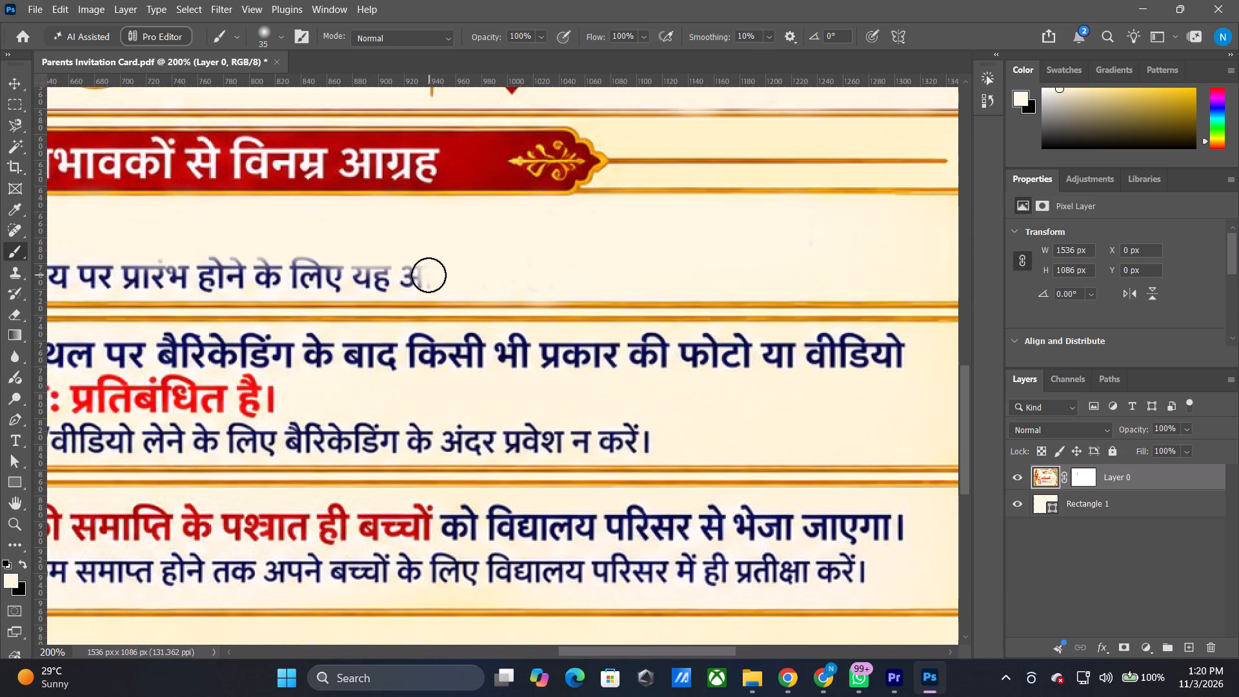
triple_click(419, 274)
left_click(416, 274)
left_click(416, 275)
left_click(416, 277)
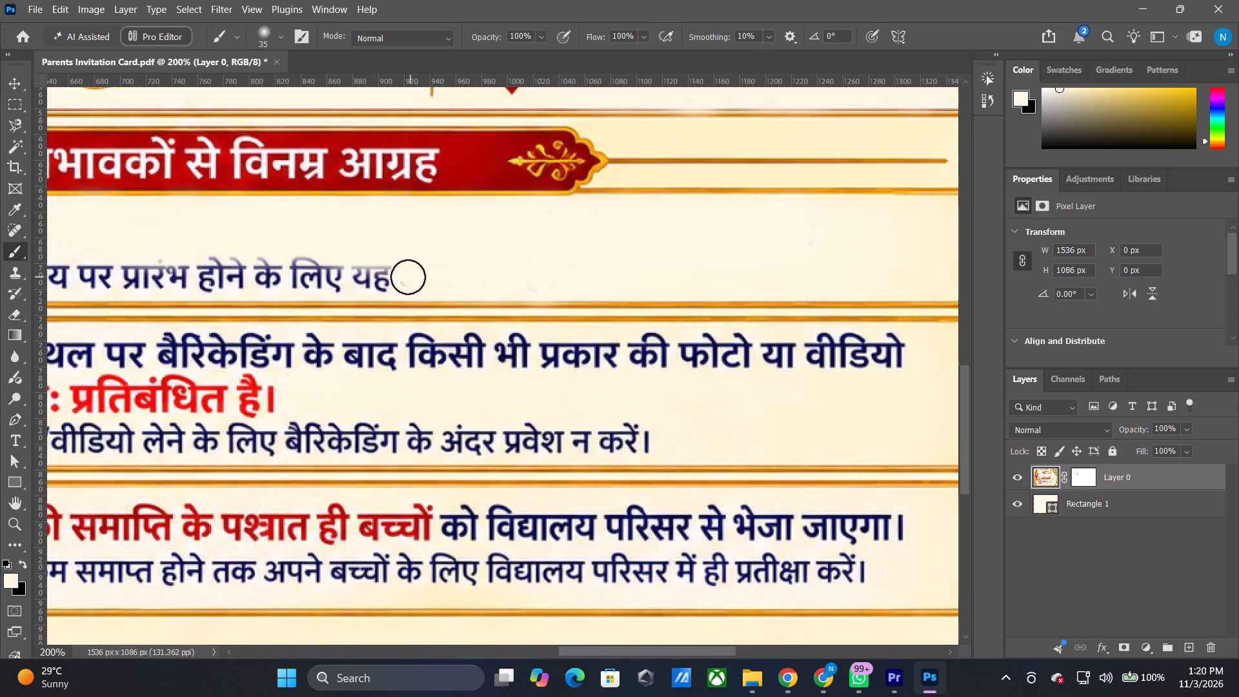
left_click(408, 277)
left_click(407, 276)
Paint cream over the word "यह" and its leftover specks in request 1's second line.
double_click(390, 272)
left_click(384, 274)
left_click(380, 275)
left_click(376, 275)
left_click(368, 274)
double_click(363, 274)
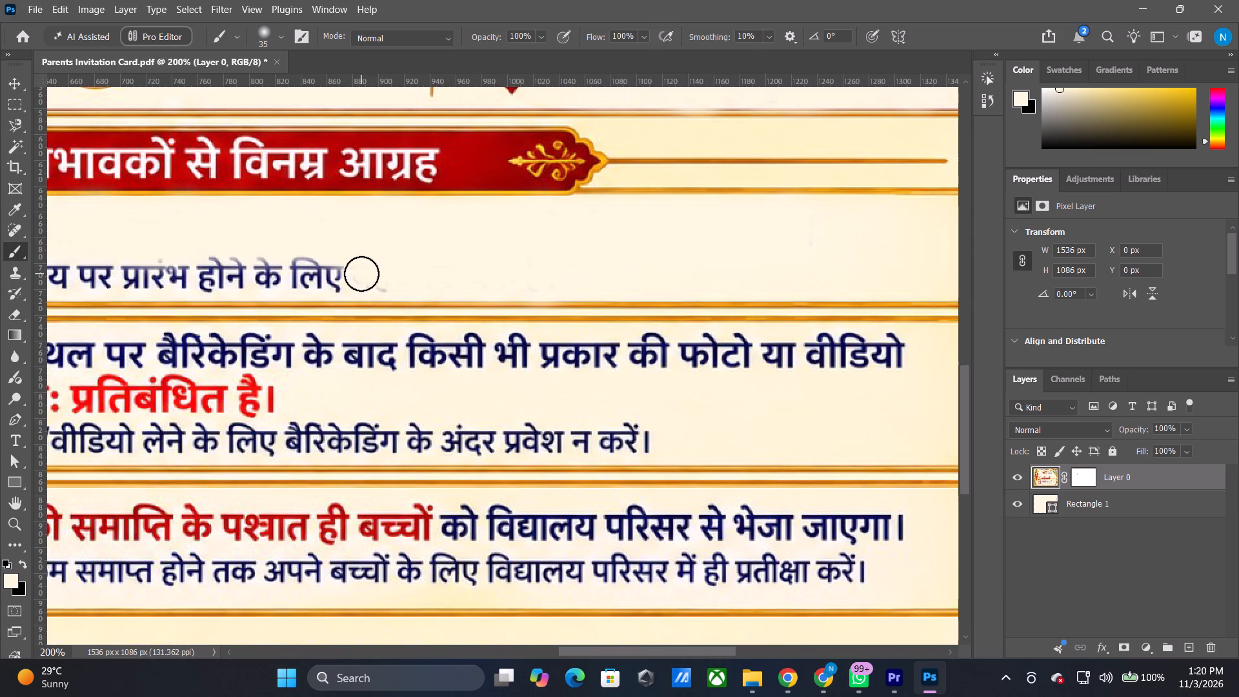
left_click(371, 274)
double_click(381, 274)
left_click(383, 280)
left_click(367, 276)
Paint cream over the word "लिए" in request 1's second line.
left_click(346, 274)
triple_click(337, 274)
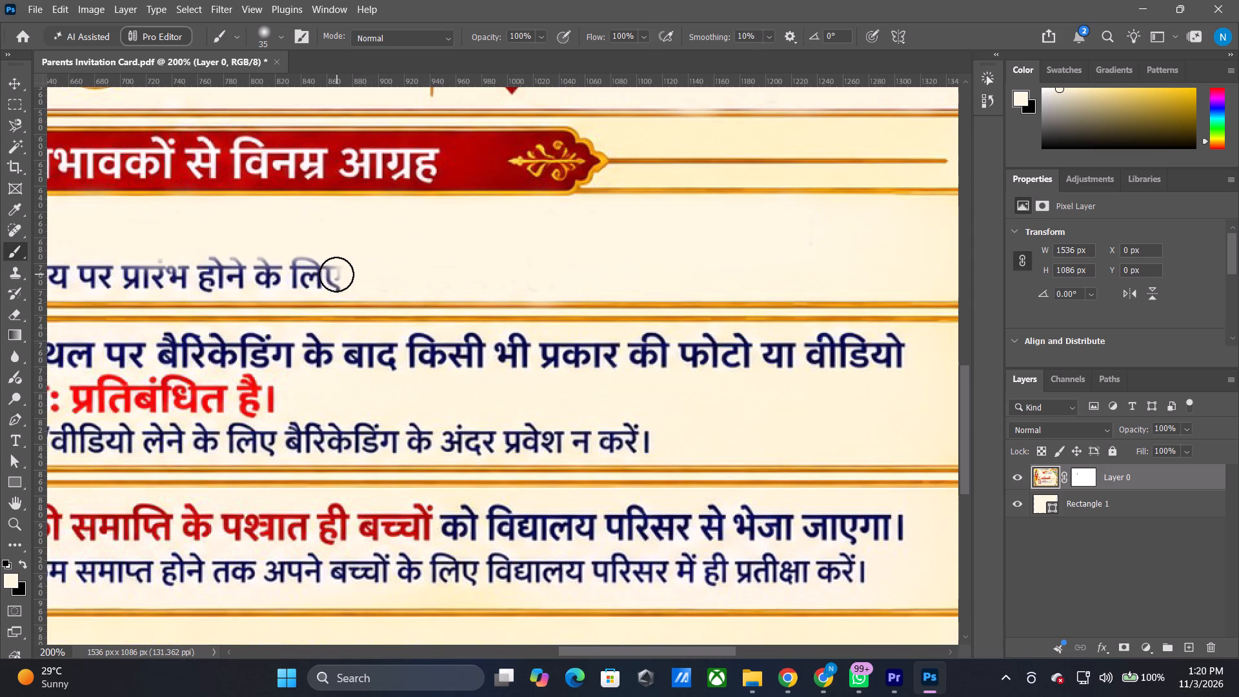
triple_click(336, 277)
left_click(336, 281)
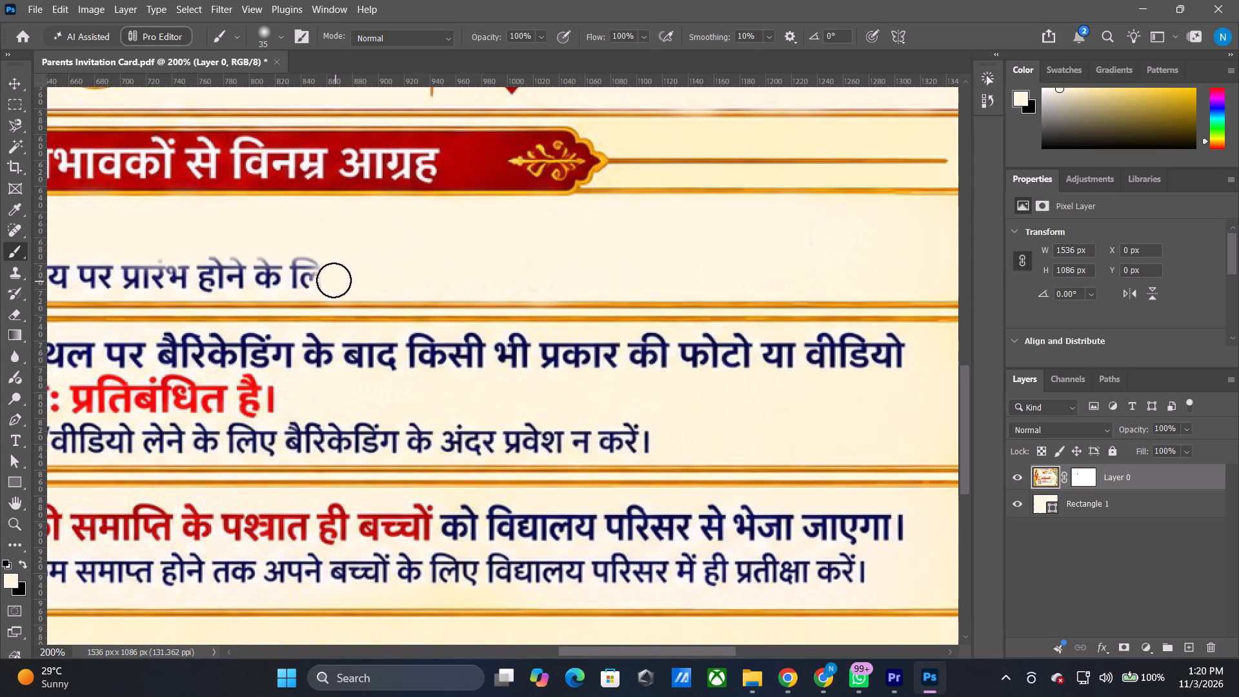
left_click(321, 274)
left_click(314, 274)
double_click(309, 274)
double_click(305, 274)
left_click(301, 270)
double_click(296, 274)
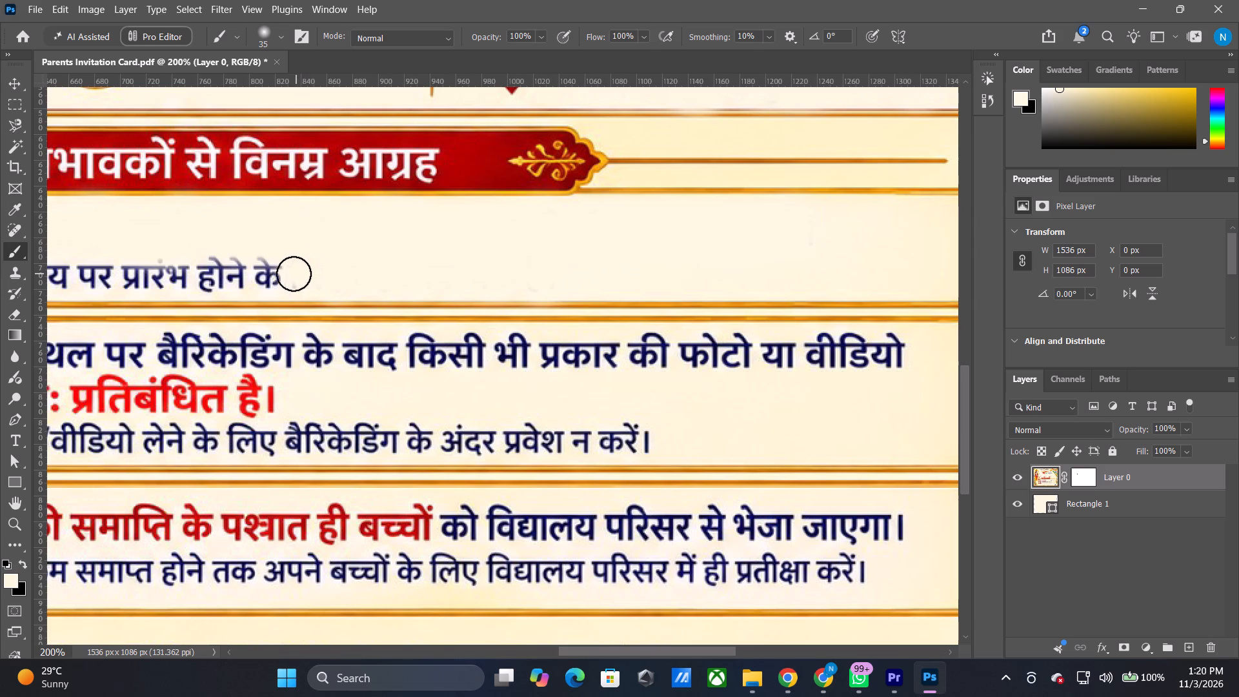
Paint cream over the word "के" after "होने" in request 1's second line.
left_click(288, 274)
left_click(283, 274)
left_click(279, 274)
left_click(275, 274)
double_click(271, 272)
left_click(257, 269)
triple_click(261, 272)
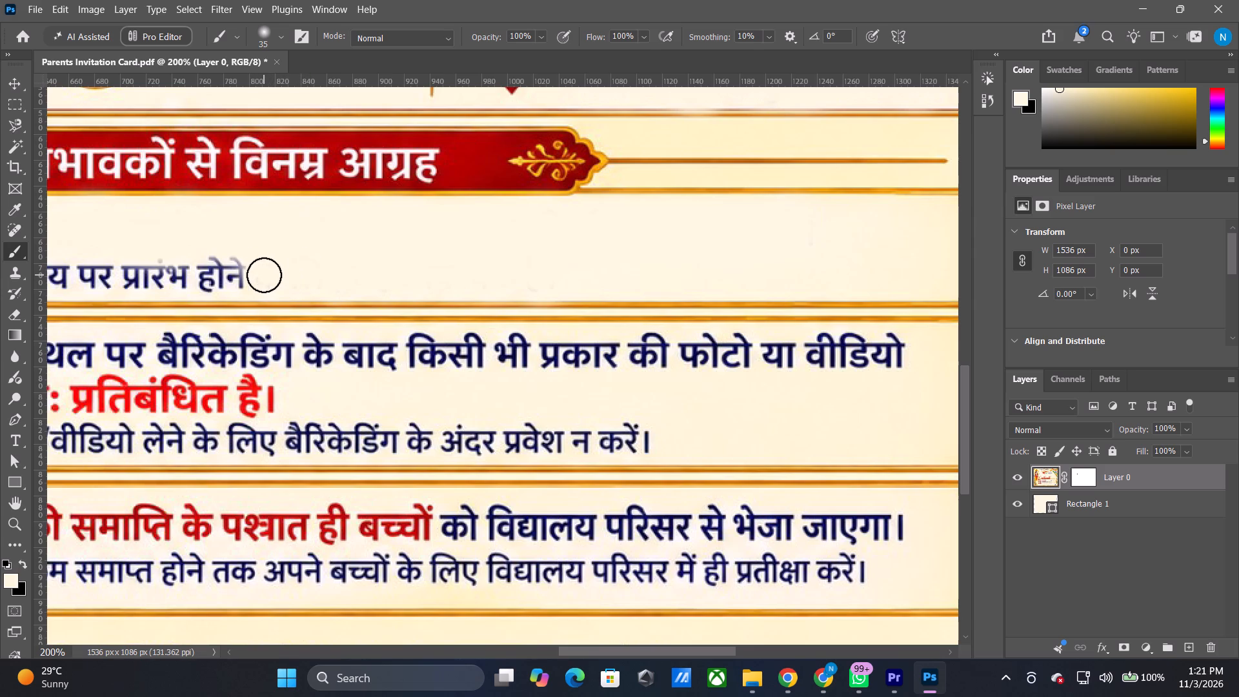
left_click(277, 275)
Paint cream over the word "होने" in request 1's second line.
key("space")
key("space")
key("space")
key("space")
key("space")
key("space")
key("space")
key("space")
key("space")
key("space")
key("space")
key("space")
key("space")
key("space")
key("space")
key("space")
key("space")
key("space")
left_click_drag(257, 258, 634, 277)
left_click(594, 284)
left_click(599, 287)
left_click_drag(605, 290, 612, 290)
triple_click(612, 290)
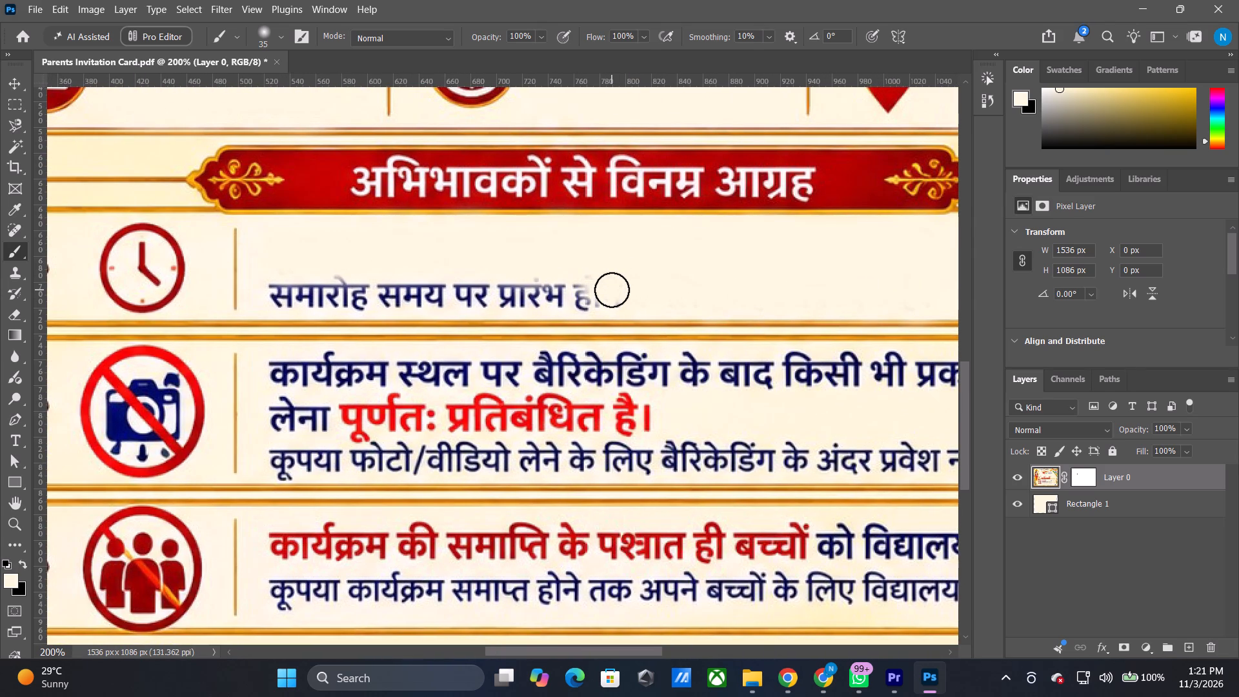
double_click(613, 292)
left_click(596, 294)
double_click(592, 294)
double_click(582, 292)
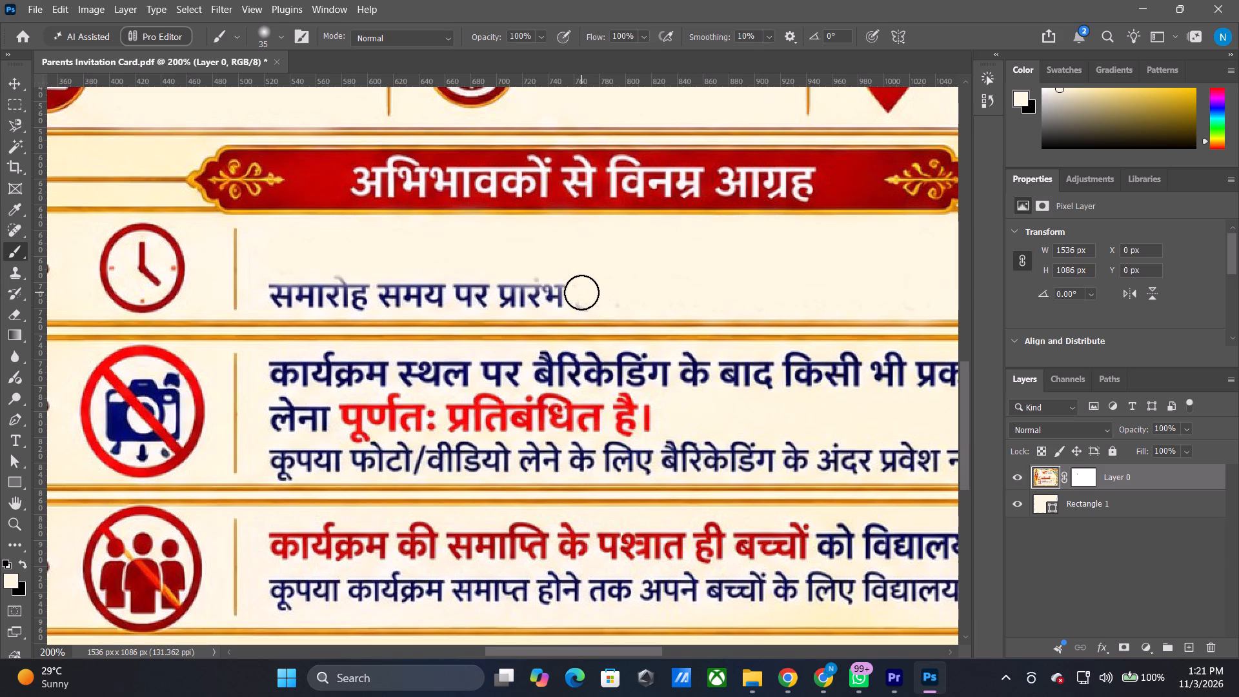
Paint cream over the leftover specks just after "प्रारंभ" in request 1's second line.
left_click(581, 300)
left_click(603, 296)
left_click(616, 296)
left_click_drag(605, 297, 590, 298)
left_click(581, 298)
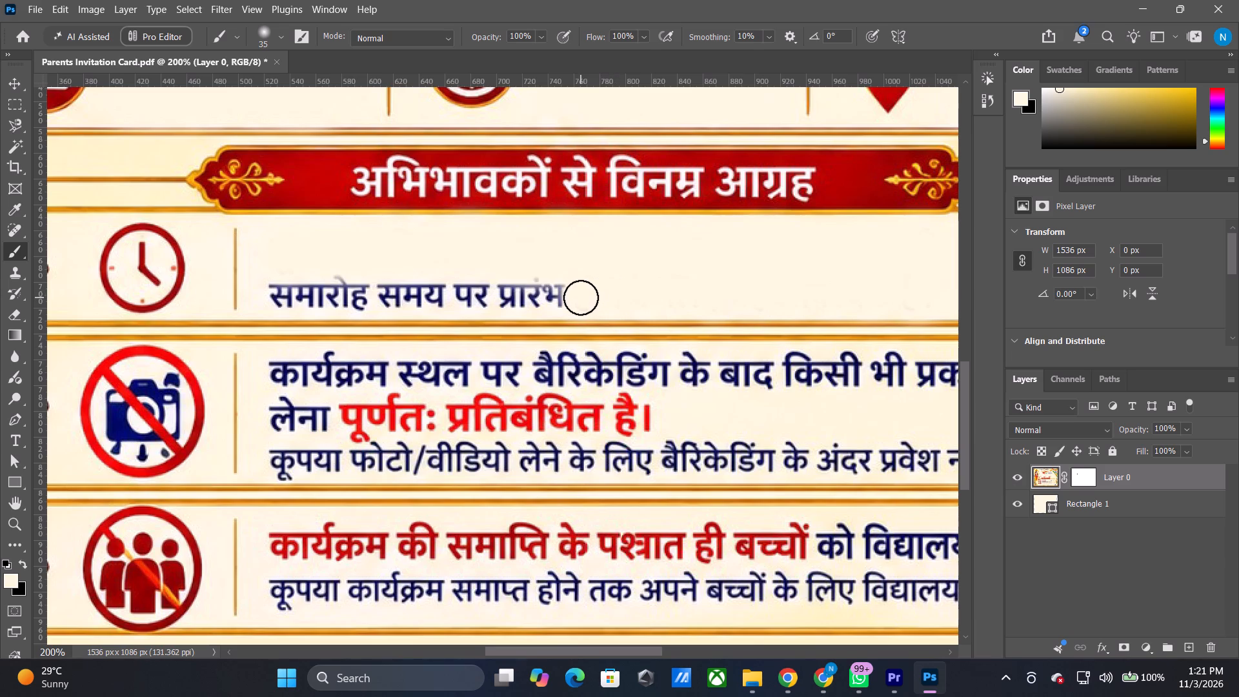
left_click_drag(580, 298, 587, 298)
left_click(589, 299)
left_click(575, 299)
Paint cream over the word "प्रारंभ" in request 1's second line.
double_click(558, 293)
left_click(552, 293)
left_click(547, 293)
left_click(538, 293)
left_click(529, 293)
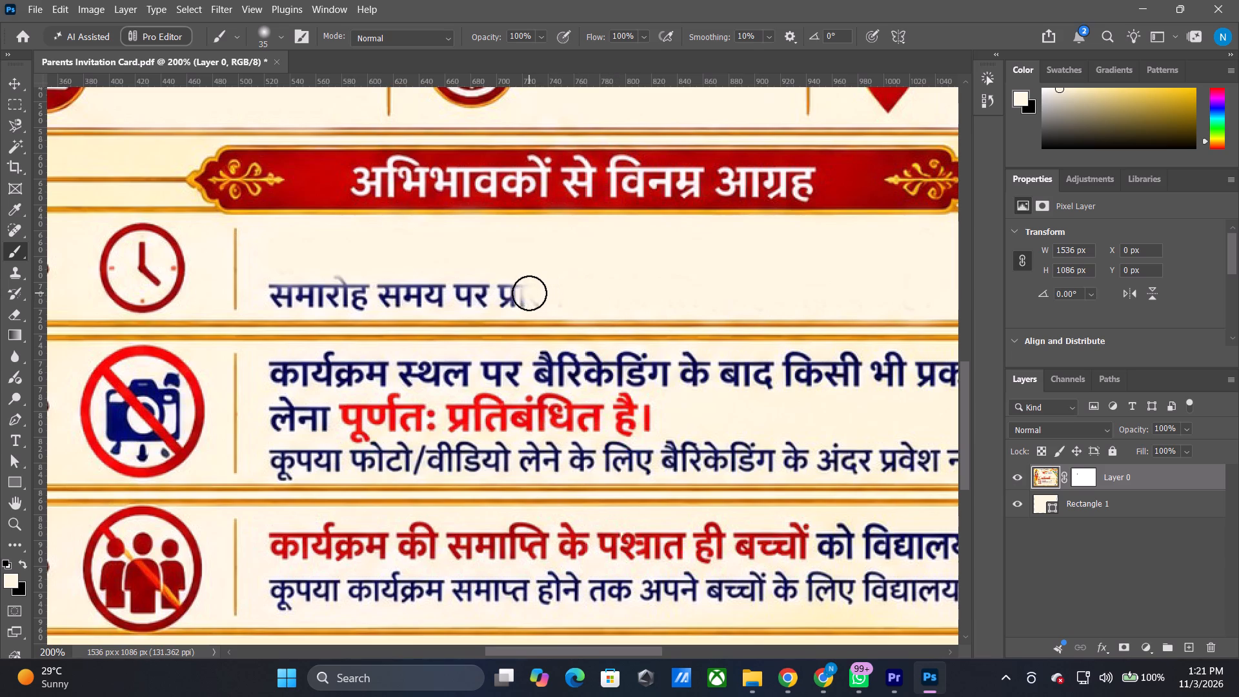
left_click(517, 293)
triple_click(512, 293)
left_click_drag(509, 296, 561, 298)
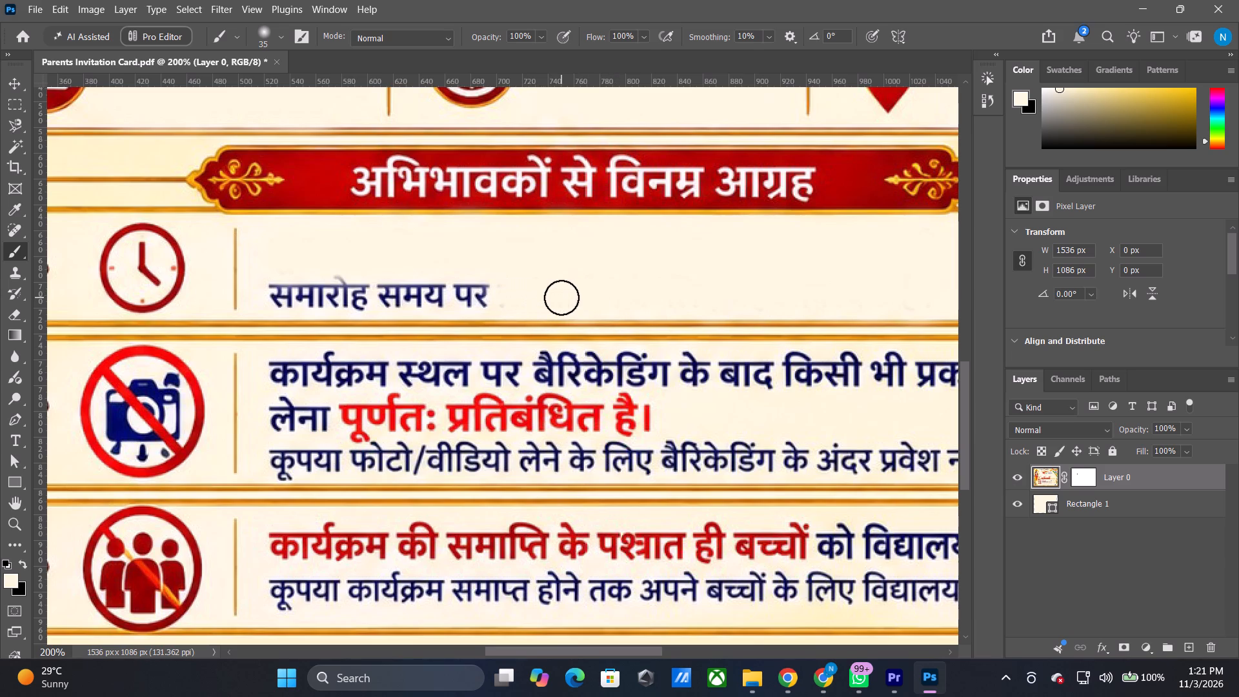
Paint cream over the word "पर" and the final "य" of "समय" in request 1's second line.
left_click_drag(561, 298, 423, 292)
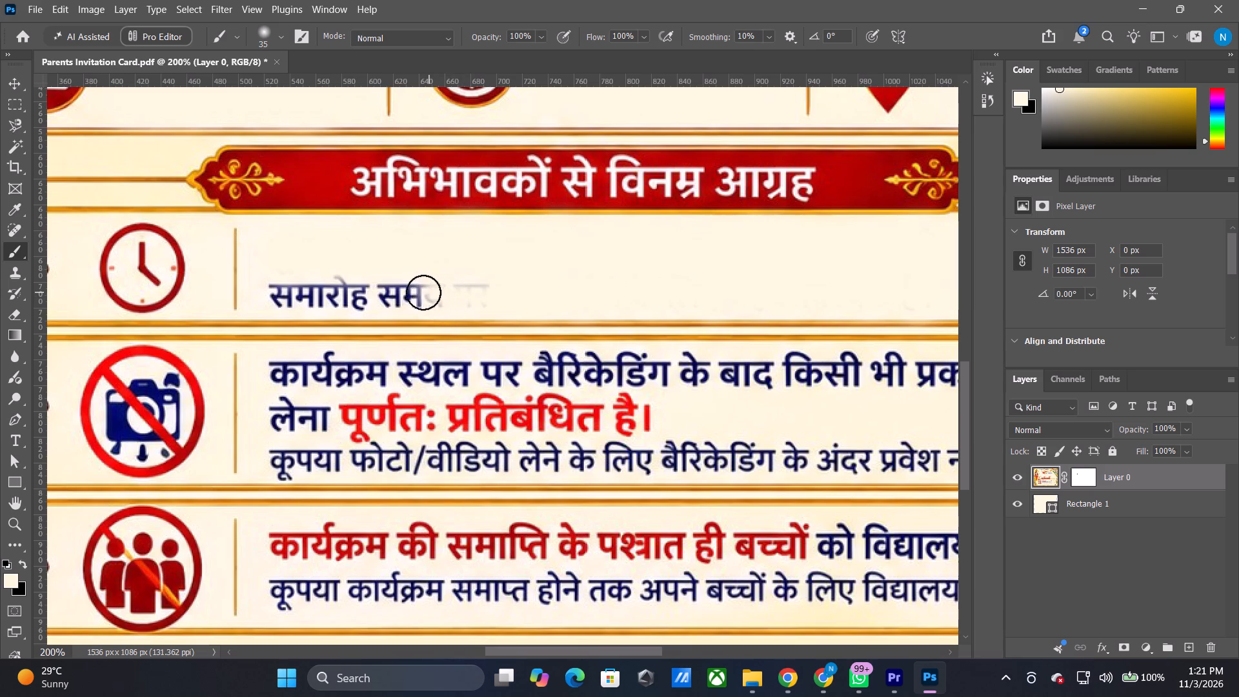
left_click_drag(423, 292, 424, 290)
left_click_drag(439, 290, 474, 291)
left_click(477, 292)
left_click_drag(452, 292, 503, 298)
Paint cream over the remaining letters of "समय" and the specks beside them in request 1's second line.
left_click_drag(401, 294, 401, 294)
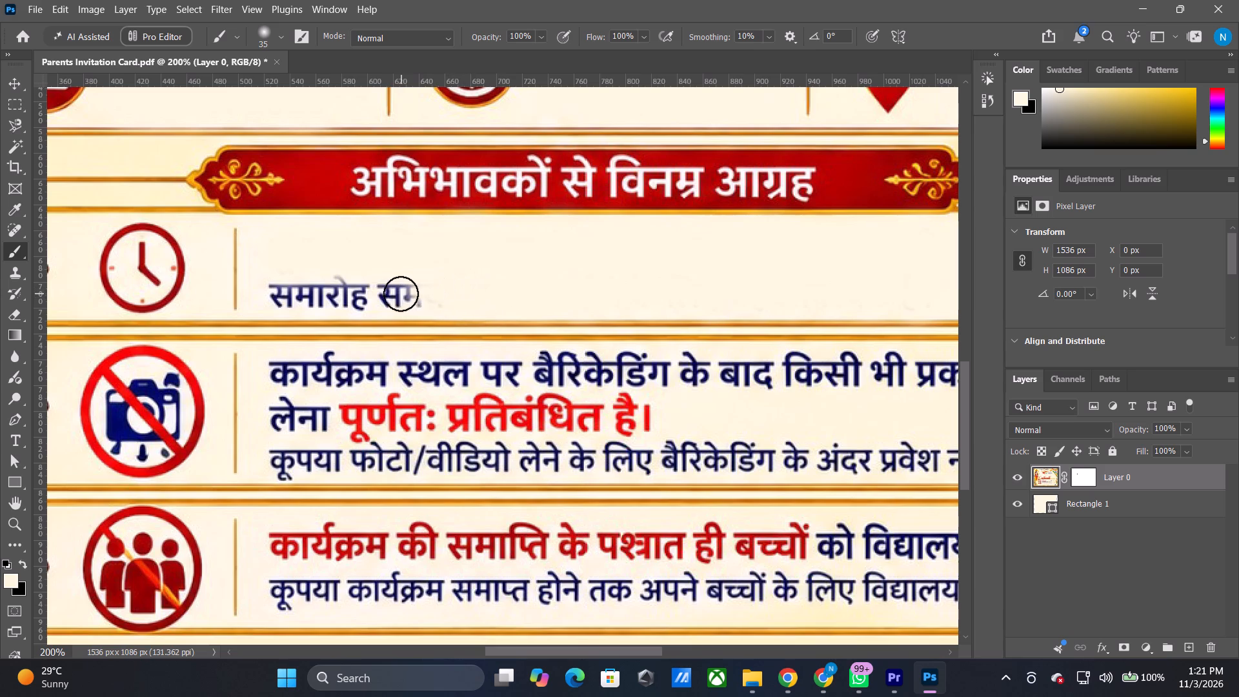
left_click_drag(401, 294, 424, 296)
left_click(441, 294)
left_click_drag(416, 289, 419, 296)
left_click(419, 297)
left_click(429, 297)
left_click(420, 298)
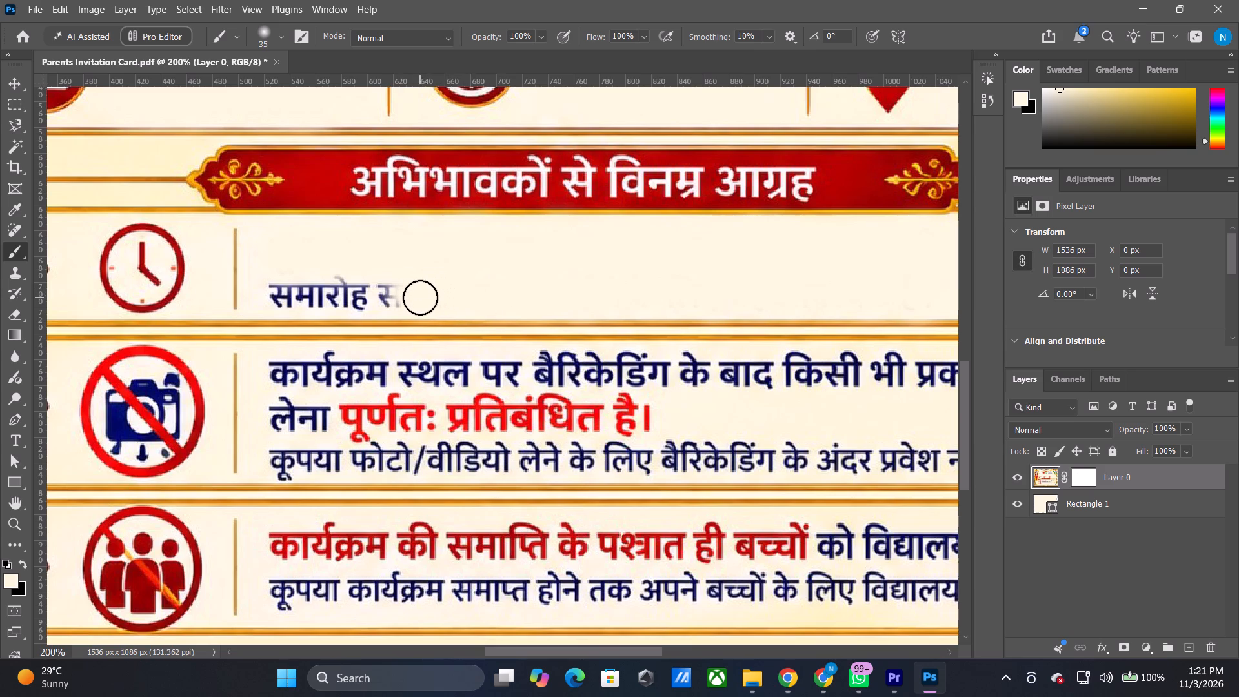
left_click(408, 297)
left_click(401, 296)
triple_click(393, 294)
left_click(390, 293)
left_click(386, 293)
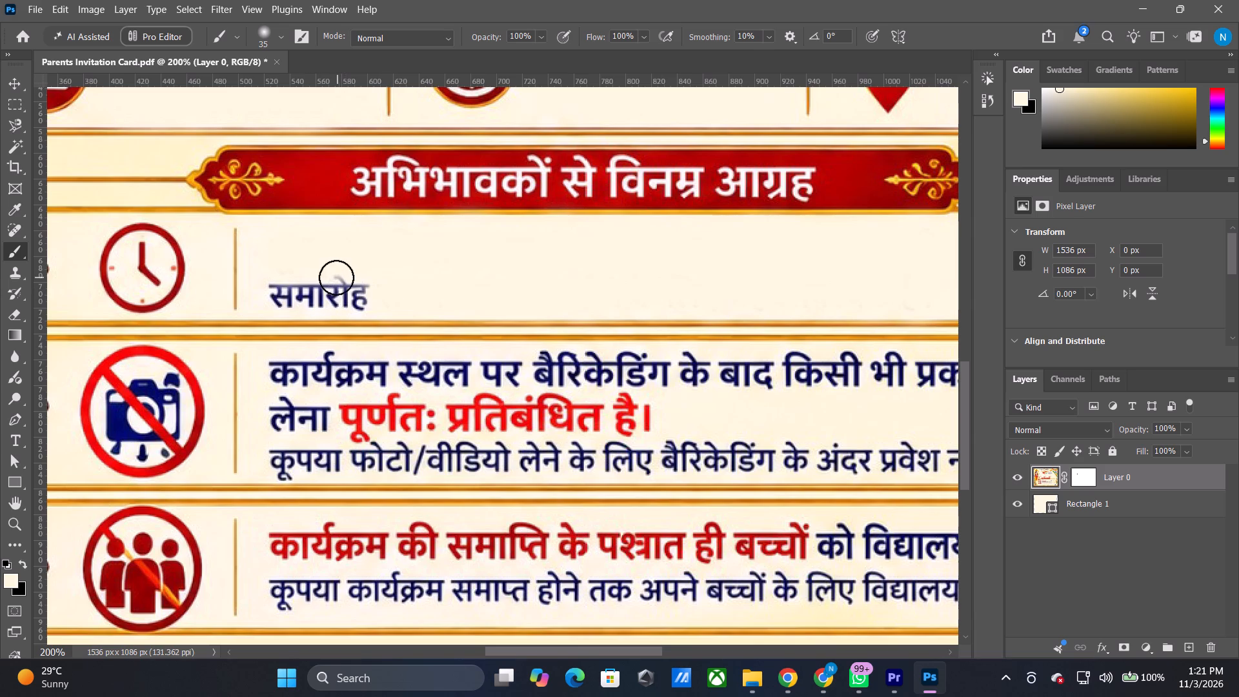
Paint cream over the word "समारोह" at the start of request 1's second line.
left_click_drag(341, 282, 353, 295)
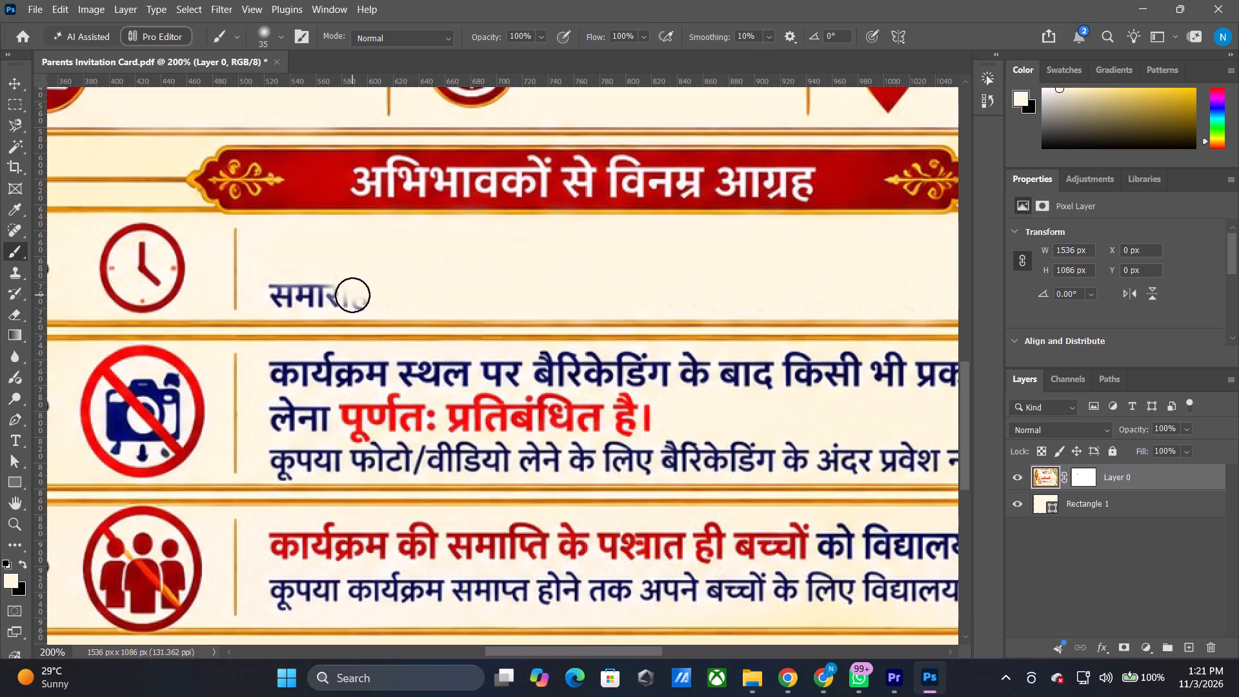
double_click(360, 294)
left_click_drag(360, 294, 361, 301)
left_click(357, 296)
triple_click(274, 294)
double_click(278, 293)
triple_click(282, 292)
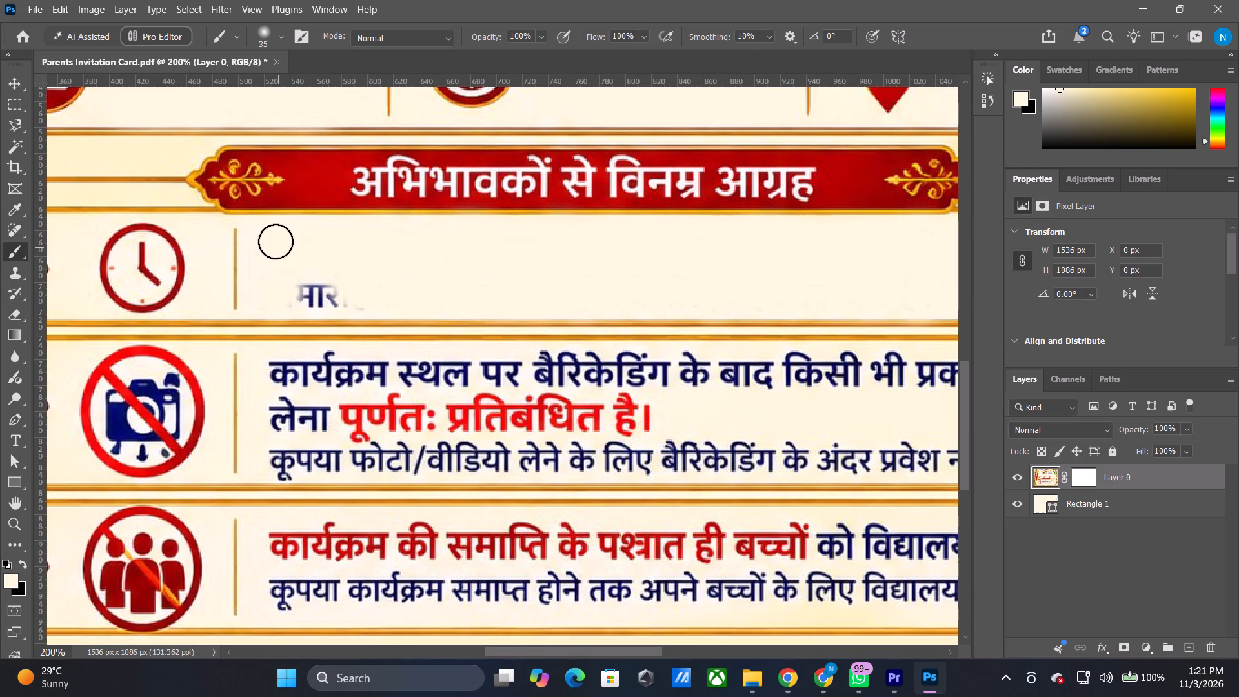
left_click_drag(301, 294, 307, 293)
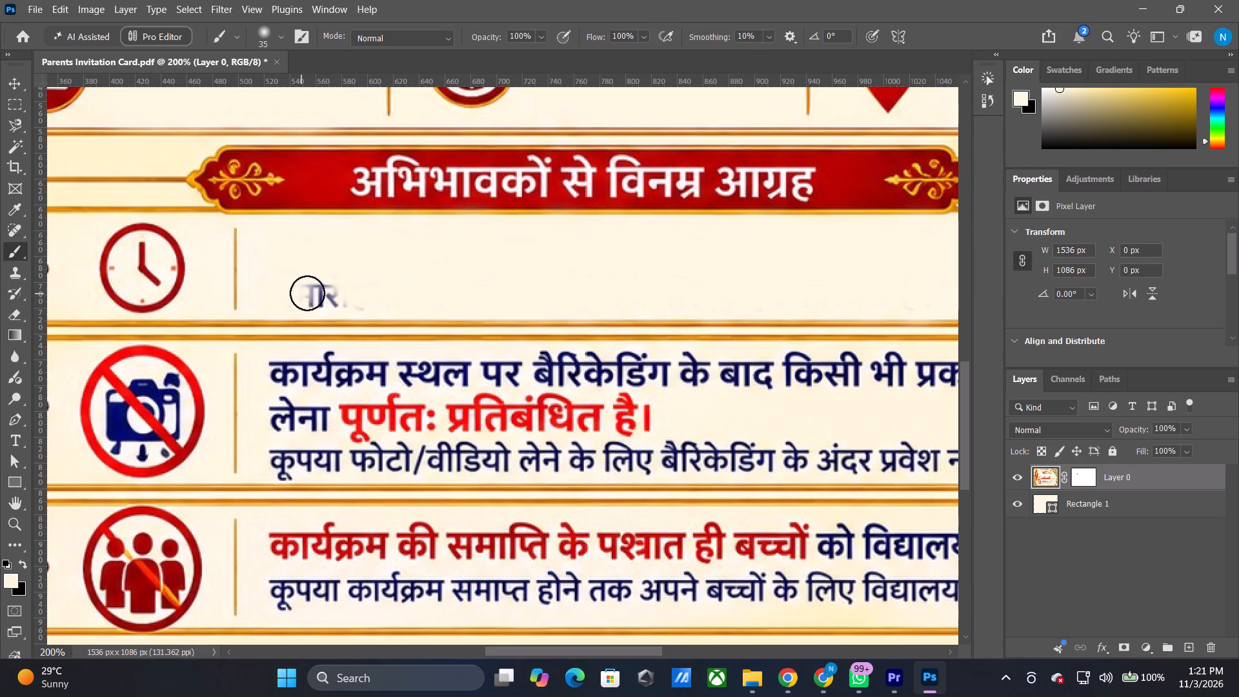
left_click_drag(307, 293, 321, 296)
double_click(310, 297)
double_click(336, 296)
left_click_drag(346, 296, 357, 296)
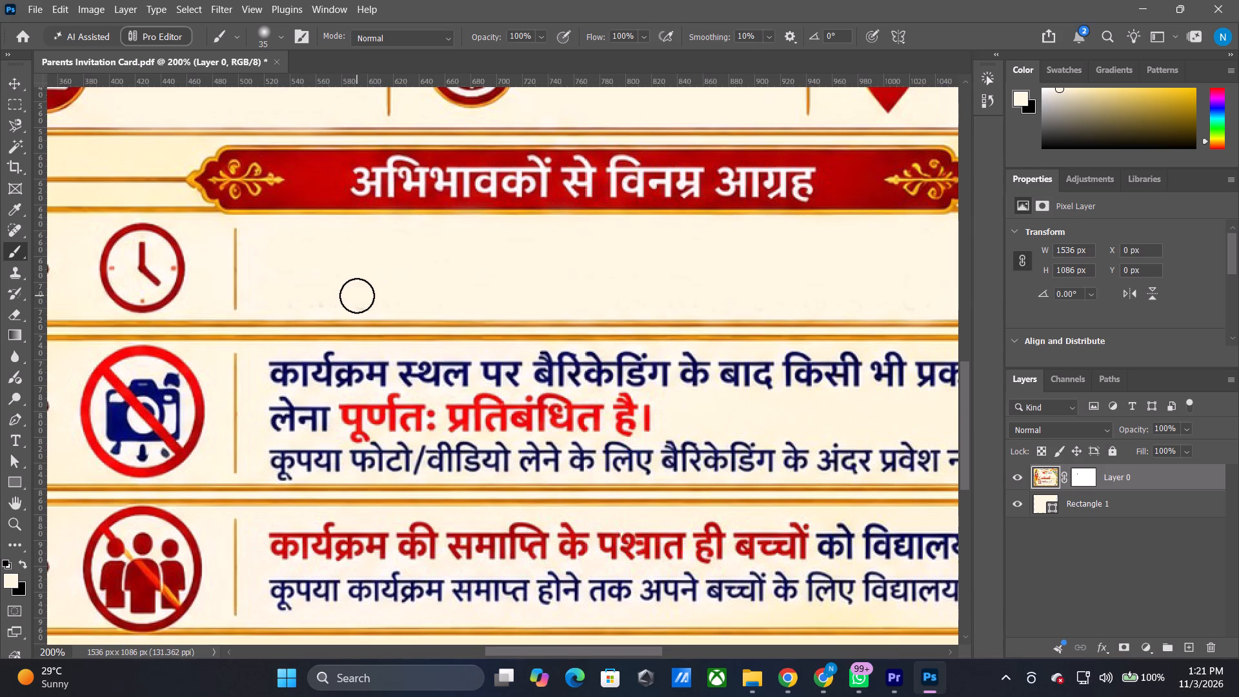
Paint cream over the leftover specks along the first part of request 1's cleared second line.
left_click(357, 296)
left_click(341, 300)
left_click_drag(317, 299, 311, 299)
left_click_drag(310, 299, 321, 301)
left_click_drag(336, 301, 355, 301)
left_click(358, 301)
left_click_drag(373, 299, 385, 296)
left_click(389, 294)
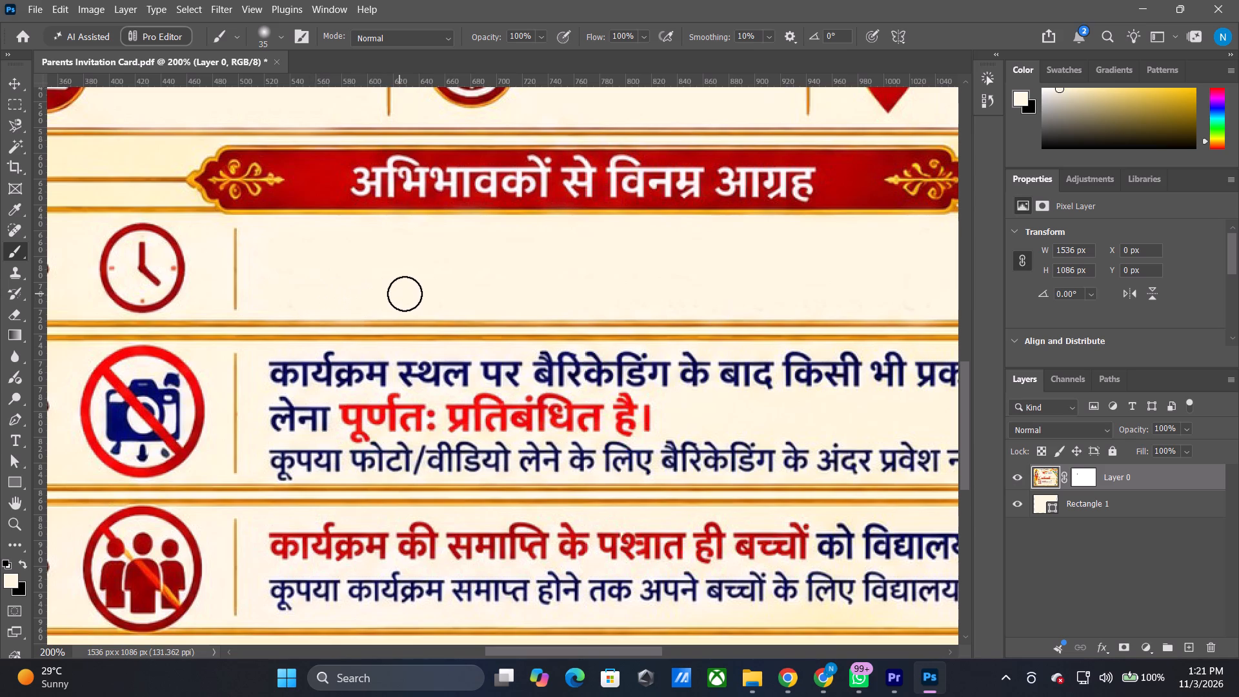
left_click_drag(443, 294, 502, 283)
Paint cream over the opening letters "कार्य" of "कार्यक्रम" in request 2's first line.
scroll(417, 281, "down", 1, "alt+shift")
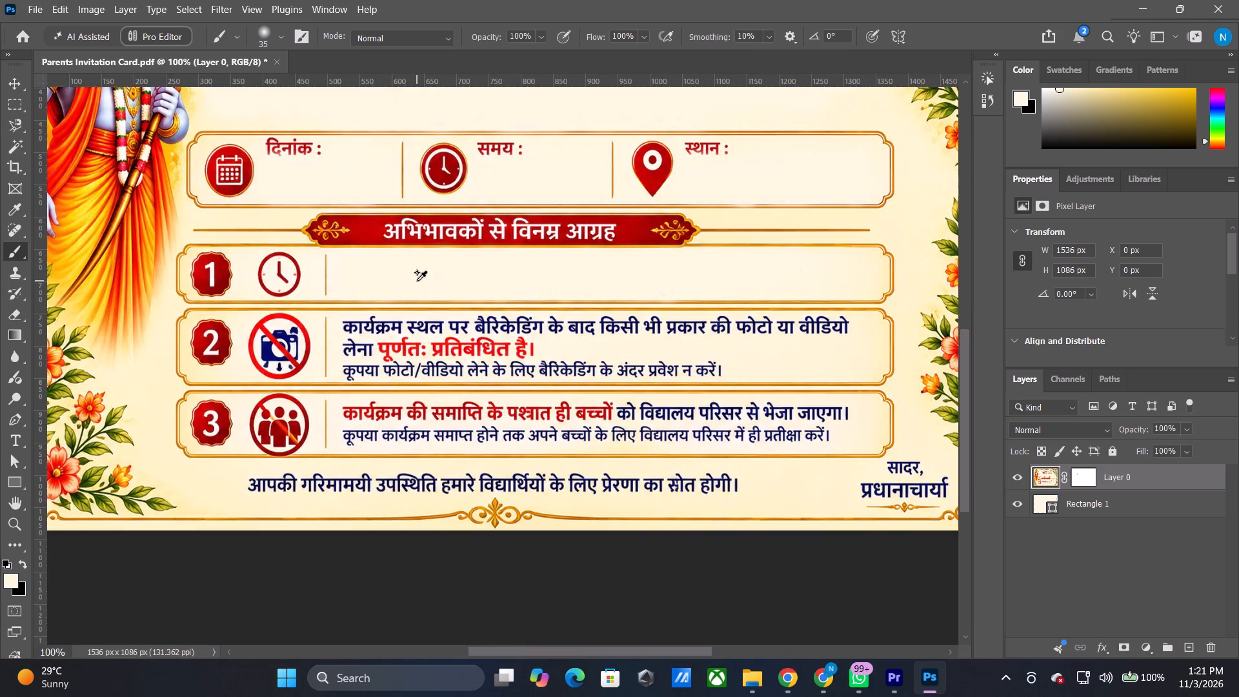
scroll(417, 281, "down", 1, "alt+shift")
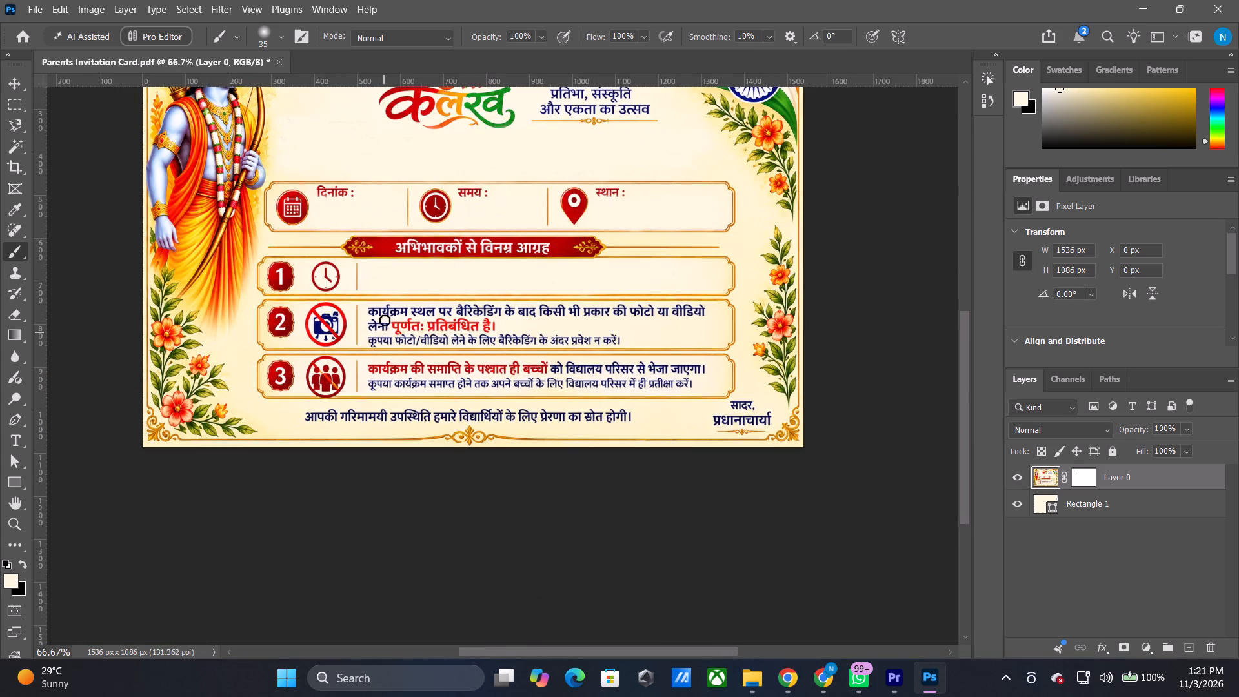
scroll(385, 311, "up", 3, "alt+shift")
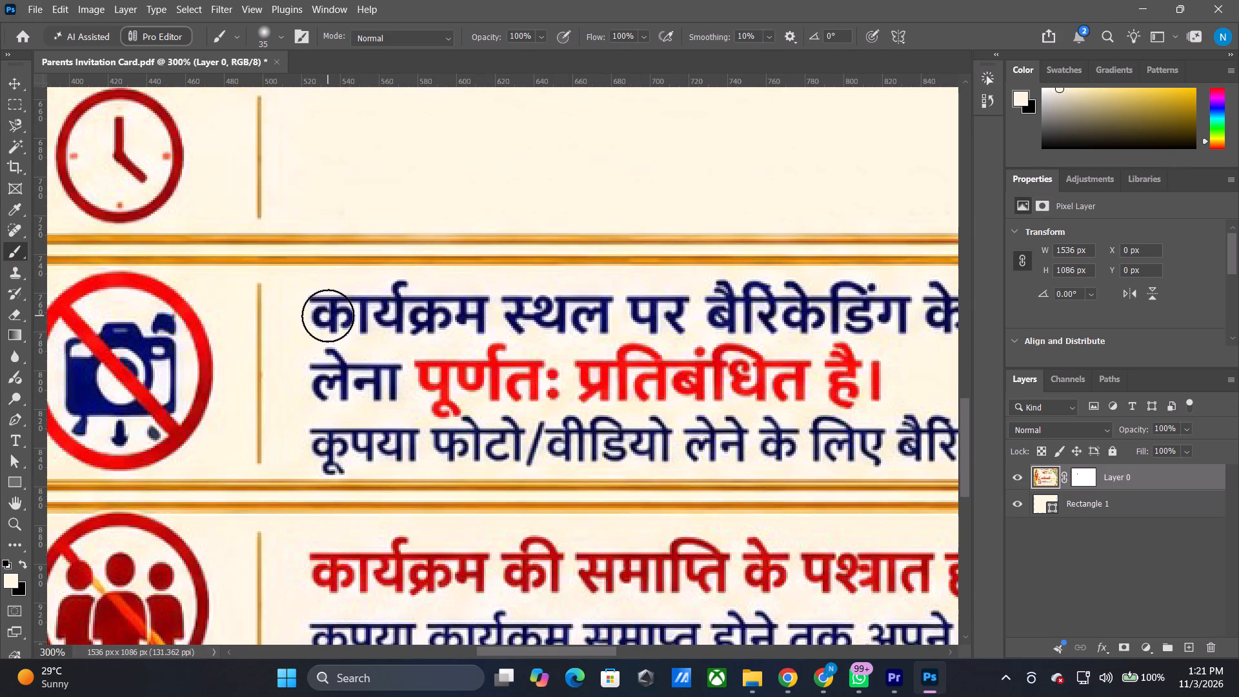
triple_click(328, 316)
double_click(327, 312)
double_click(322, 312)
left_click_drag(330, 311, 337, 311)
left_click_drag(342, 311, 347, 311)
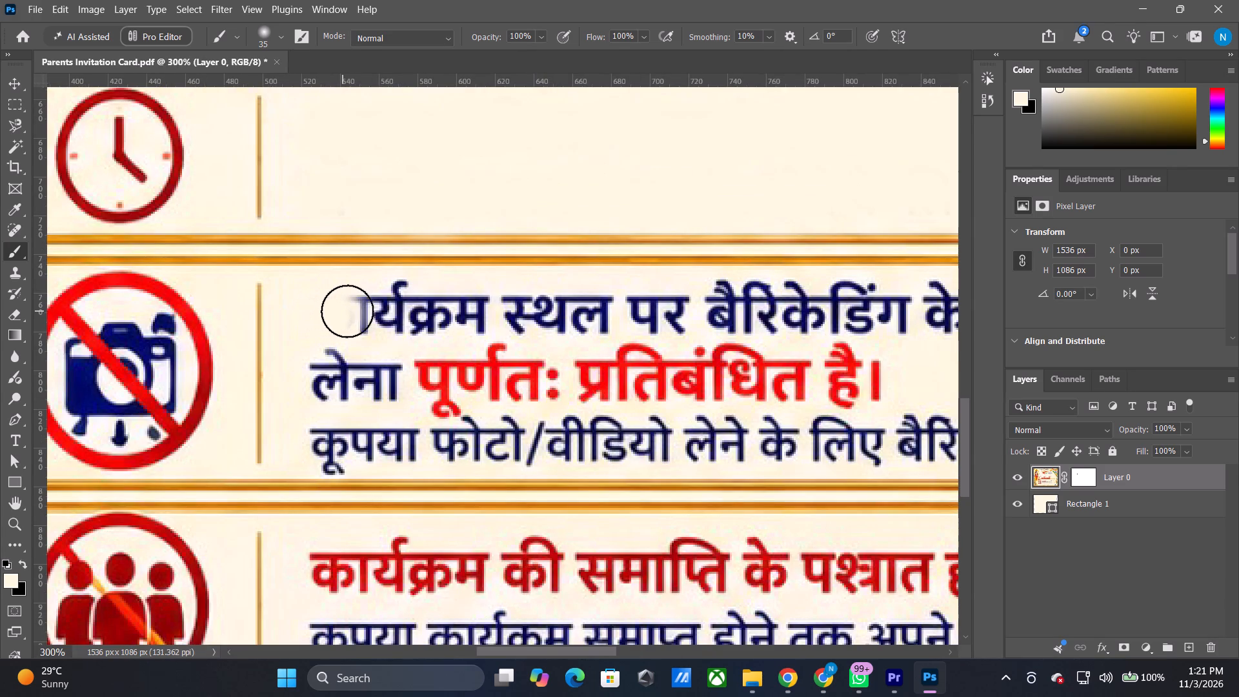
left_click_drag(347, 311, 348, 311)
left_click_drag(353, 311, 363, 311)
double_click(363, 311)
left_click(365, 315)
left_click(365, 317)
left_click(370, 317)
left_click(380, 314)
left_click(388, 312)
triple_click(393, 309)
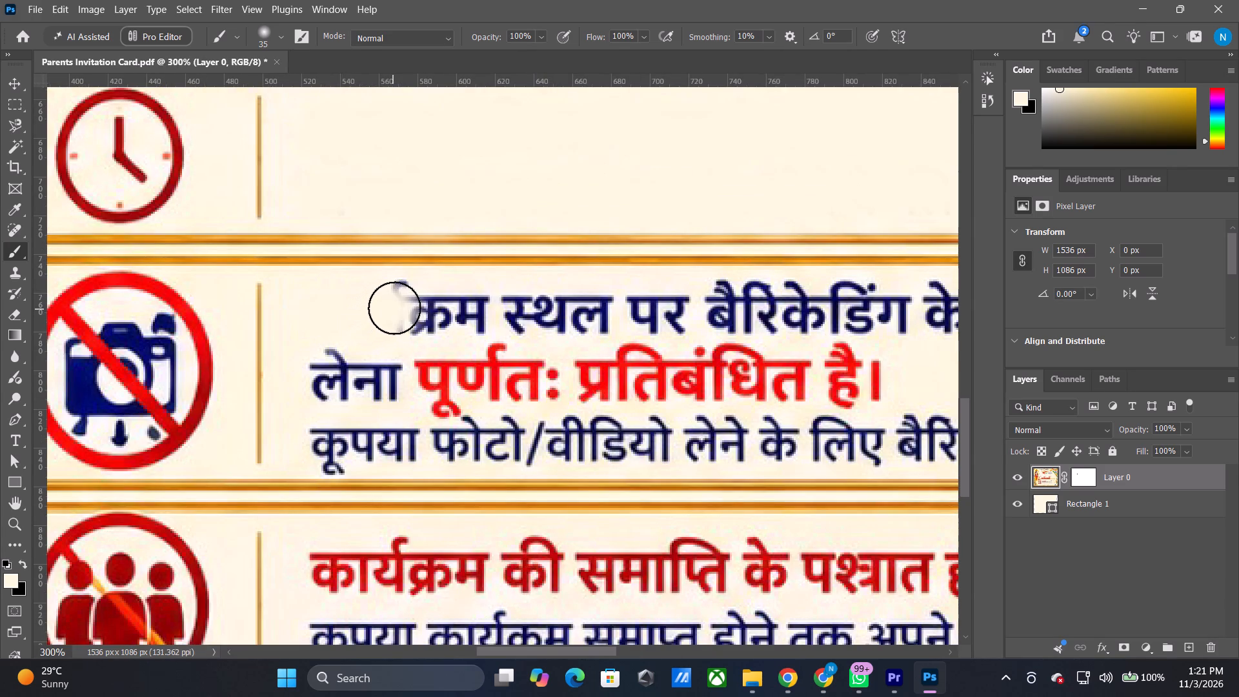
Paint cream over the remaining letters "क्रम" of "कार्यक्रम" and their leftover specks in request 2's first line.
double_click(398, 303)
double_click(403, 302)
left_click(410, 310)
left_click_drag(412, 316, 416, 323)
double_click(416, 323)
double_click(427, 320)
left_click(433, 317)
left_click(441, 317)
left_click_drag(454, 318, 462, 318)
left_click(464, 318)
double_click(470, 318)
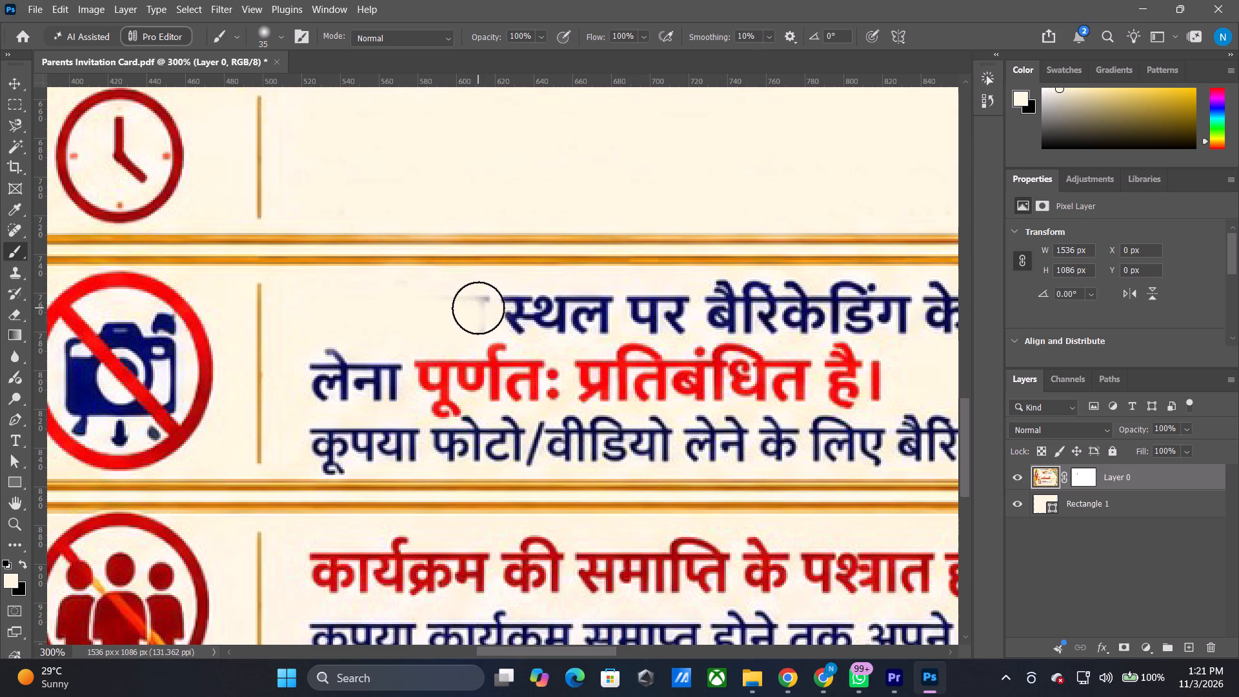
left_click(478, 308)
left_click(481, 316)
left_click(464, 312)
left_click_drag(454, 312, 445, 315)
left_click(419, 305)
double_click(410, 301)
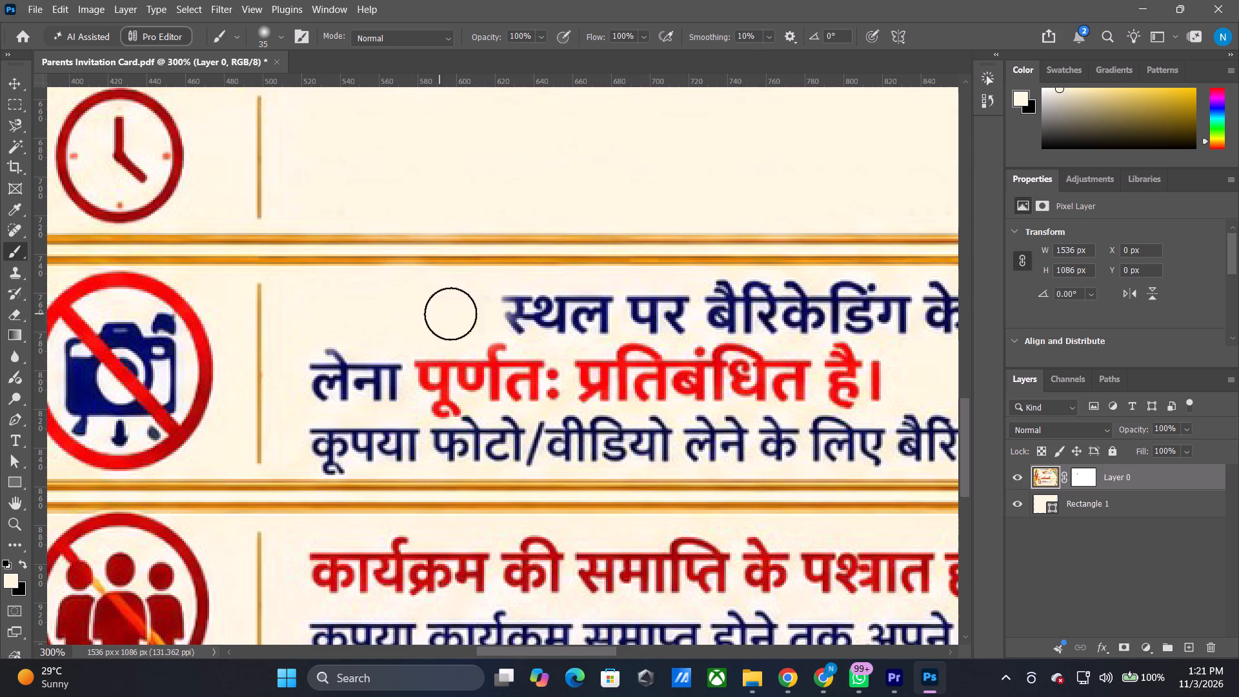
left_click_drag(477, 316, 483, 319)
Paint cream over the letters "स्थ" of "स्थल" in request 2's first line.
left_click(535, 323)
left_click(527, 316)
triple_click(516, 316)
left_click(511, 308)
left_click_drag(513, 308, 519, 312)
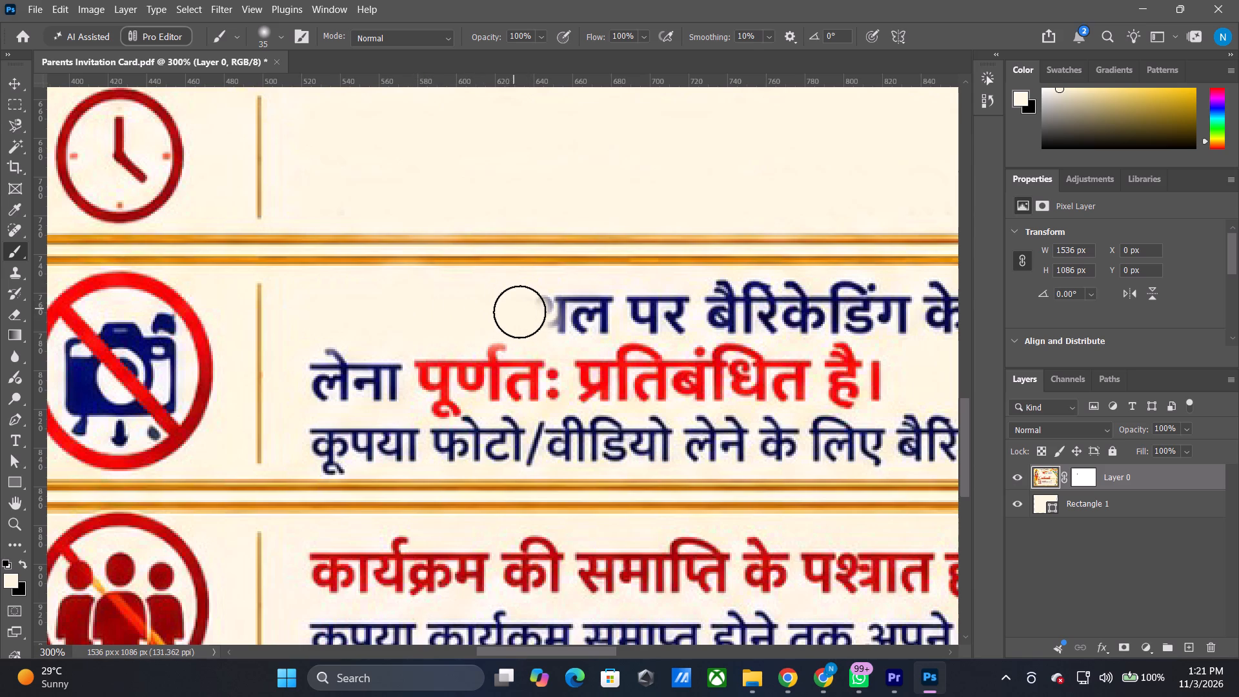
left_click_drag(519, 312, 524, 314)
left_click_drag(524, 314, 534, 318)
left_click_drag(535, 318, 541, 318)
left_click_drag(551, 312, 563, 313)
left_click(563, 313)
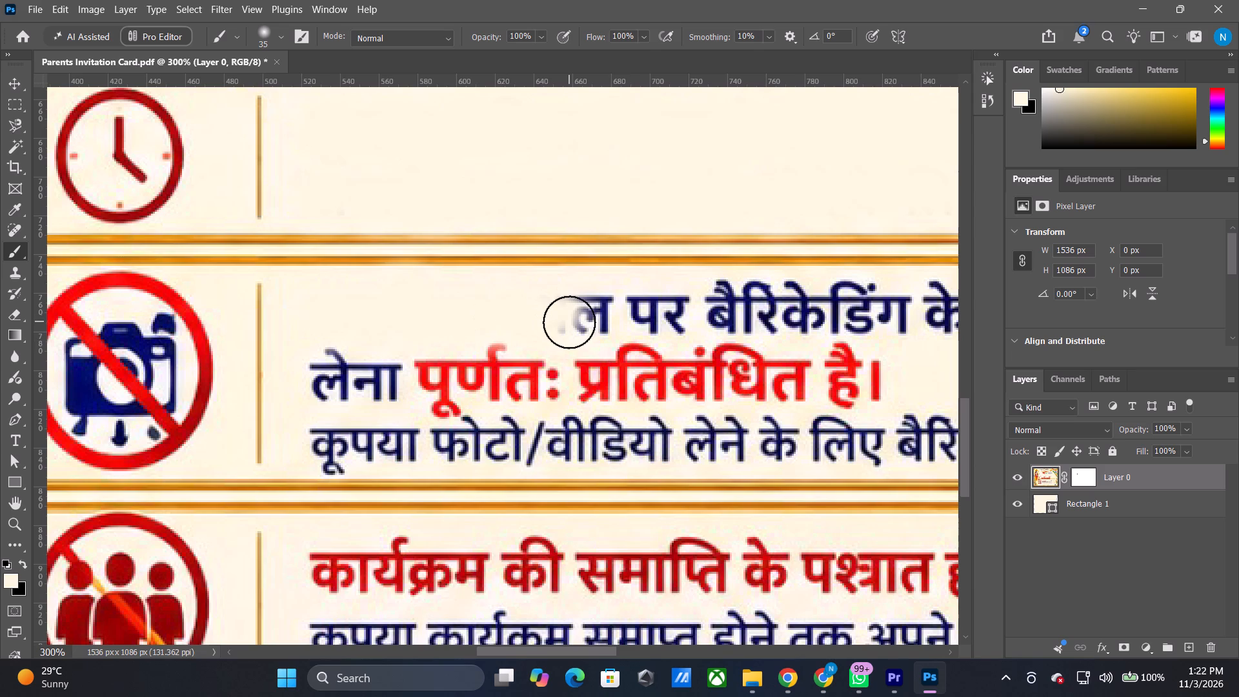
Paint cream over the final "ल" of "स्थल" and the word's leftover specks in request 2's first line.
triple_click(581, 323)
left_click_drag(590, 316, 597, 311)
left_click(599, 310)
left_click(592, 312)
left_click(572, 313)
left_click_drag(559, 313, 553, 314)
left_click_drag(549, 314, 558, 310)
left_click_drag(589, 313, 611, 310)
Paint cream over the word "पर" and its leftover specks in request 2's first line.
left_click_drag(621, 310, 627, 310)
left_click_drag(647, 310, 655, 311)
left_click_drag(669, 310, 679, 310)
left_click_drag(669, 308, 666, 308)
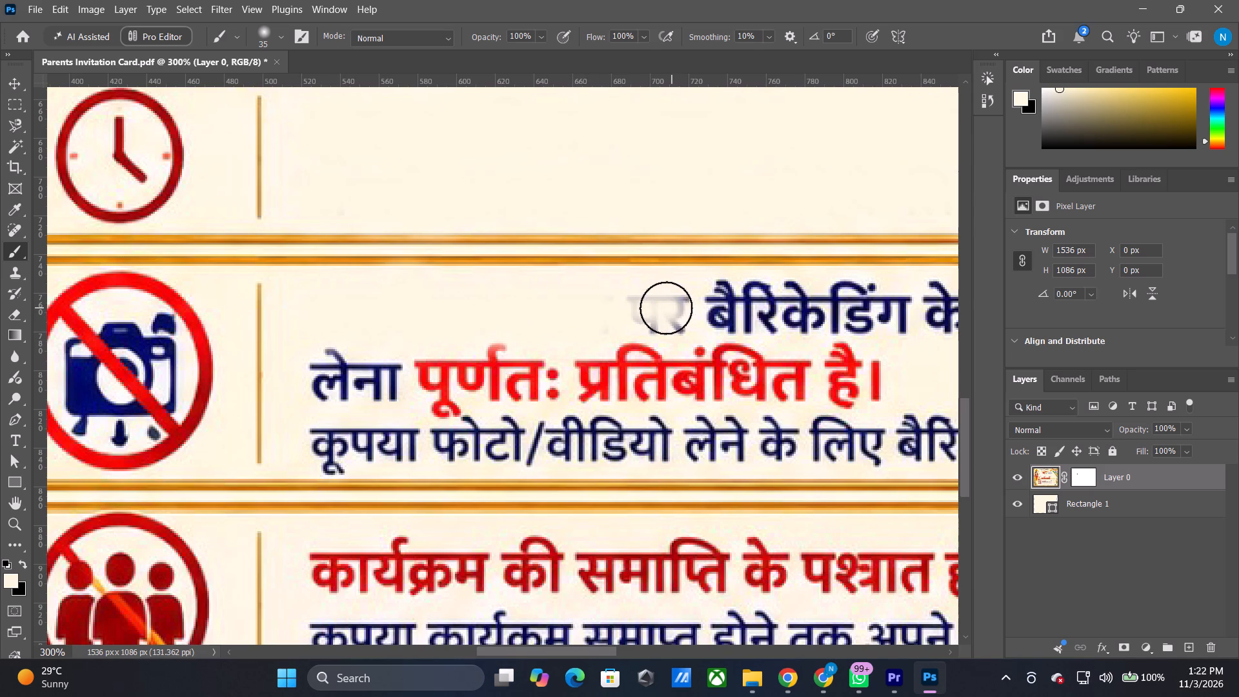
left_click_drag(666, 308, 658, 309)
left_click(649, 309)
left_click(631, 309)
left_click_drag(627, 311, 636, 314)
left_click_drag(665, 320, 674, 320)
left_click(674, 320)
left_click(672, 305)
left_click(683, 311)
Paint cream over the opening letters "बै" of "बैरिकेडिंग" in request 2's first line.
left_click_drag(696, 308, 703, 308)
left_click(708, 305)
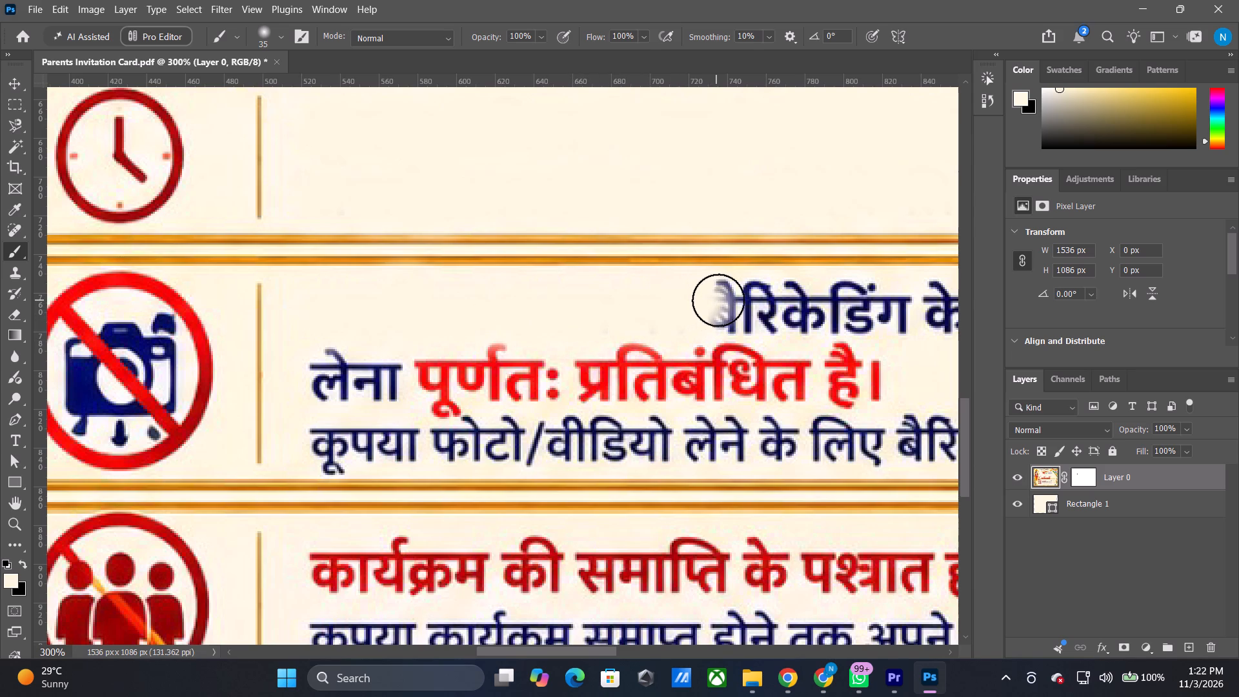
left_click(716, 300)
double_click(720, 300)
left_click(730, 303)
double_click(732, 303)
left_click(725, 307)
double_click(729, 325)
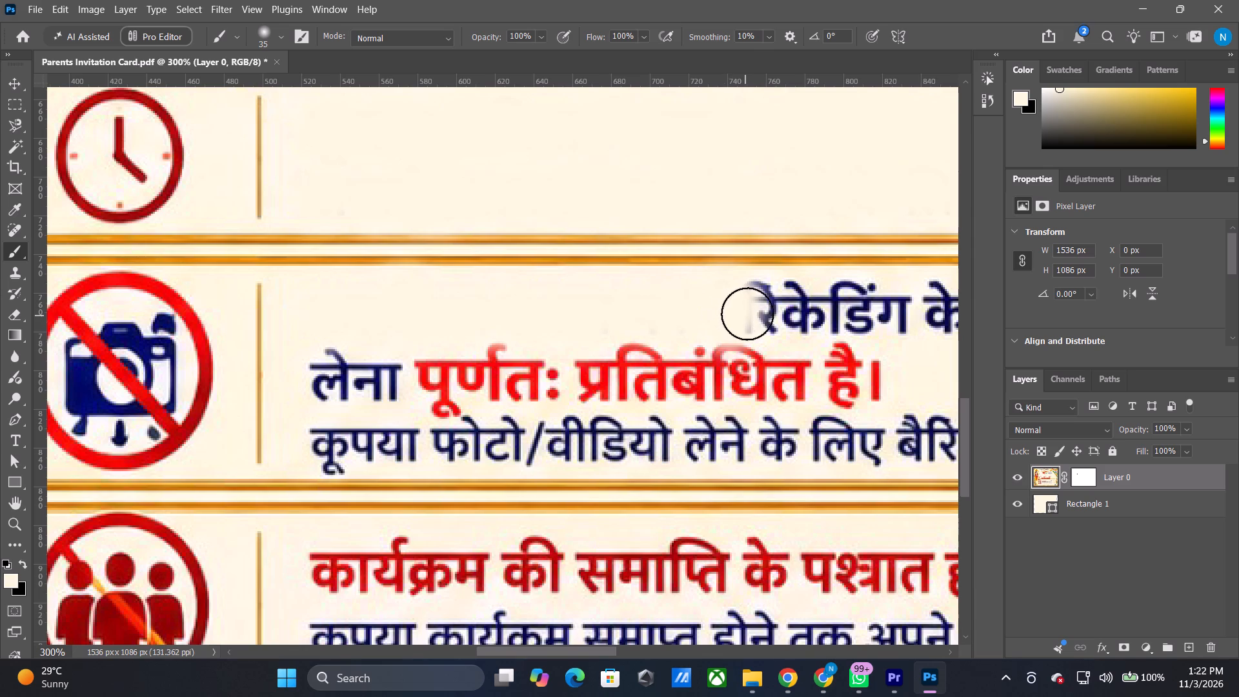
Paint cream over the letters "रि" of "बैरिकेडिंग" in request 2's first line.
left_click(747, 314)
left_click(754, 309)
left_click(756, 300)
left_click(763, 303)
double_click(767, 307)
left_click(761, 307)
left_click_drag(758, 305, 764, 314)
left_click_drag(767, 315, 780, 315)
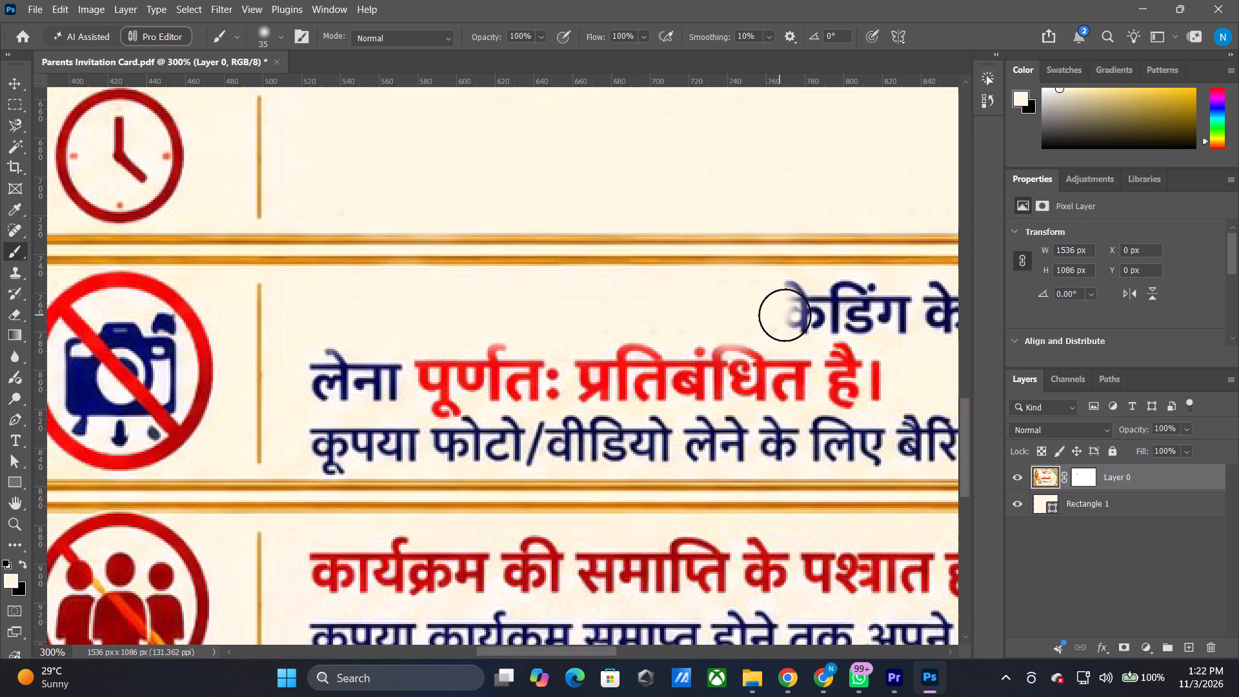
Paint cream over the letters "के" of "बैरिकेडिंग" in request 2's first line.
left_click(791, 317)
left_click(795, 318)
left_click(797, 299)
left_click(799, 308)
double_click(789, 304)
left_click(794, 305)
left_click(806, 313)
left_click(814, 318)
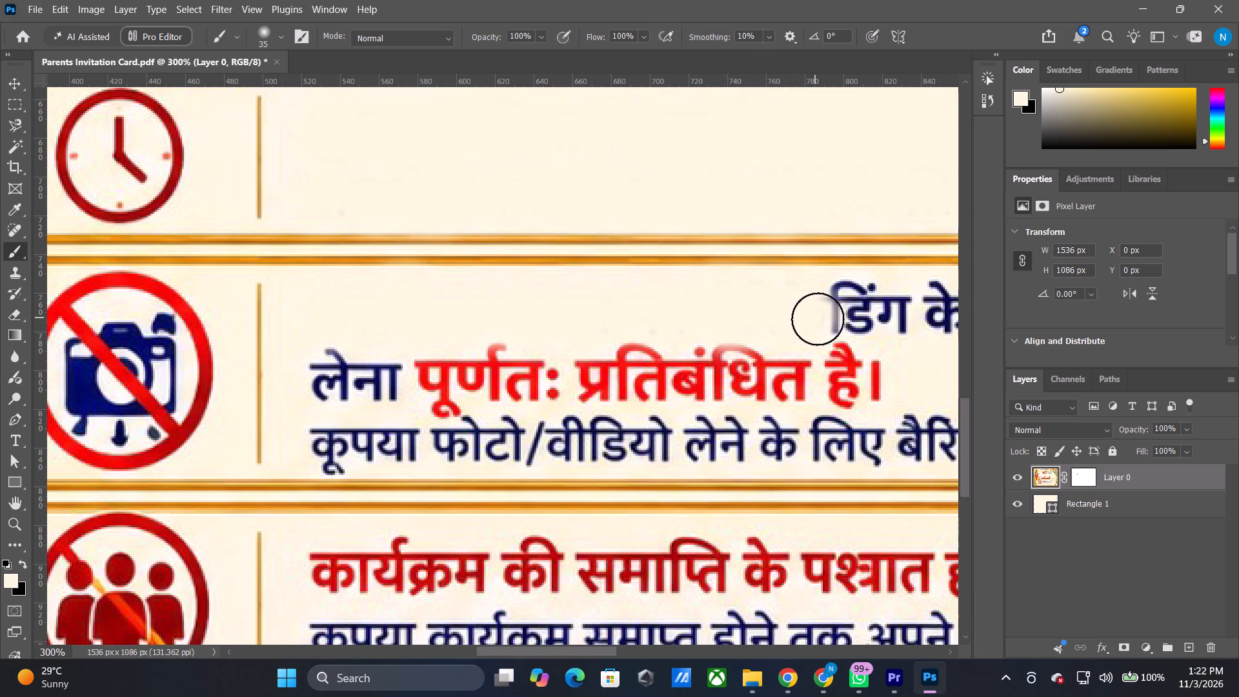
Paint cream over the bodies of the final letters "डिंग" of "बैरिकेडिंग" in request 2's first line.
left_click(818, 319)
left_click(833, 316)
left_click(838, 315)
left_click(843, 312)
left_click(847, 314)
left_click_drag(852, 322, 861, 330)
left_click(866, 328)
triple_click(880, 328)
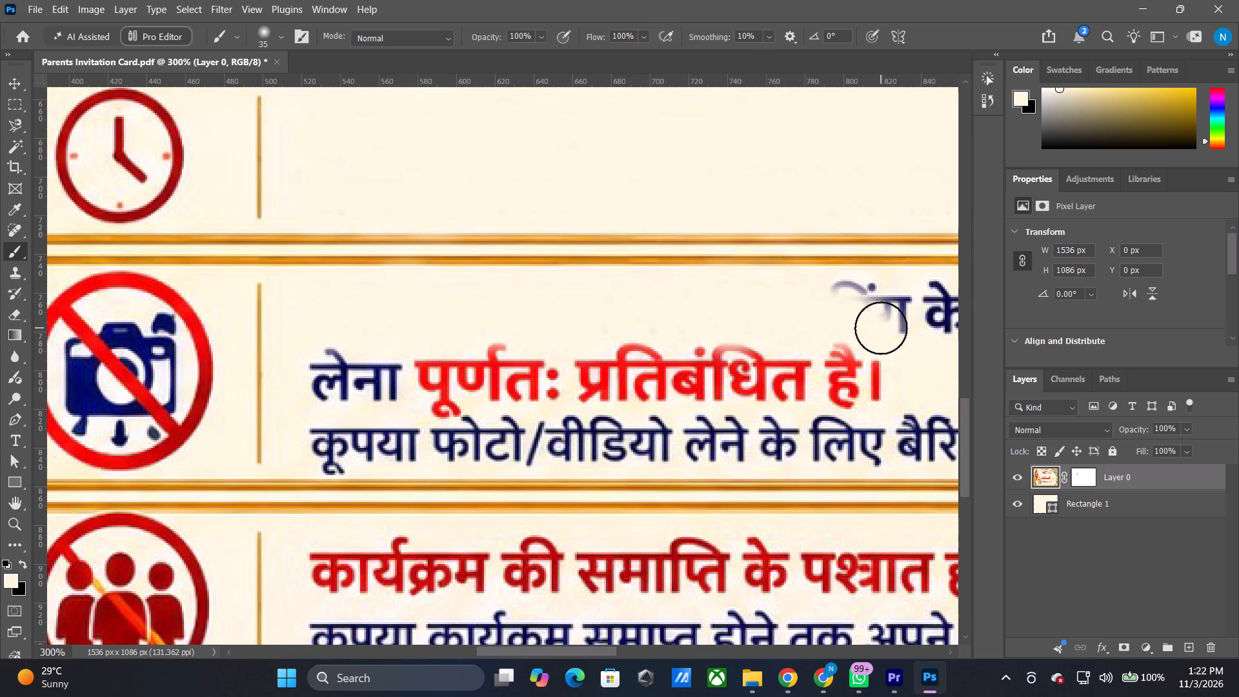
double_click(889, 319)
triple_click(892, 316)
left_click(892, 316)
left_click(880, 309)
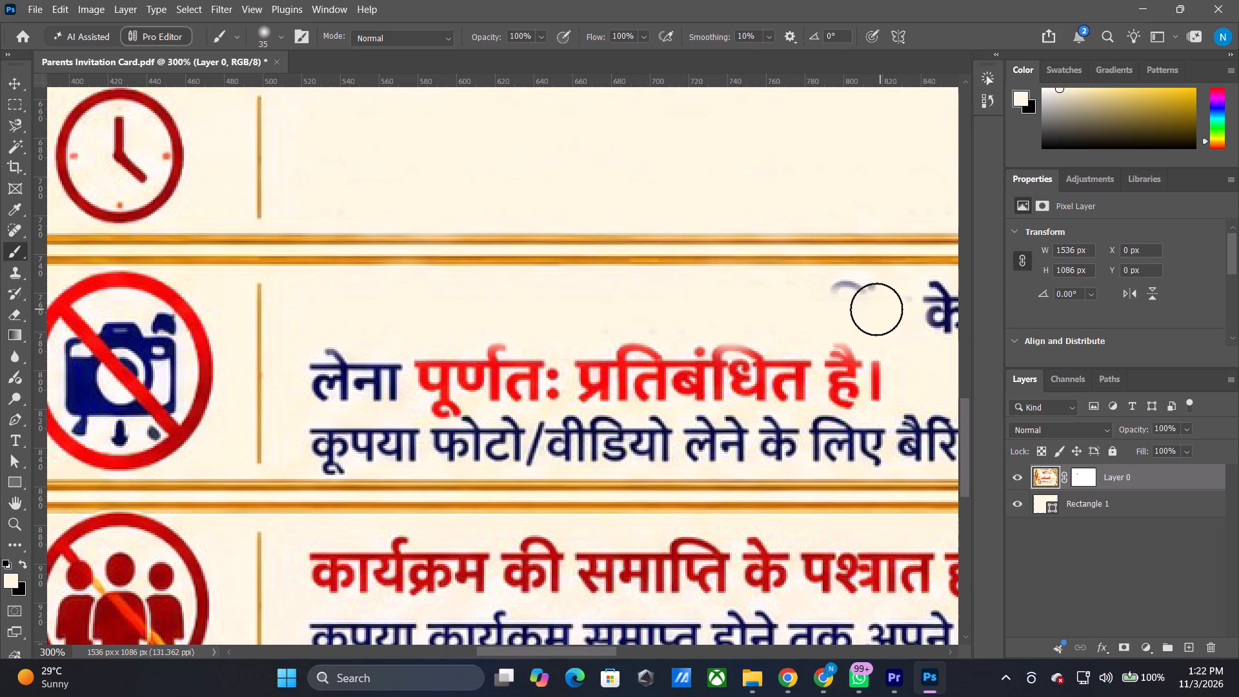
Paint cream over the leftover upper strokes of "डिंग" in request 2's first line.
left_click(874, 308)
left_click(867, 308)
left_click(857, 307)
triple_click(842, 304)
double_click(845, 303)
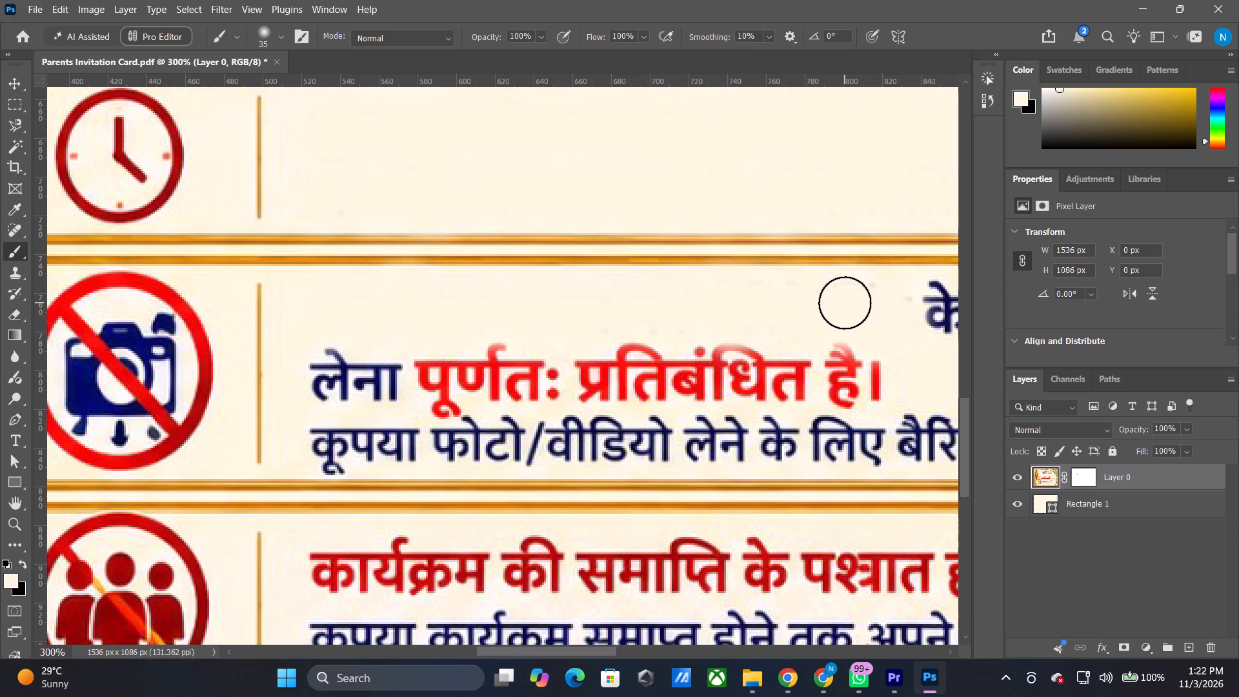
Paint cream over the word "के" before "बाद" and the specks beside it in request 2's first line.
scroll(690, 308, "down", 2, "alt+shift")
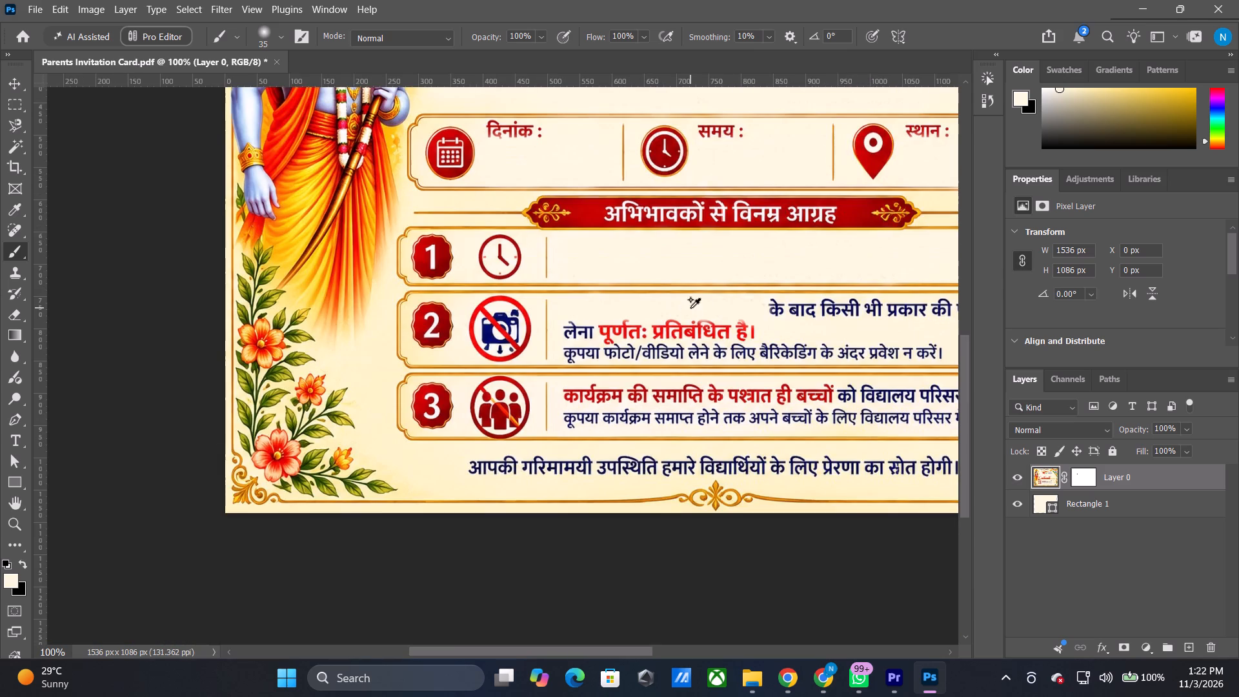
key("space")
key("space")
key("space")
key("space")
key("space")
key("space")
key("space")
key("space")
key("space")
key("space")
key("space")
key("space")
key("space")
key("space")
key("space")
key("space")
key("space")
key("space")
key("space")
key("space")
left_click_drag(693, 308, 464, 405)
scroll(549, 414, "up", 3, "alt+shift")
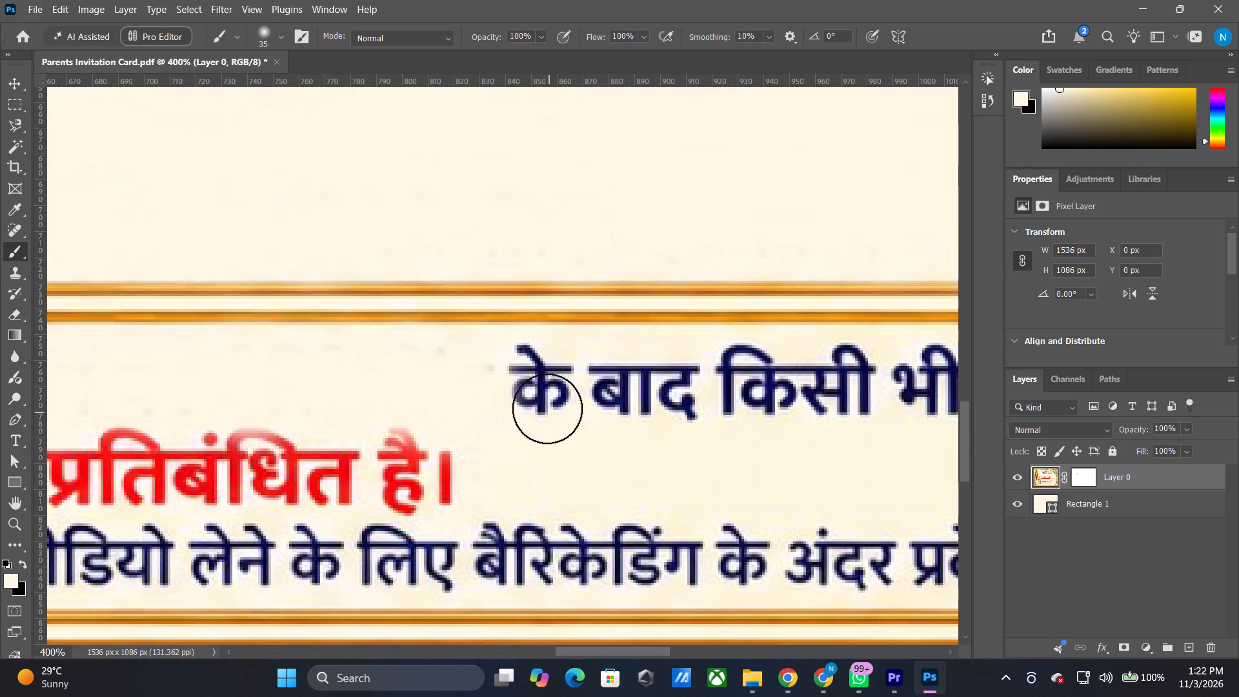
left_click(530, 389)
left_click(527, 383)
left_click(523, 378)
double_click(519, 376)
double_click(510, 378)
left_click_drag(467, 372, 459, 372)
left_click(447, 371)
left_click_drag(447, 371, 478, 376)
left_click_drag(509, 380, 524, 382)
left_click_drag(539, 384, 554, 383)
left_click_drag(556, 383, 562, 384)
left_click(562, 384)
double_click(550, 392)
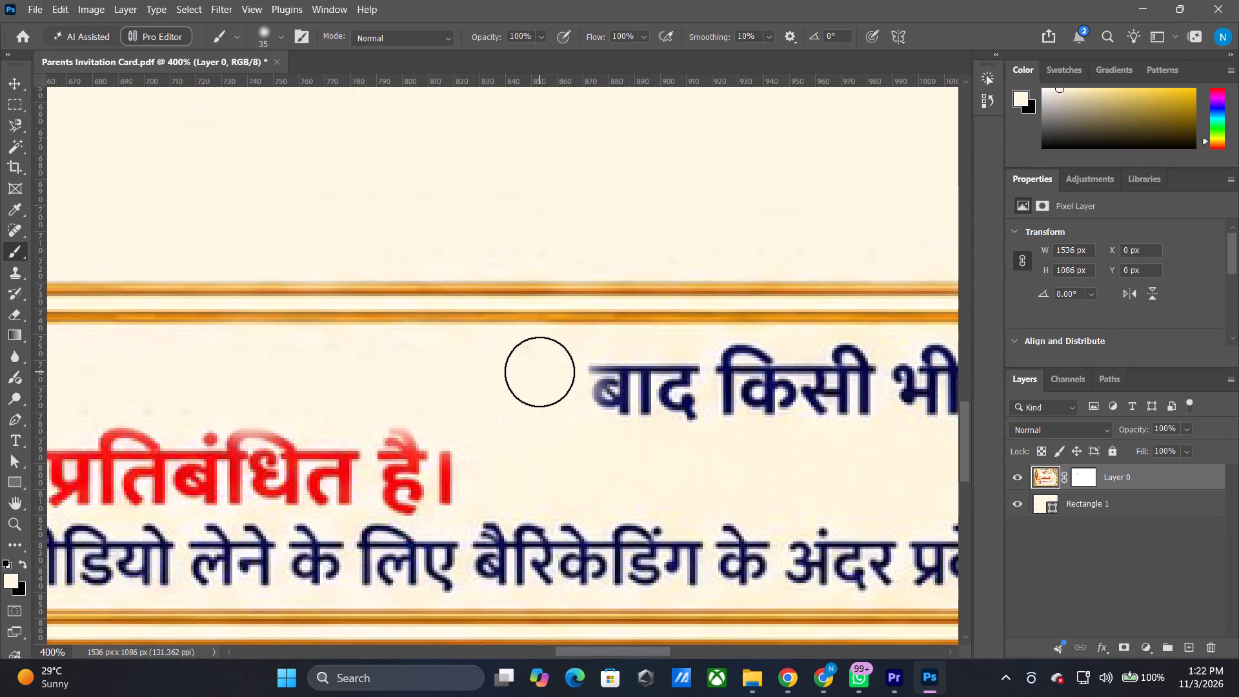
Paint cream over the letters "बा" of "बाद" in request 2's first line.
left_click(539, 372)
left_click_drag(530, 370, 561, 391)
left_click_drag(576, 392, 603, 395)
left_click(616, 393)
left_click_drag(619, 393, 601, 387)
left_click(595, 386)
left_click_drag(601, 389, 608, 390)
left_click(614, 390)
left_click_drag(619, 390, 630, 389)
left_click_drag(654, 386, 669, 390)
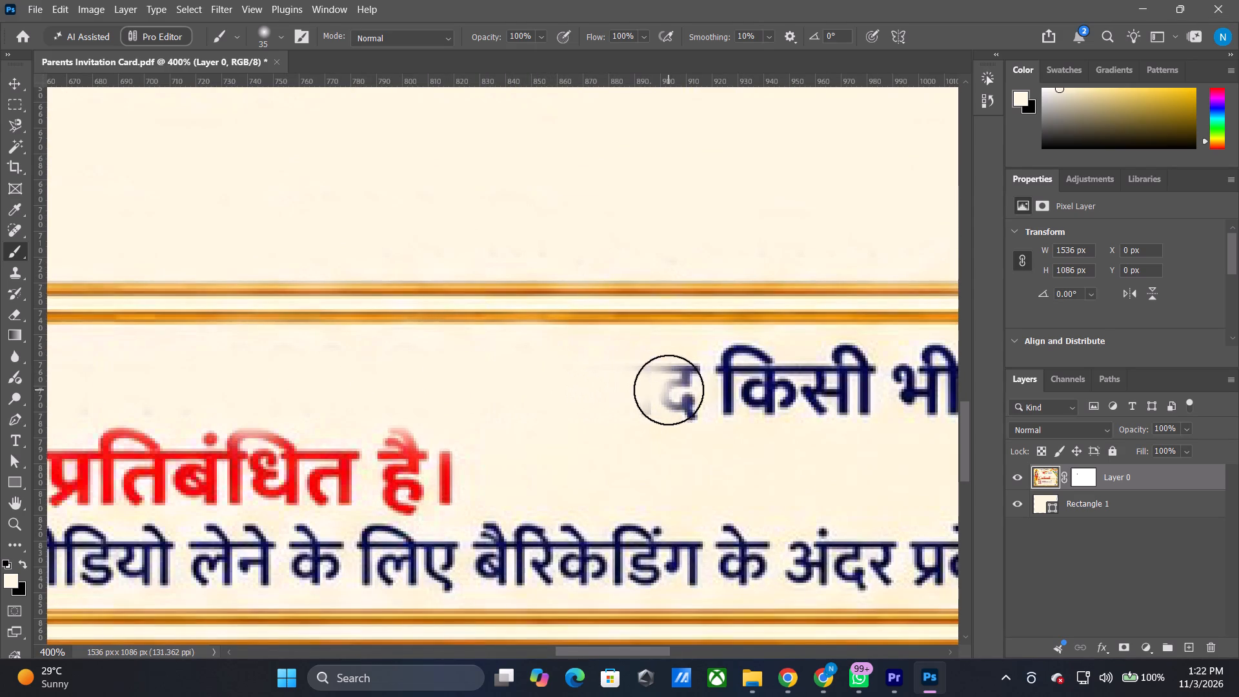
Paint cream over the final "द" of "बाद" and the word's leftover specks in request 2's first line.
left_click(675, 395)
left_click_drag(679, 395, 672, 393)
left_click(658, 390)
left_click(643, 390)
left_click_drag(653, 405, 667, 408)
left_click(691, 395)
left_click(677, 389)
left_click(698, 387)
left_click_drag(701, 388, 710, 385)
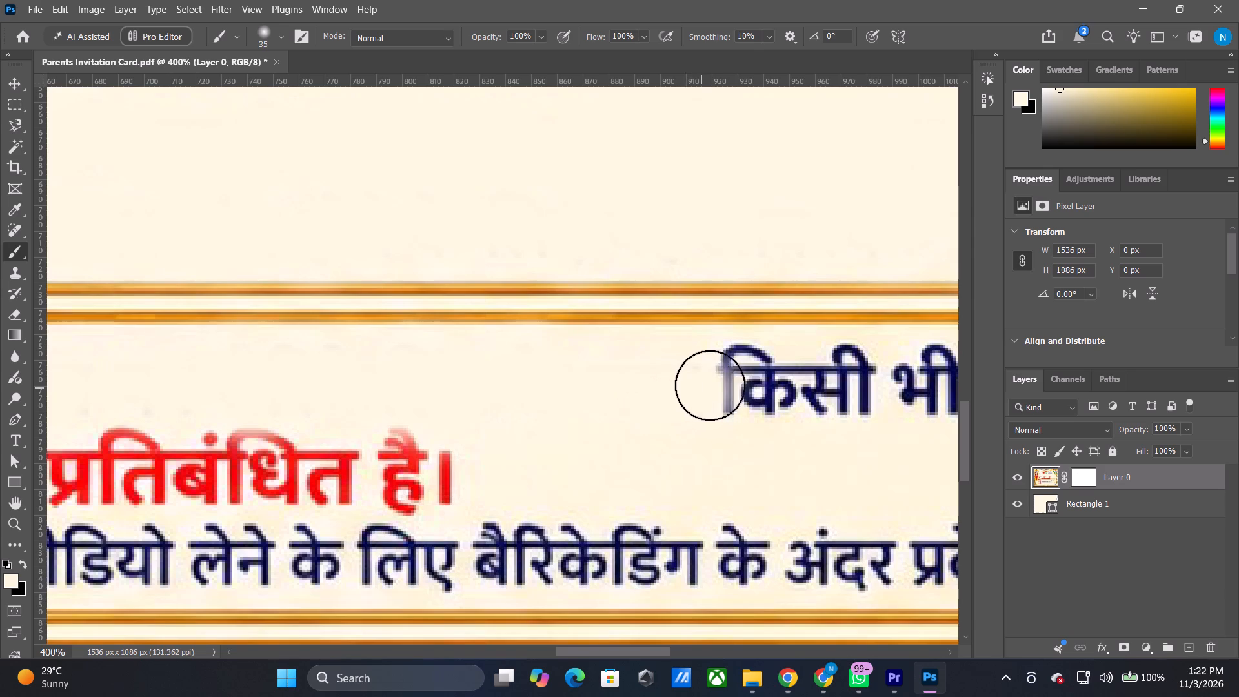
Paint cream over the opening letters "कि" of "किसी" in request 2's first line.
left_click_drag(710, 385, 714, 381)
left_click_drag(725, 373, 733, 380)
left_click(733, 379)
left_click_drag(734, 377, 744, 376)
left_click(745, 375)
triple_click(749, 375)
double_click(752, 377)
left_click_drag(740, 388, 738, 394)
left_click(738, 394)
left_click(739, 398)
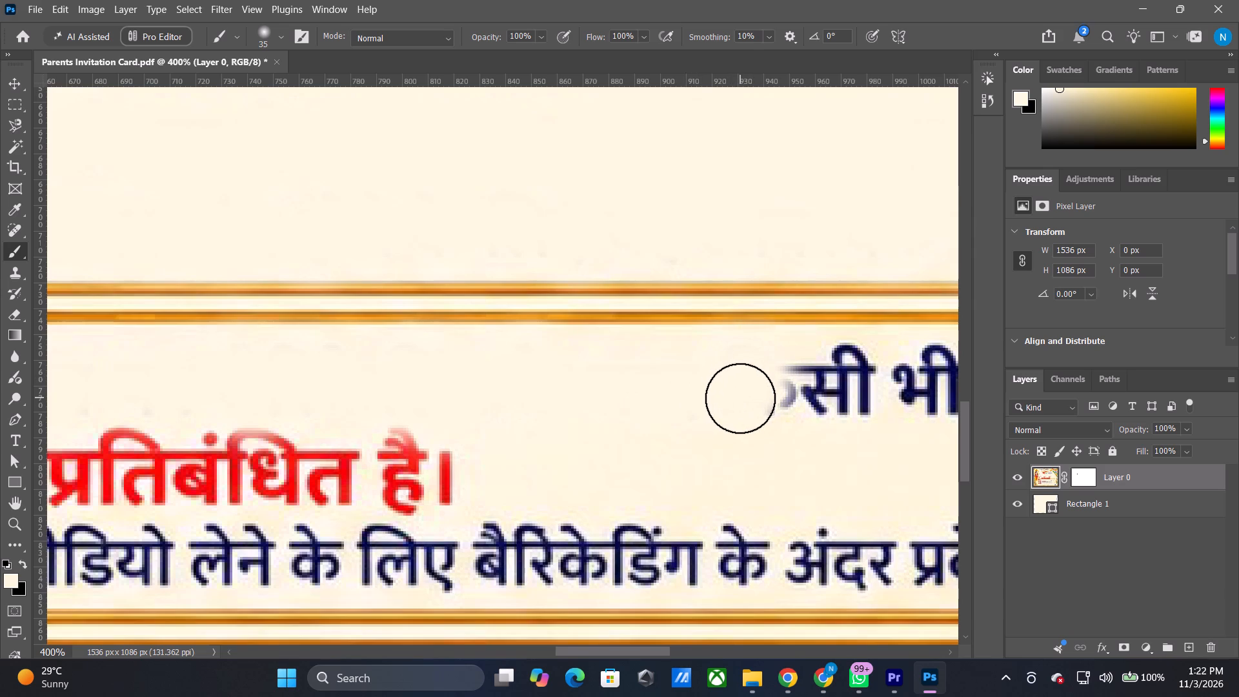
Paint cream over the remaining letters "सी" of "किसी" and their leftover strokes in request 2's first line.
key("space")
key("space")
key("space")
key("space")
key("space")
key("space")
key("space")
key("space")
key("space")
key("space")
key("space")
key("space")
key("space")
key("space")
key("space")
key("space")
key("space")
key("space")
key("space")
key("space")
left_click_drag(755, 408, 394, 418)
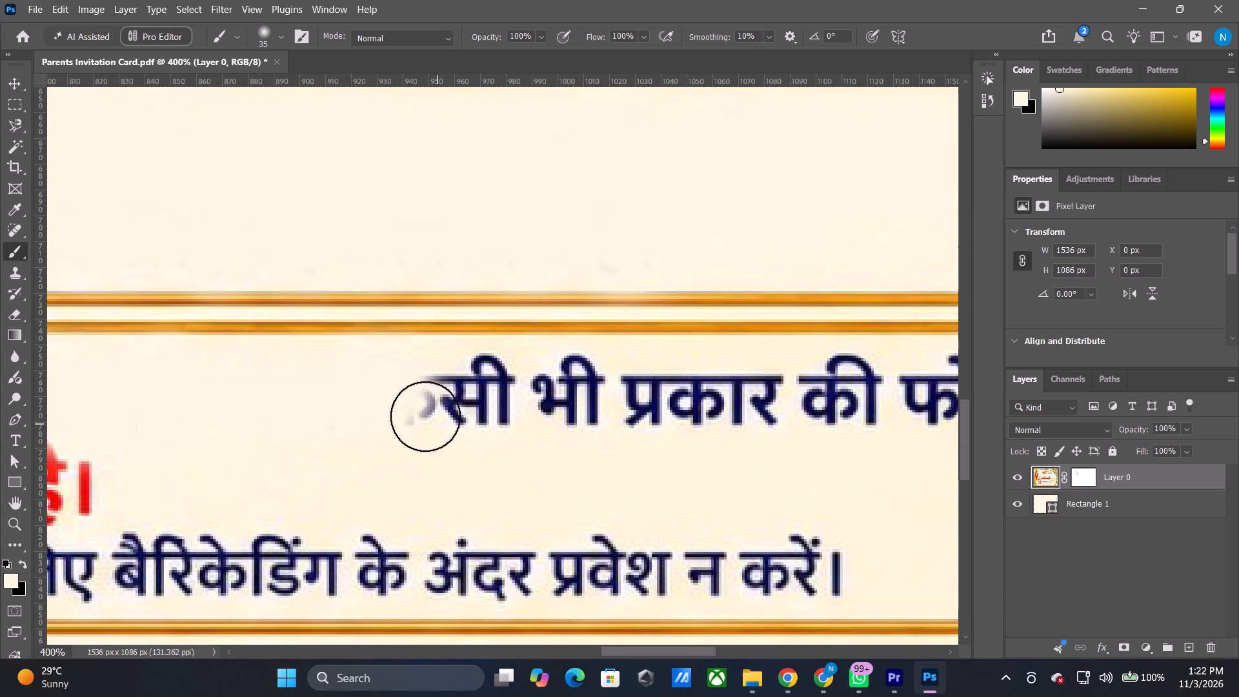
left_click_drag(425, 416, 474, 388)
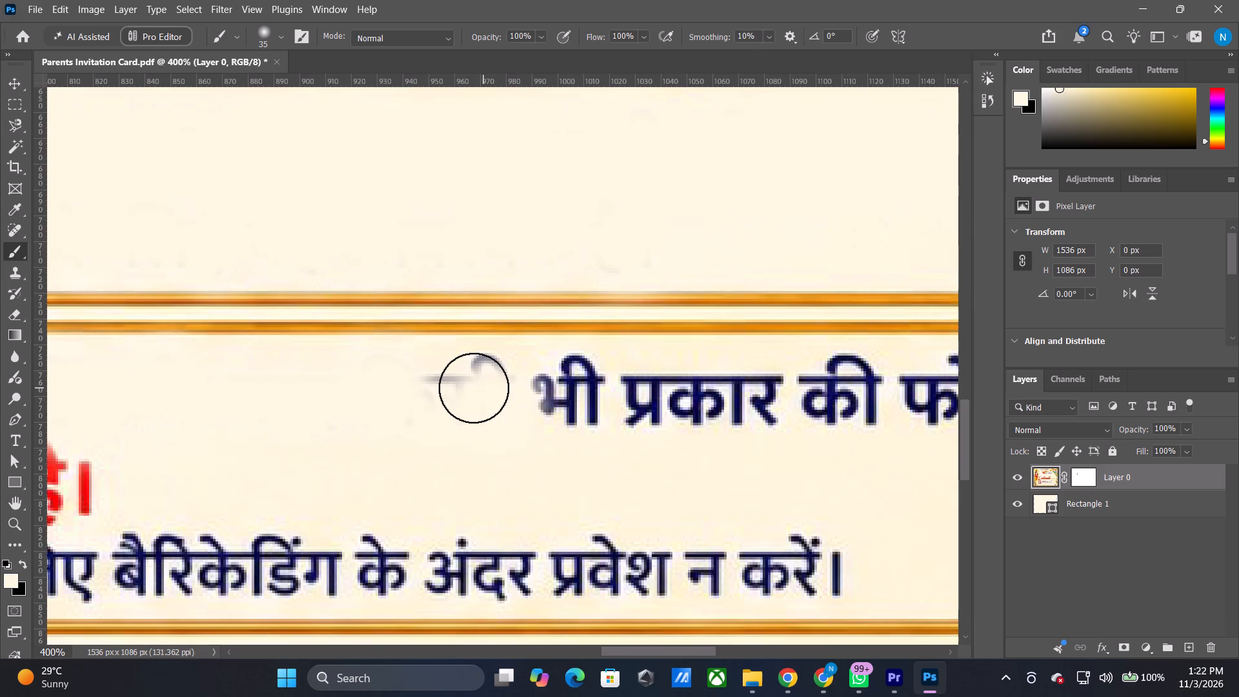
left_click_drag(474, 388, 470, 388)
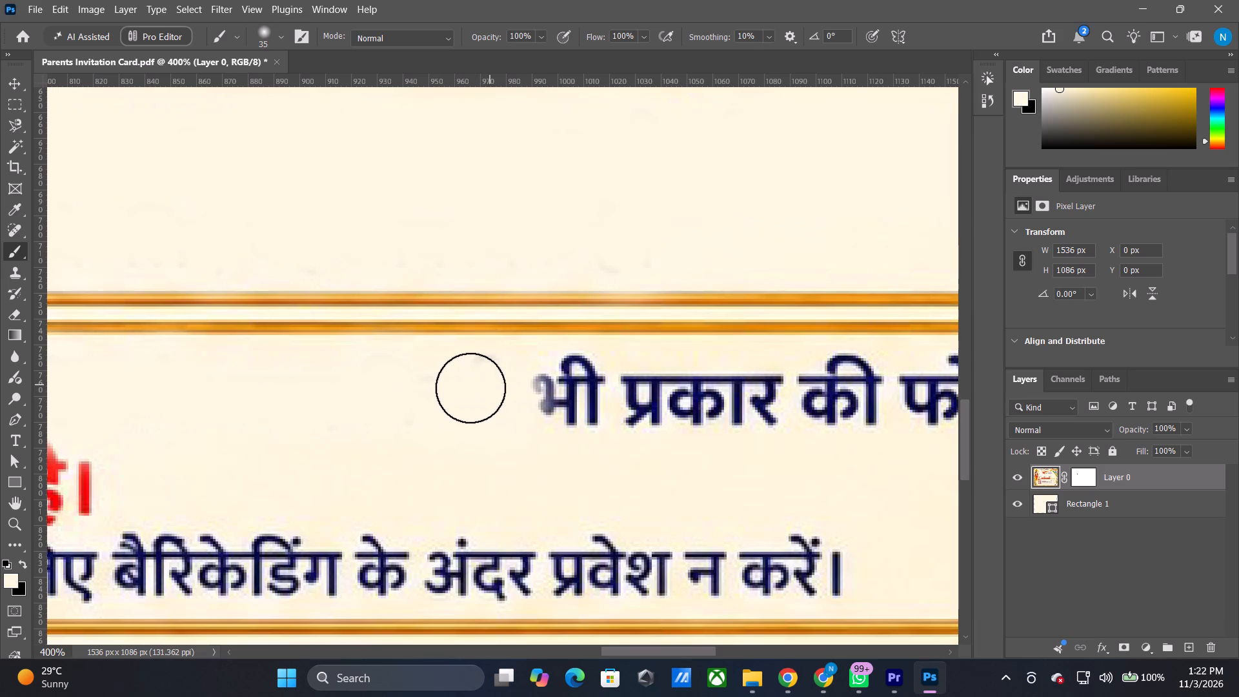
Paint cream over the words "भी प्रकार" in request 2's first line.
left_click_drag(470, 388, 569, 389)
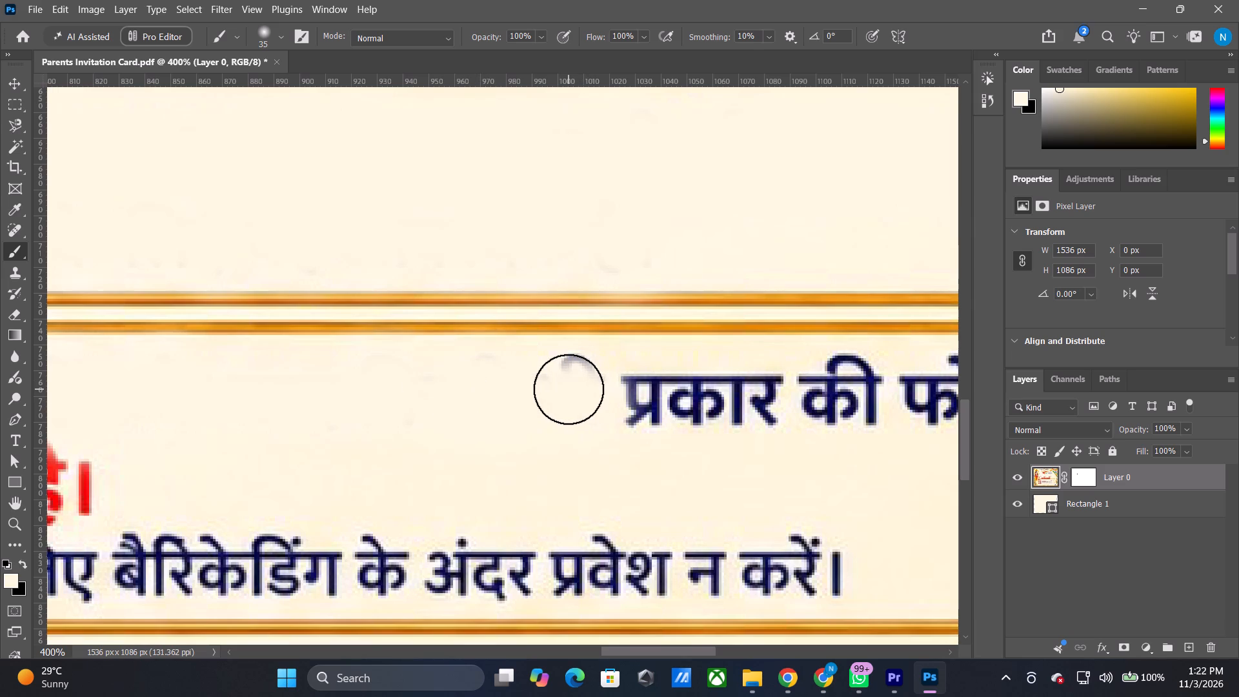
left_click_drag(569, 389, 630, 407)
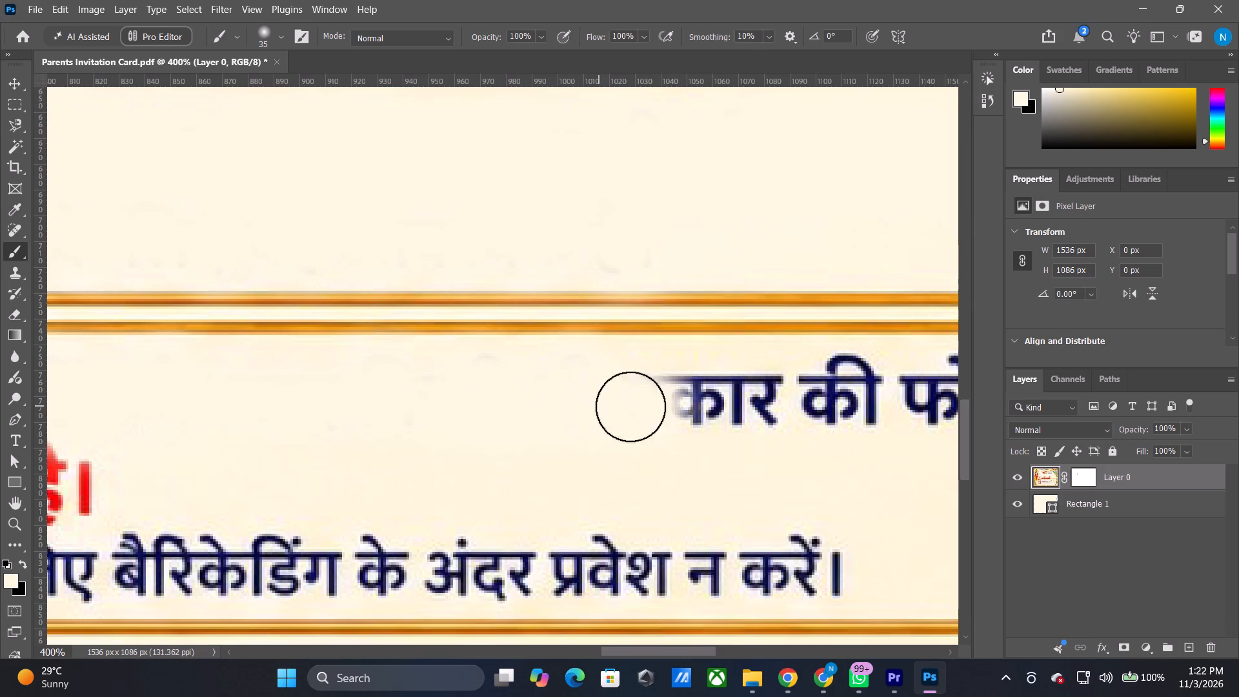
left_click_drag(630, 407, 827, 398)
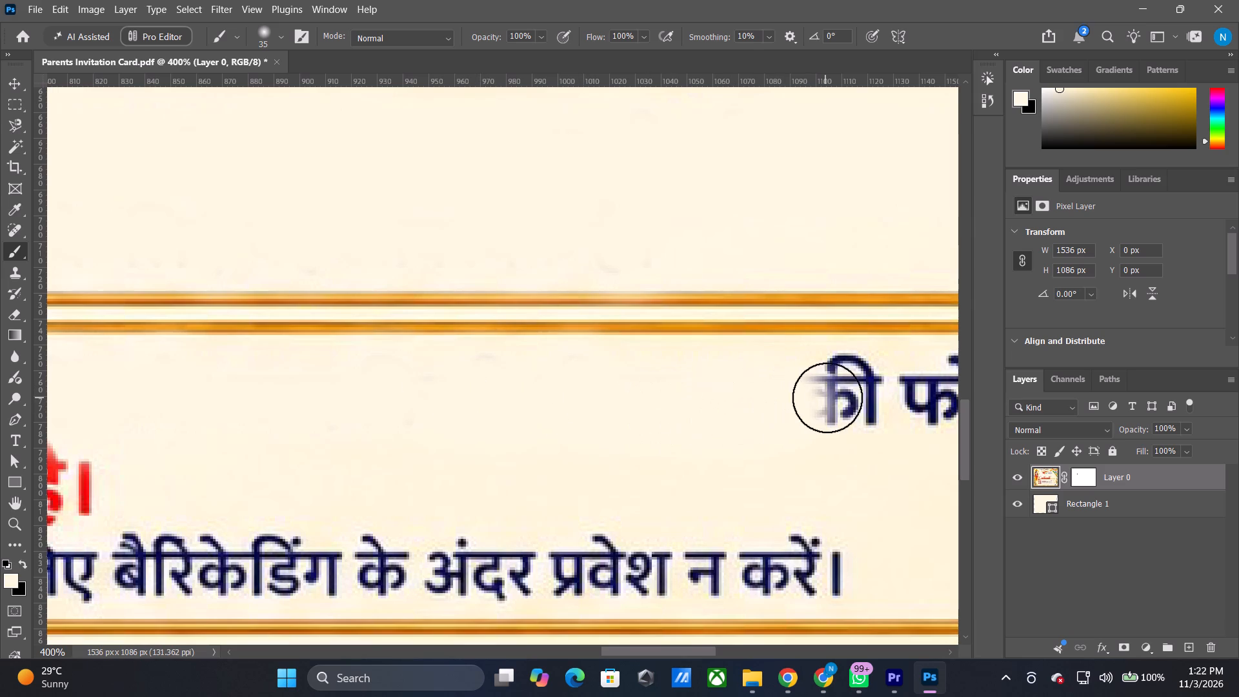
Paint cream over the word "की" and its leftover upper stroke in request 2's first line.
left_click_drag(827, 398, 857, 396)
left_click_drag(858, 398, 861, 416)
left_click(861, 416)
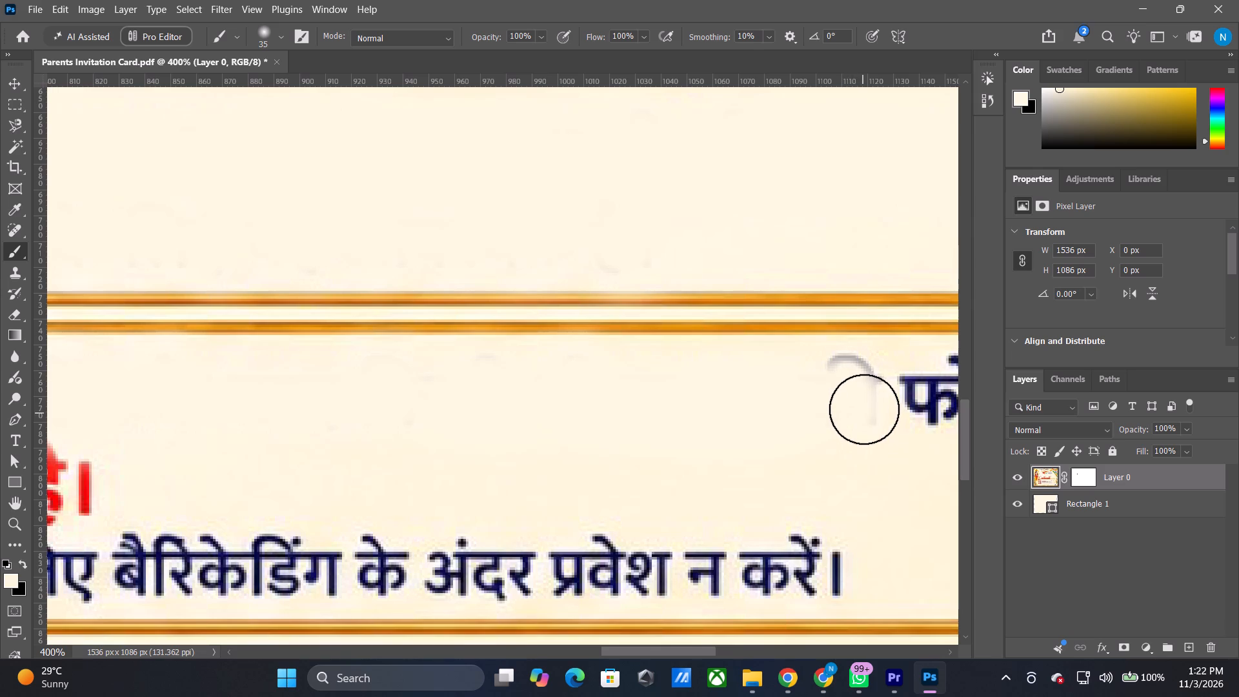
double_click(864, 409)
left_click(863, 396)
left_click(856, 392)
triple_click(844, 386)
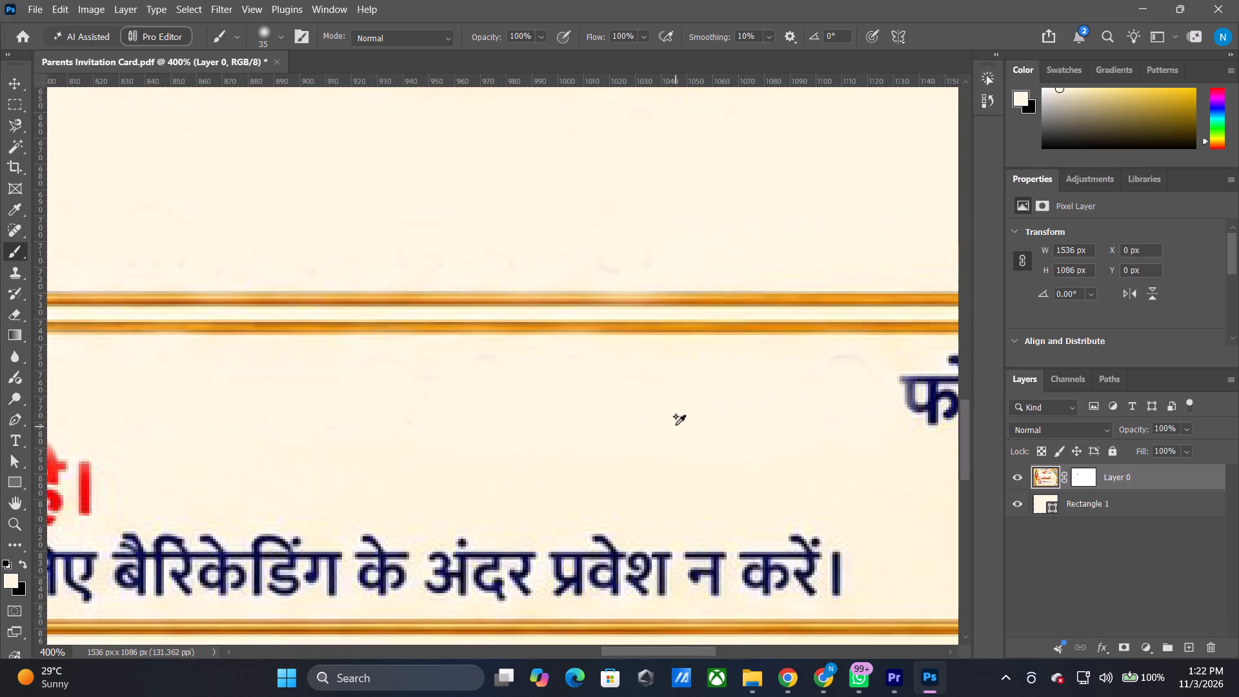
Paint cream over the opening letters "फोट" of "फोटो" in request 2's first line.
scroll(676, 424, "down", 4, "alt+shift")
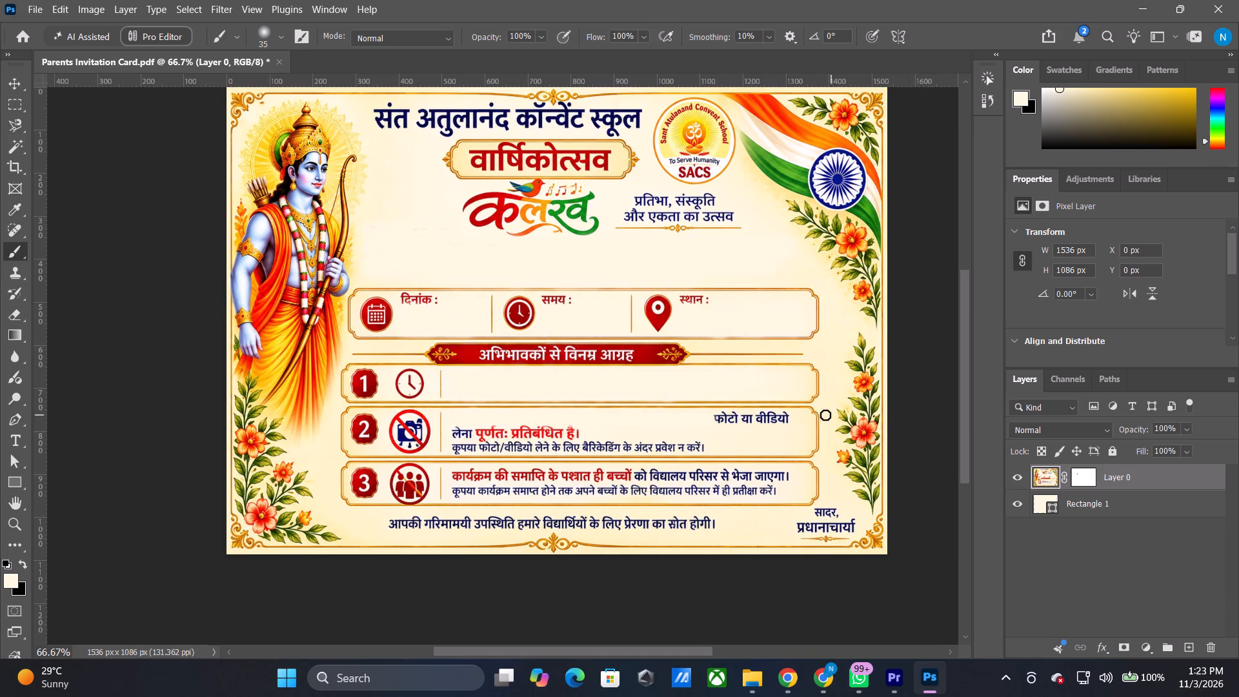
scroll(761, 408, "up", 2, "alt+shift")
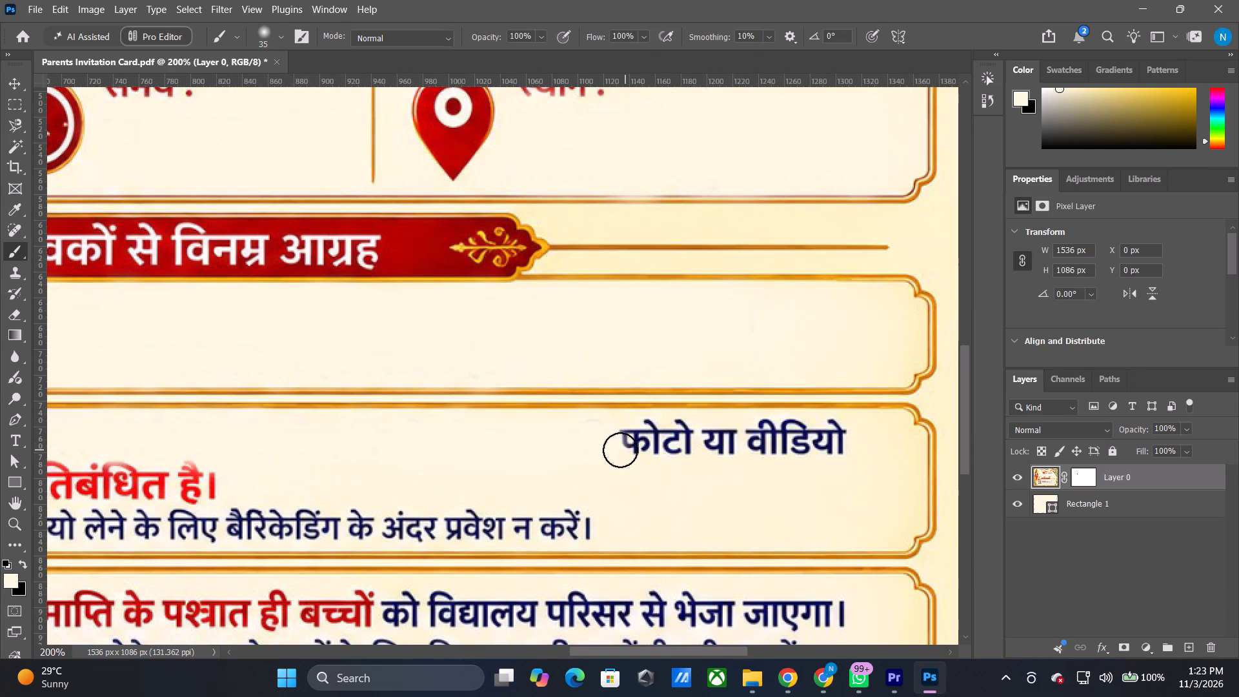
left_click_drag(626, 440, 639, 441)
left_click(637, 441)
left_click_drag(630, 441, 674, 441)
left_click_drag(650, 441, 670, 440)
left_click_drag(643, 438, 636, 434)
left_click_drag(652, 432, 614, 434)
left_click(585, 435)
left_click(598, 432)
left_click_drag(627, 439, 656, 440)
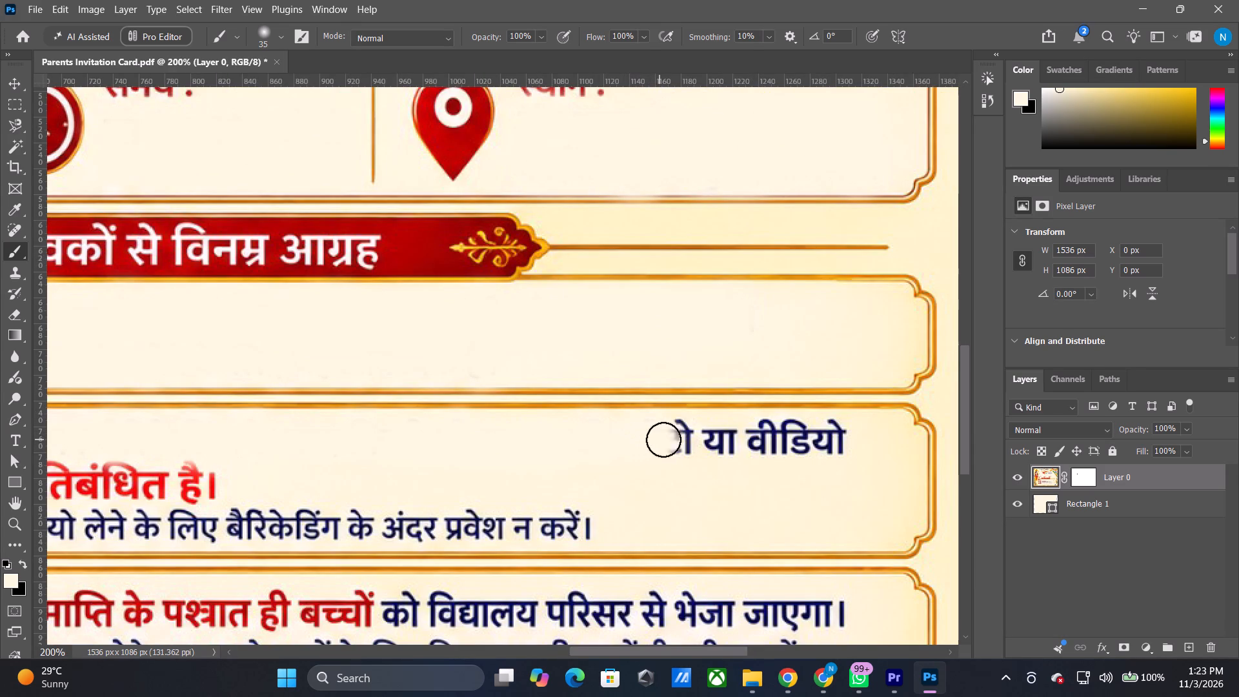
Paint cream over the rest of "फोटो", the word "या" and their leftover strokes in request 2's first line.
left_click_drag(665, 439, 696, 439)
left_click_drag(699, 439, 707, 439)
left_click(685, 443)
left_click(678, 448)
left_click(687, 448)
left_click(706, 447)
left_click_drag(711, 447, 717, 448)
left_click(739, 445)
left_click(731, 444)
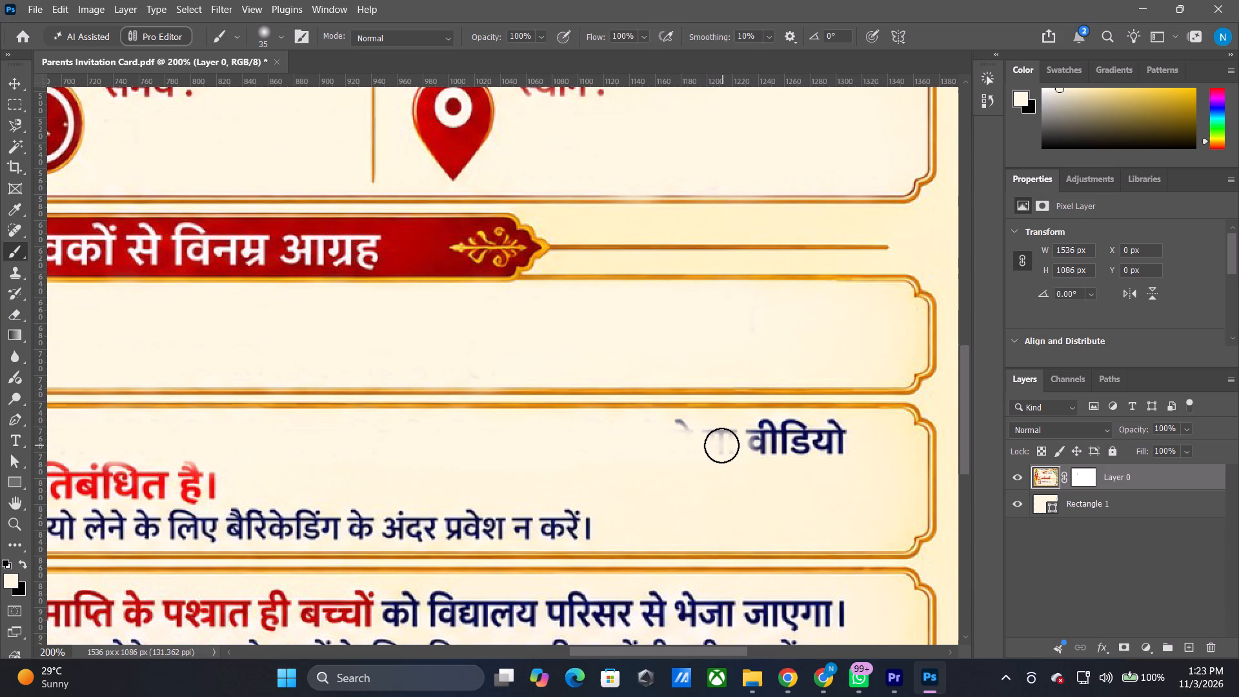
double_click(721, 445)
left_click(736, 447)
left_click_drag(730, 446, 727, 439)
left_click_drag(724, 439, 710, 434)
left_click_drag(704, 430, 697, 430)
triple_click(681, 430)
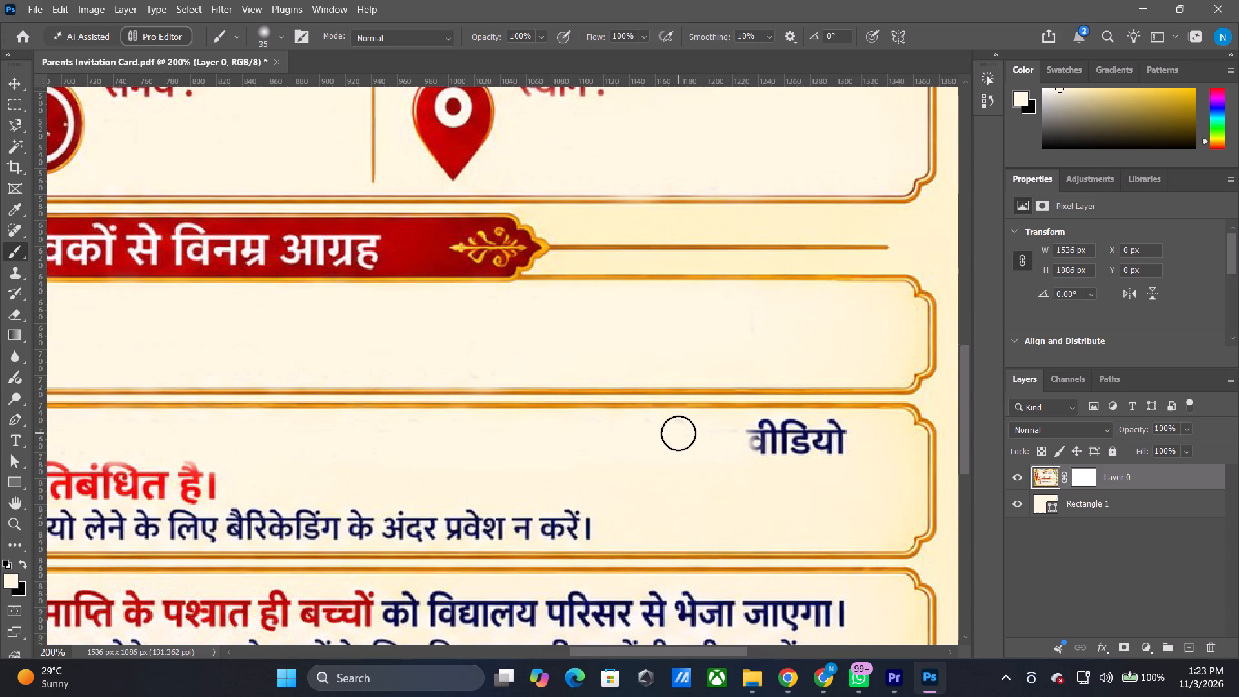
double_click(678, 433)
Paint cream over the opening letters "वीडि" of "वीडियो" in request 2's first line.
left_click(798, 439)
triple_click(767, 449)
left_click(763, 447)
double_click(763, 437)
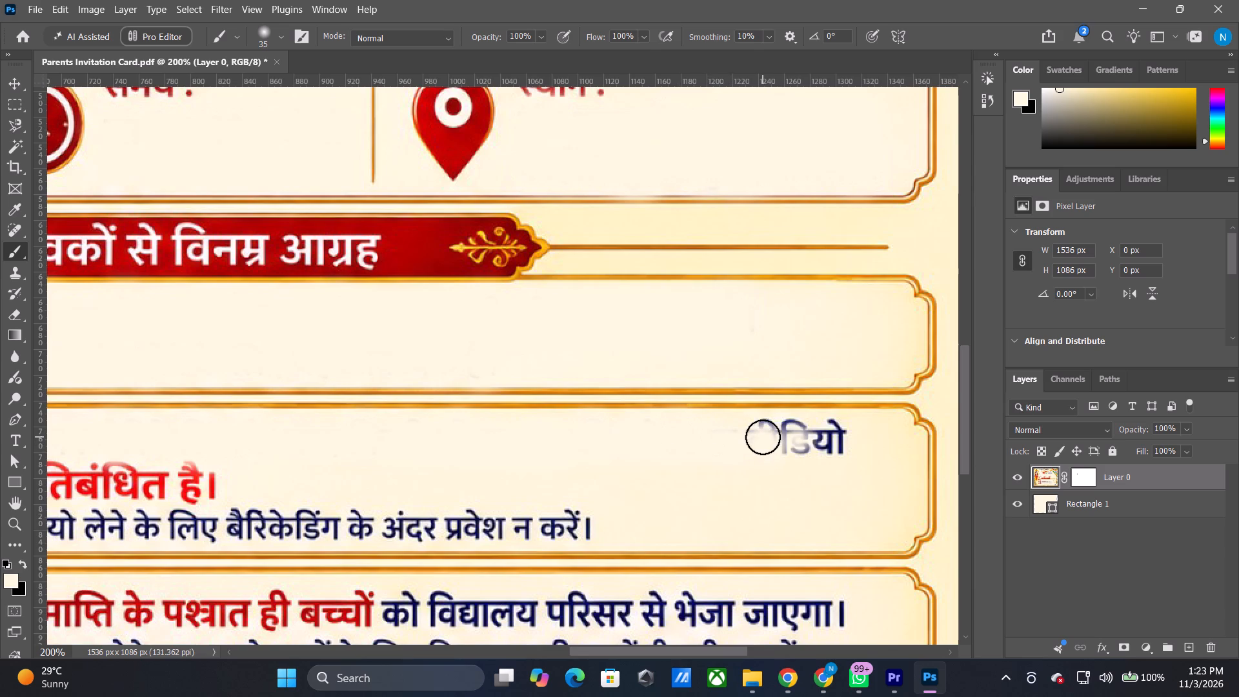
left_click(757, 436)
left_click(752, 439)
double_click(768, 432)
left_click_drag(749, 432, 743, 434)
left_click_drag(716, 435, 812, 442)
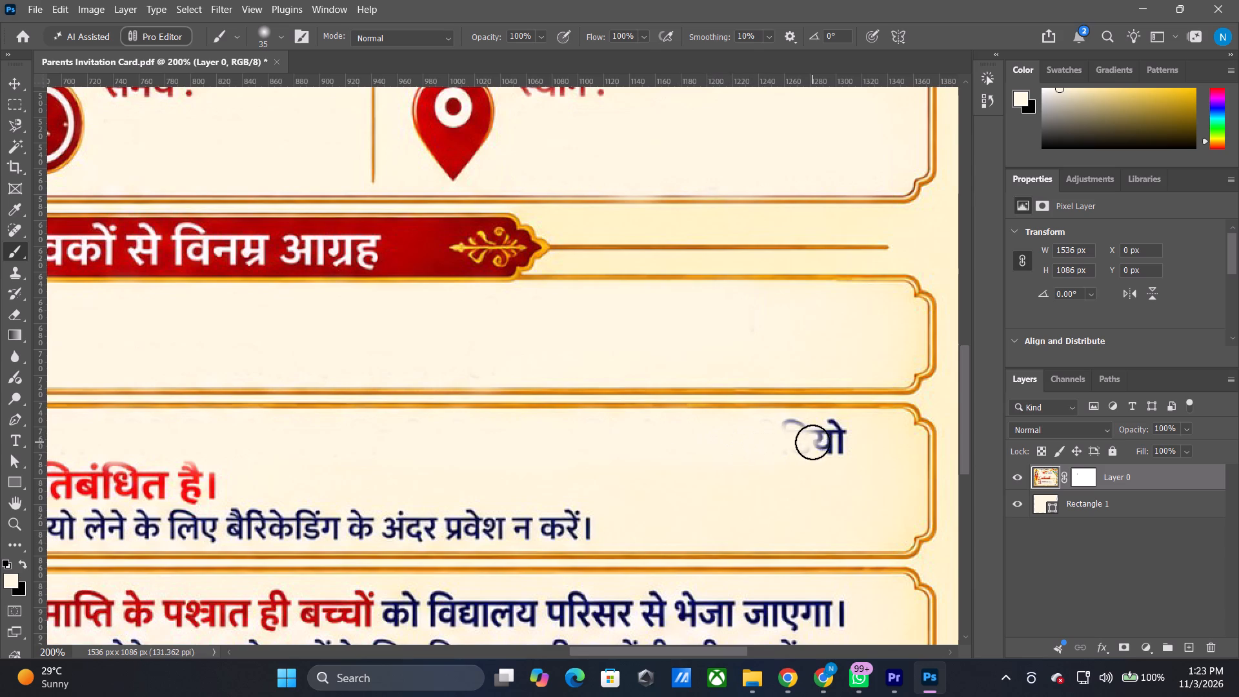
Paint cream over the closing "यो" of "वीडियो" and the leftover upper stroke in request 2's first line.
left_click_drag(812, 442, 847, 447)
left_click(843, 435)
left_click(839, 434)
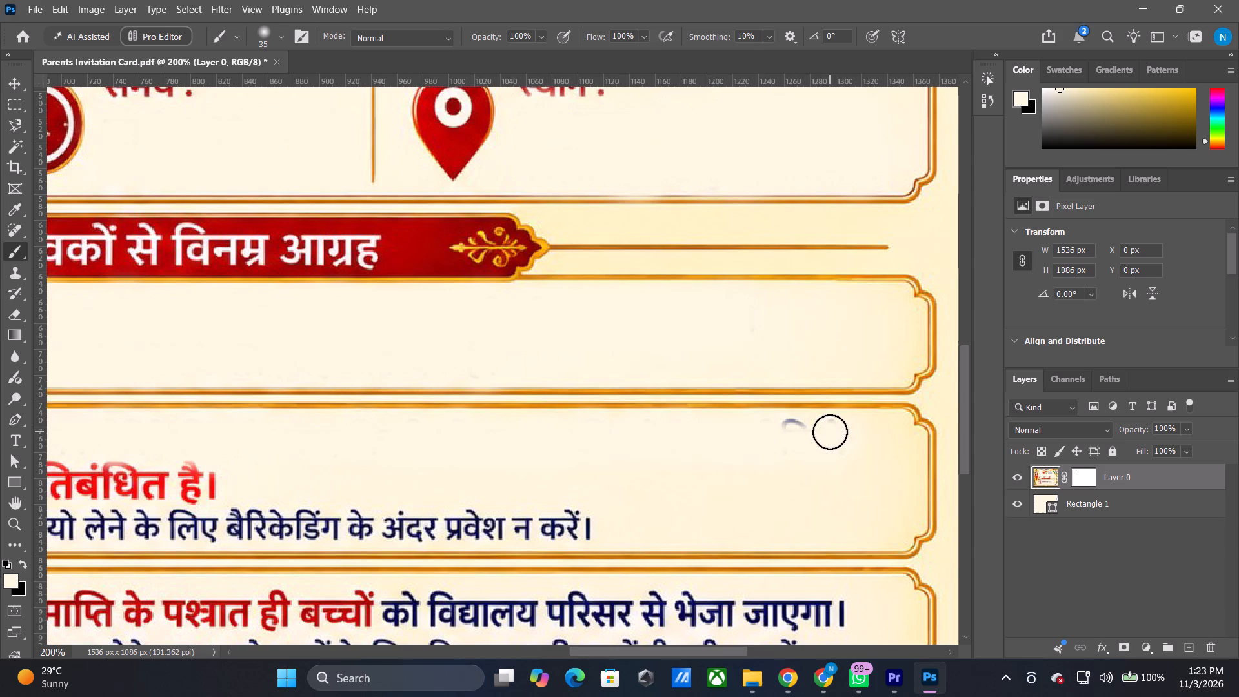
left_click(831, 432)
left_click(827, 431)
left_click(832, 435)
left_click(836, 438)
left_click(813, 434)
double_click(798, 434)
double_click(790, 433)
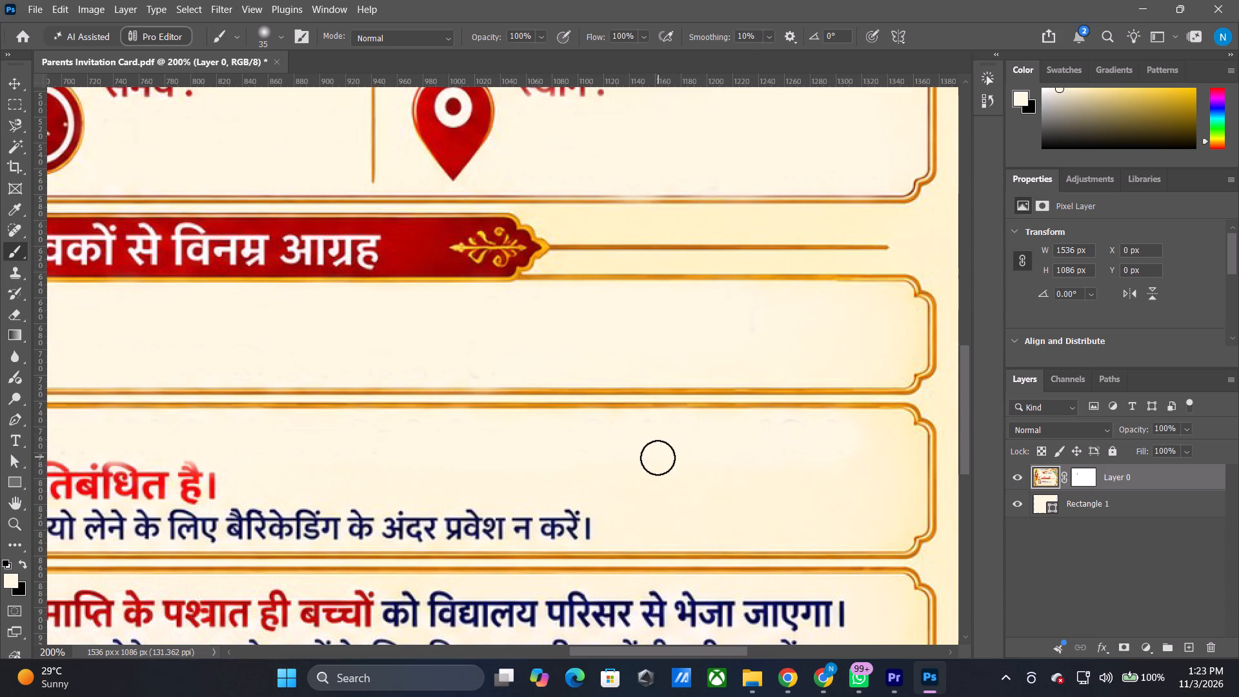
left_click(780, 430)
left_click(786, 430)
Paint cream over the word "लेना" at the start of request 2's second line.
scroll(671, 472, "down", 2, "alt+shift")
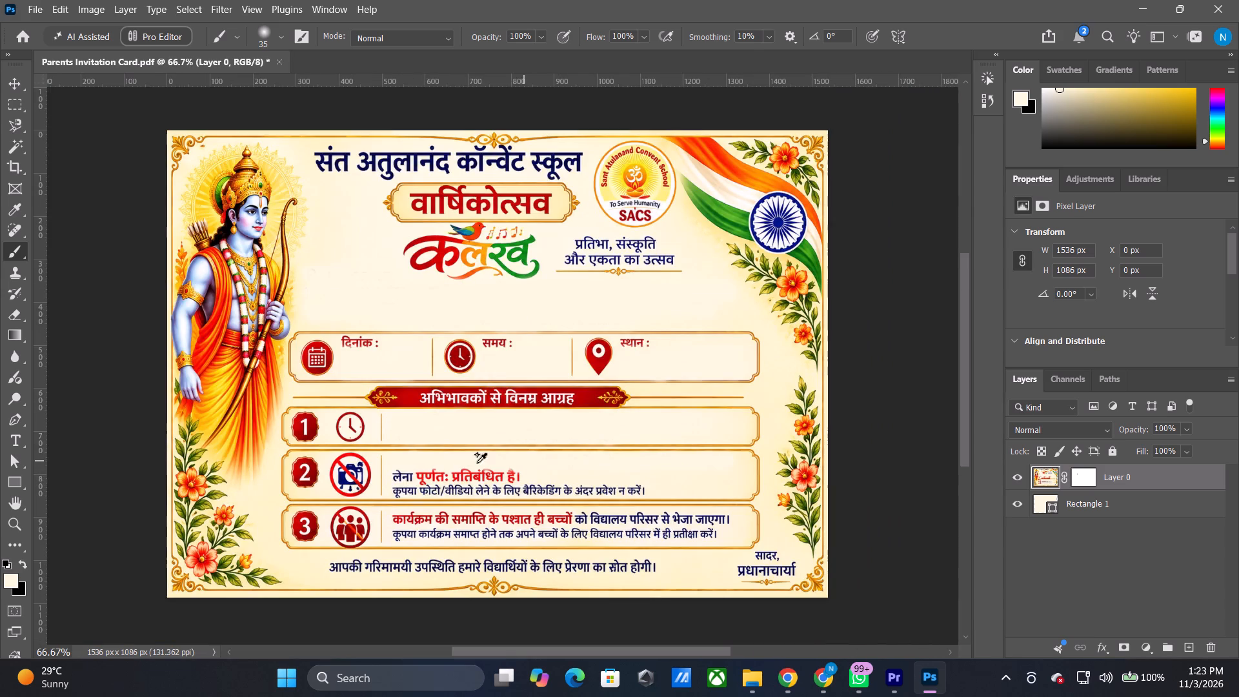
scroll(392, 480, "up", 3, "alt+shift")
left_click(408, 465)
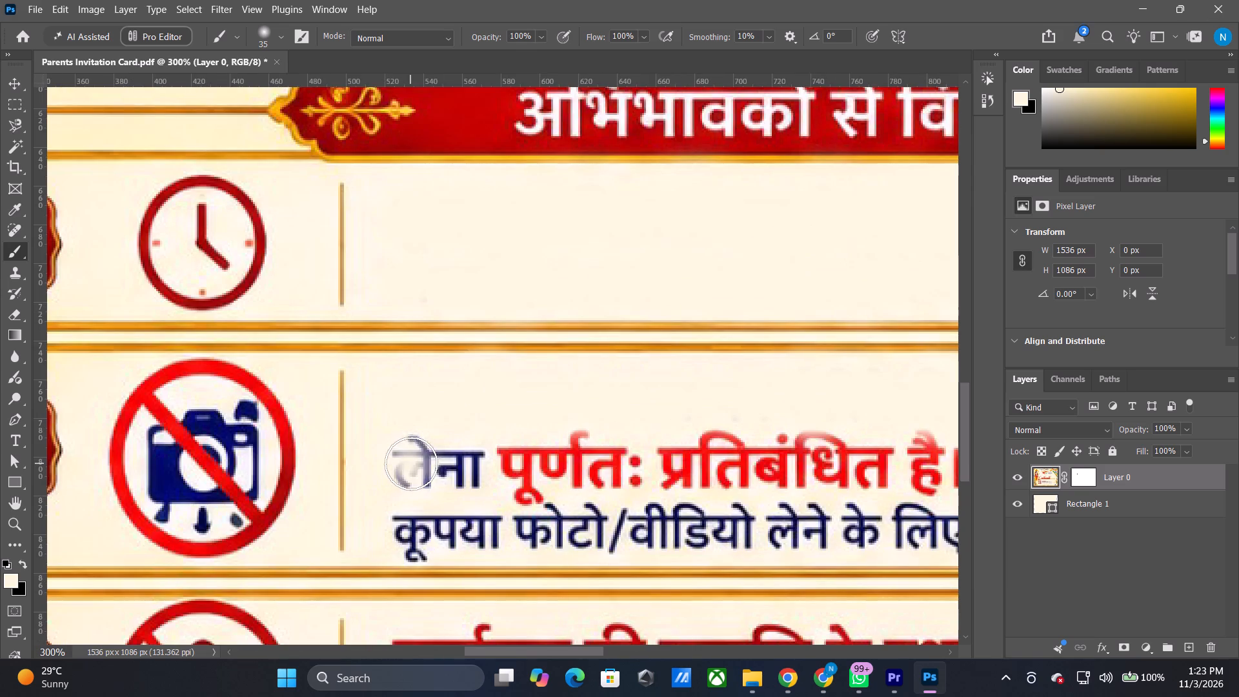
left_click(412, 463)
double_click(415, 456)
left_click(407, 456)
left_click_drag(407, 457, 407, 464)
left_click_drag(409, 478, 431, 476)
left_click_drag(421, 473, 448, 471)
left_click_drag(433, 469, 476, 467)
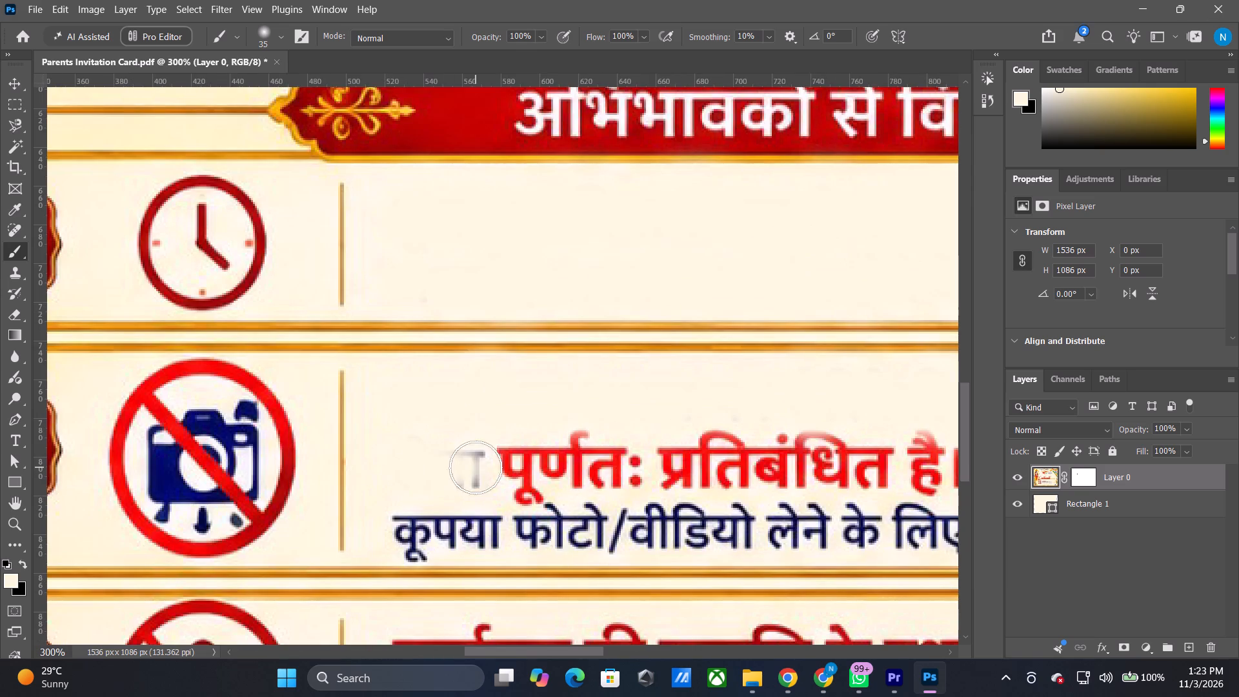
left_click_drag(476, 467, 473, 467)
left_click_drag(451, 469, 485, 469)
left_click_drag(442, 469, 485, 465)
Paint cream over the red word "पूर्णतः" and the opening "प्र" of "प्रतिबंधित" in request 2's second line.
left_click_drag(465, 465, 521, 444)
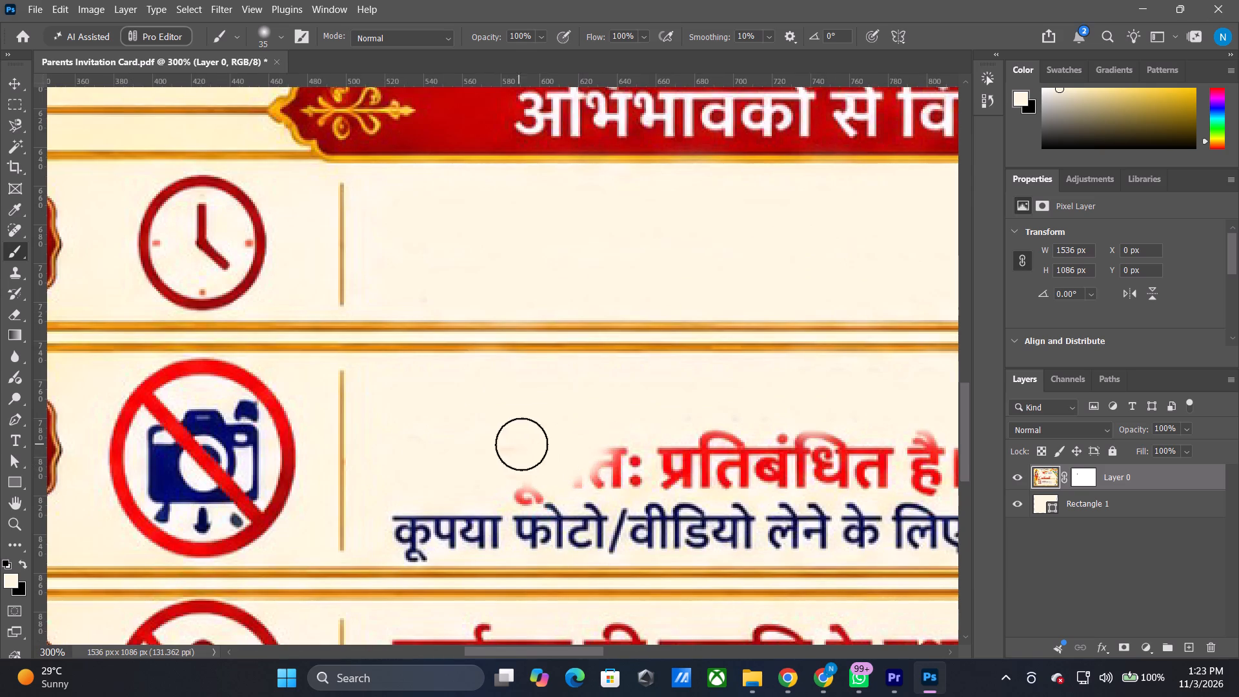
left_click_drag(521, 444, 496, 505)
Paint cream over the opening letter "कृ" of "कृपया" in request 2's third line.
left_click(440, 516)
left_click(421, 519)
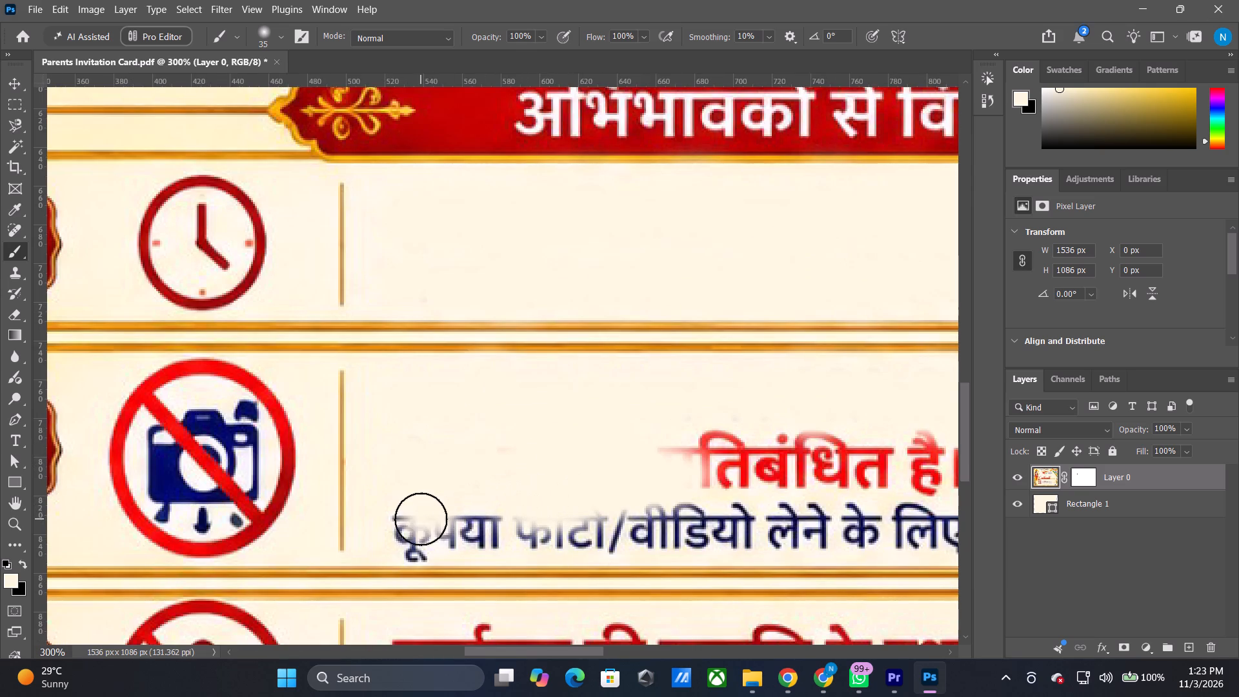
triple_click(414, 519)
double_click(405, 531)
triple_click(410, 532)
left_click(412, 533)
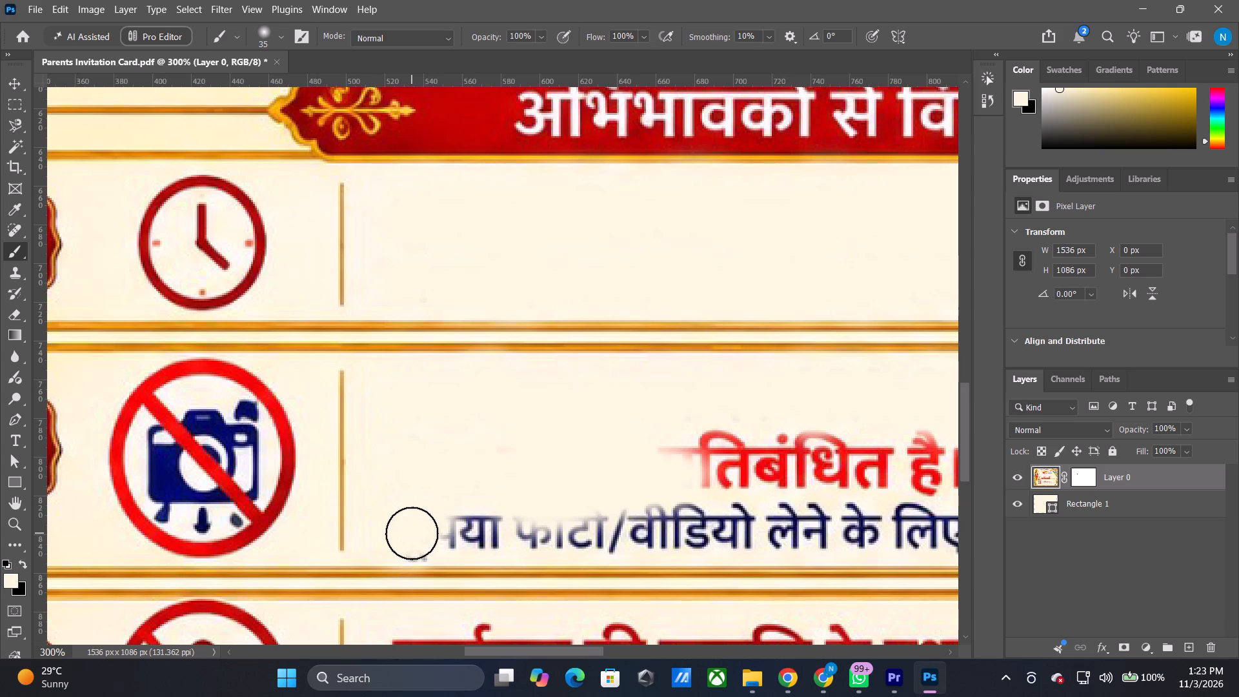
triple_click(418, 534)
left_click(419, 540)
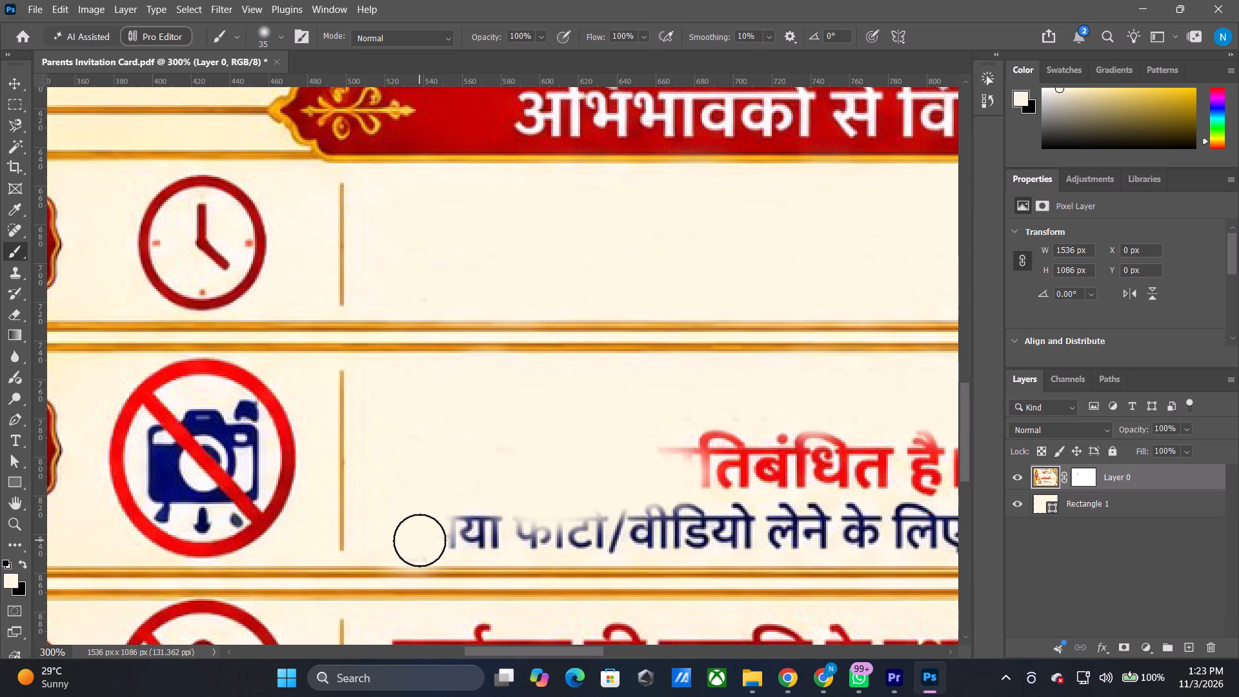
Paint cream over the remaining "पया" of "कृपया" and the following "फोटो/" in request 2's third line.
left_click_drag(419, 540, 434, 536)
left_click_drag(450, 530, 456, 530)
left_click_drag(461, 529, 472, 528)
double_click(477, 527)
left_click(481, 527)
double_click(485, 527)
left_click_drag(487, 528, 506, 528)
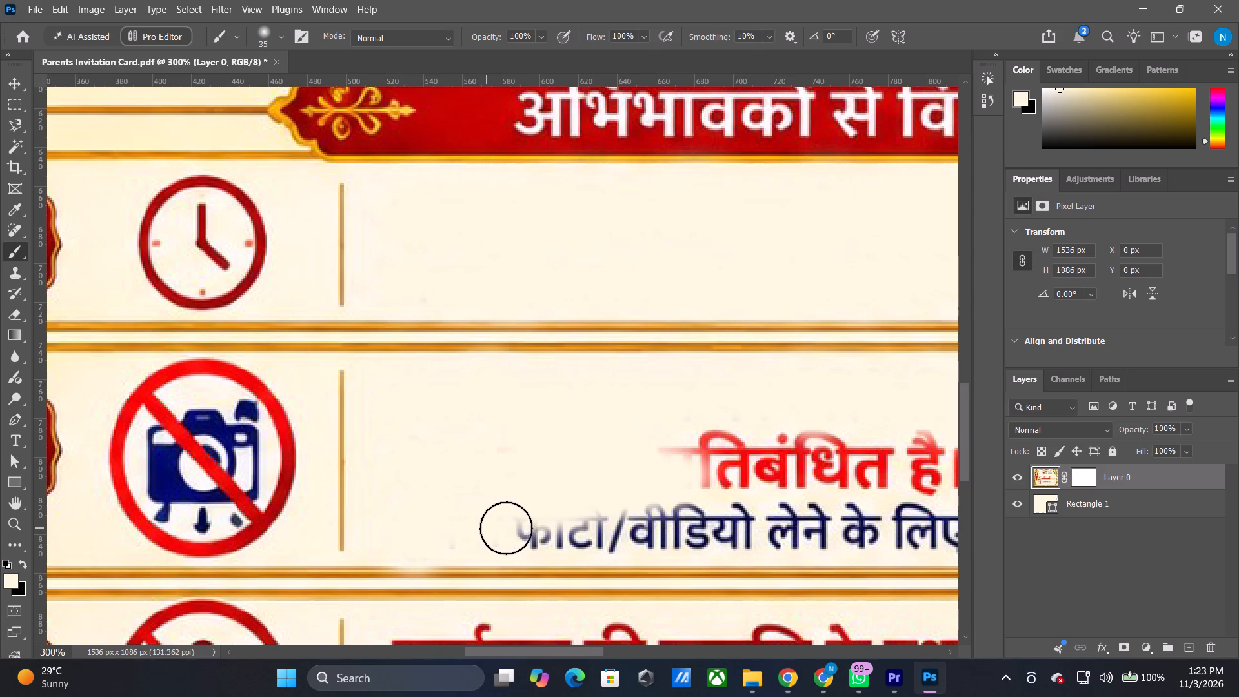
left_click_drag(506, 528, 553, 530)
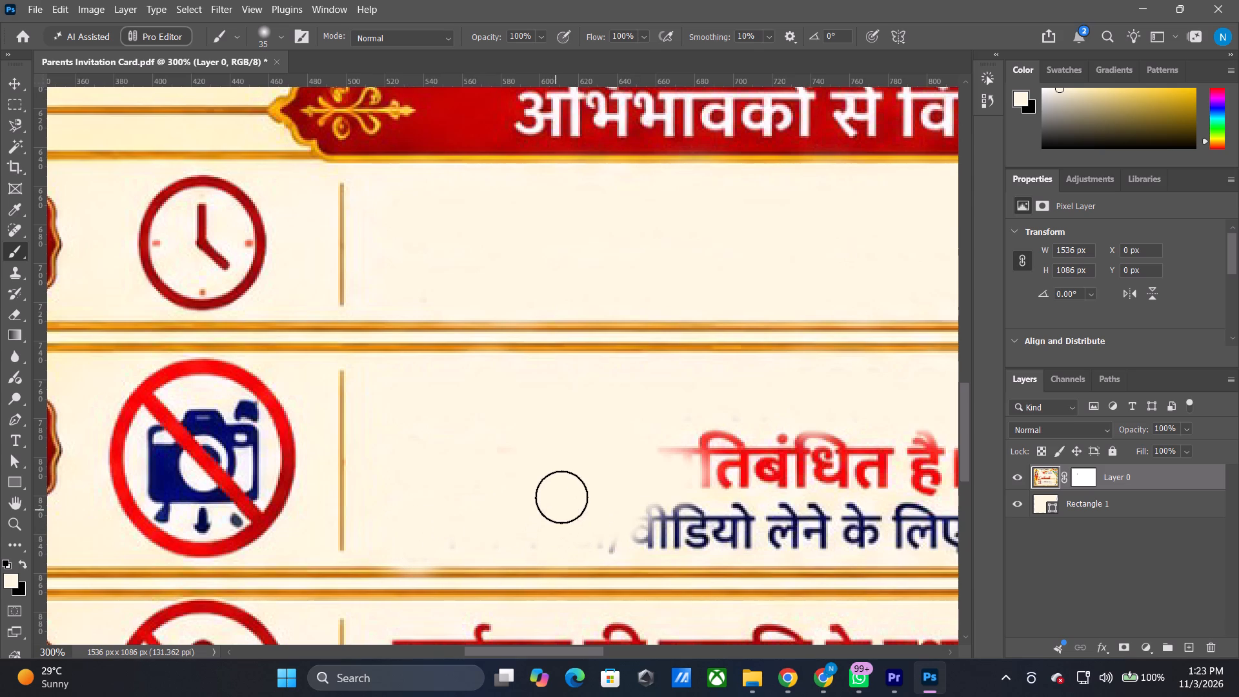
Paint cream over the closing word "करें।" at the end of request 2's third line.
scroll(570, 489, "down", 3, "alt+shift")
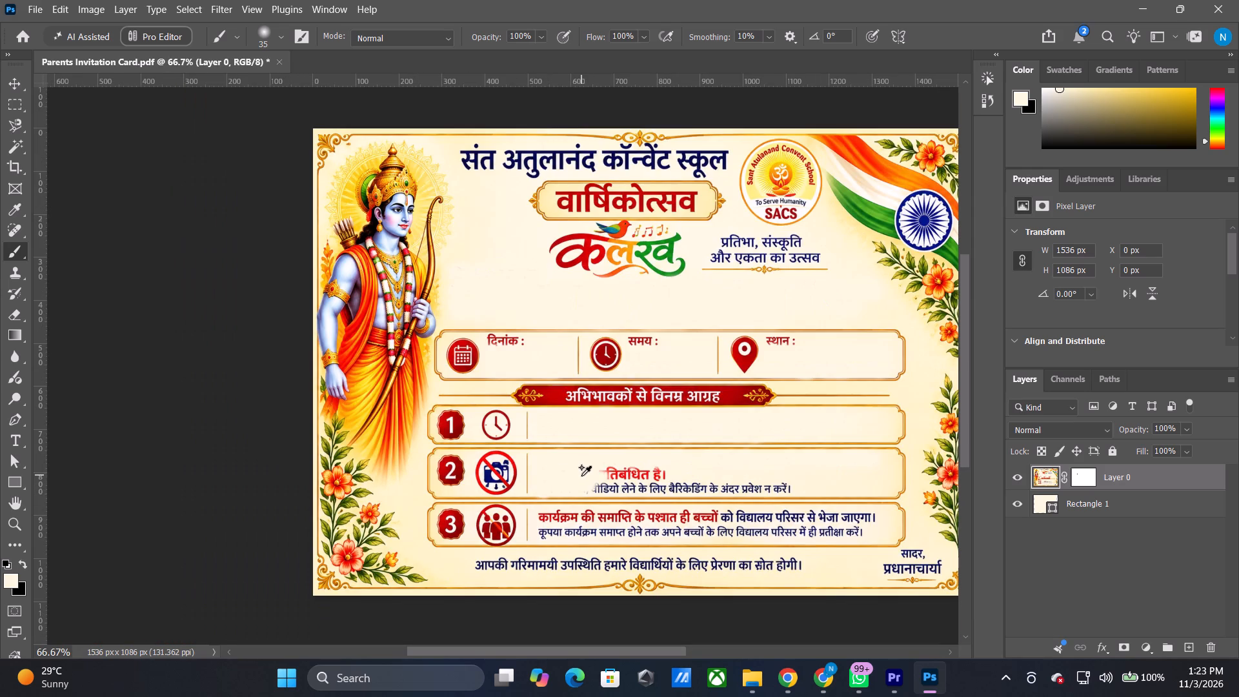
key("space")
key("space")
key("space")
key("space")
key("space")
key("space")
key("space")
key("space")
key("space")
key("space")
key("space")
key("space")
key("space")
key("space")
left_click_drag(751, 430, 581, 421)
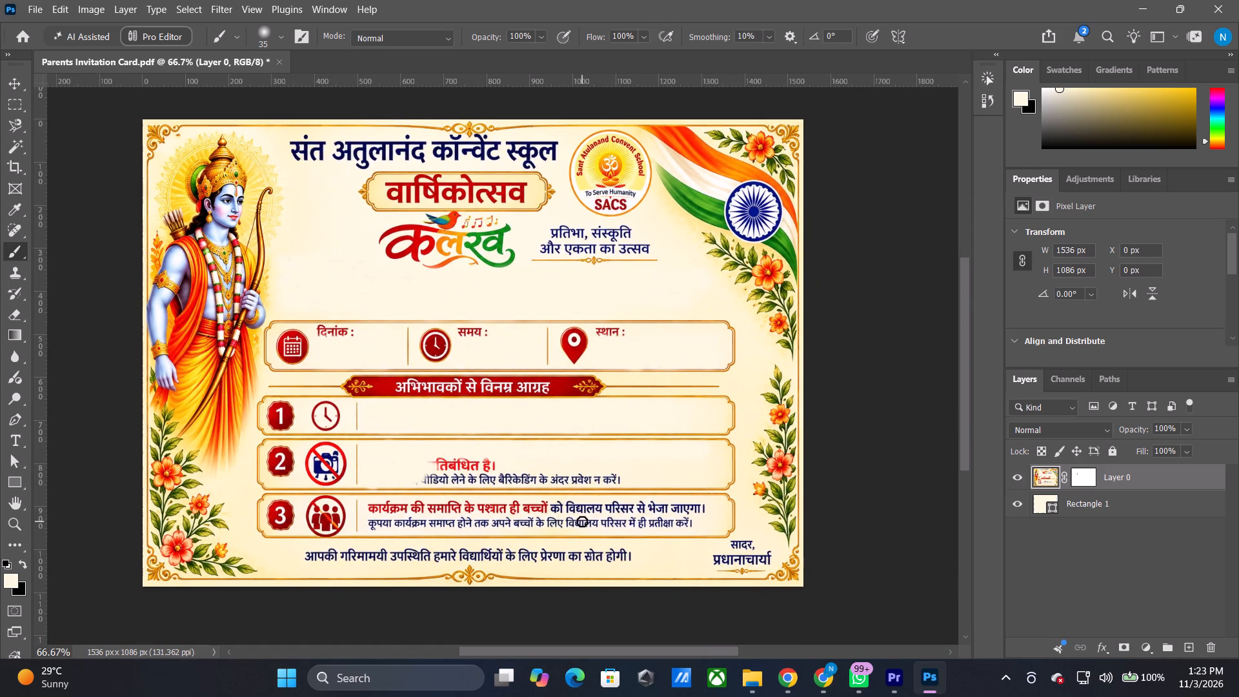
scroll(558, 503, "up", 3, "alt+shift")
triple_click(831, 383)
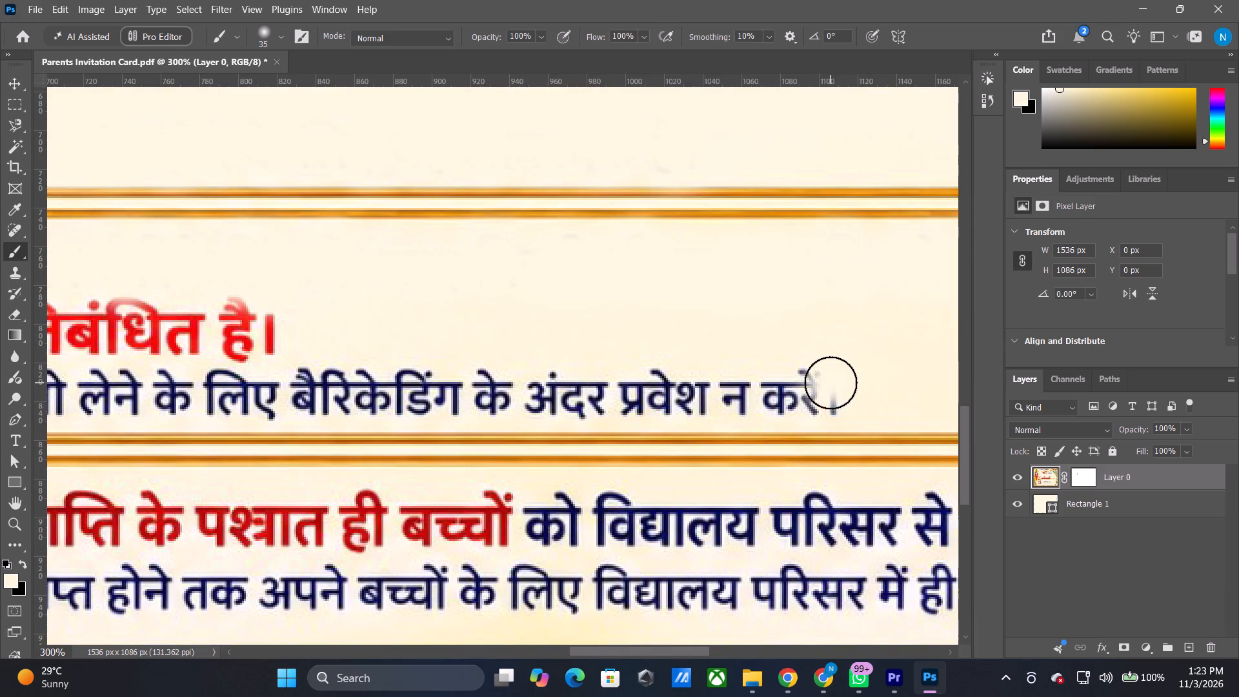
triple_click(831, 389)
double_click(827, 392)
left_click(825, 392)
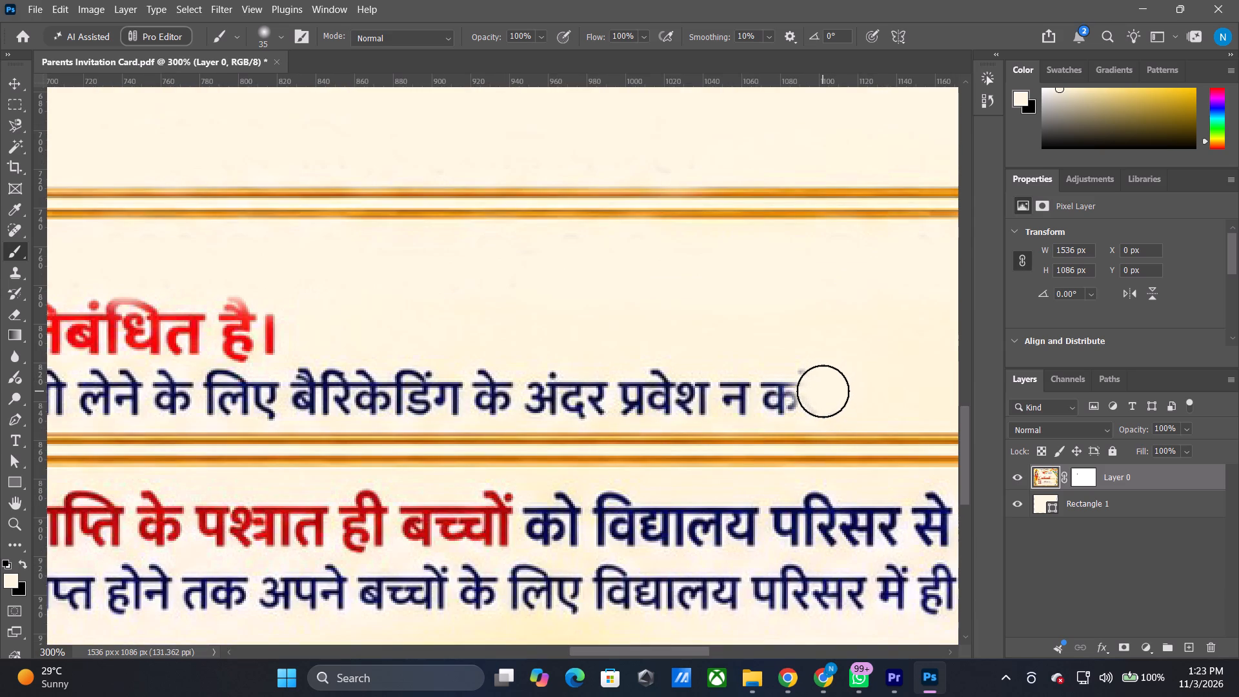
double_click(820, 390)
left_click(811, 389)
left_click(801, 389)
left_click(798, 390)
double_click(792, 391)
left_click(786, 393)
left_click(778, 393)
left_click(769, 393)
left_click(764, 394)
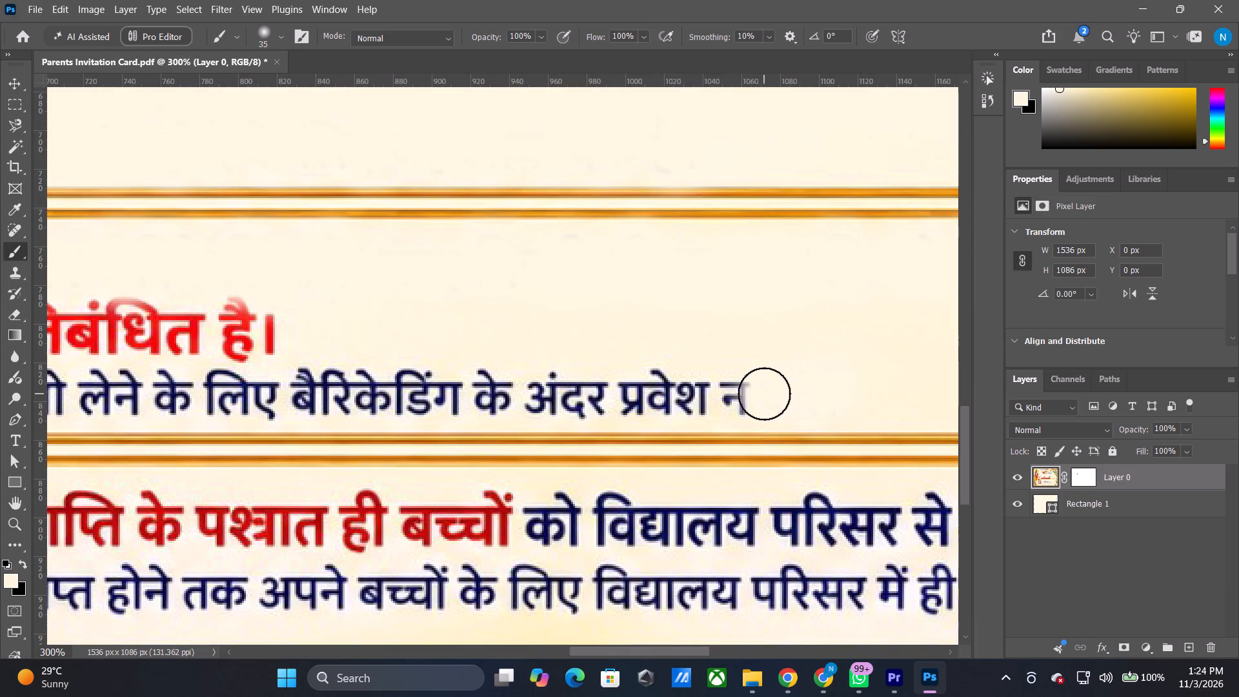
Paint cream over the word "न" in request 2's third line.
left_click(760, 394)
left_click(753, 394)
left_click(741, 394)
double_click(734, 394)
left_click(729, 396)
Paint cream over the word "प्रवेश" and its leftover strokes in request 2's third line.
left_click(706, 393)
triple_click(692, 391)
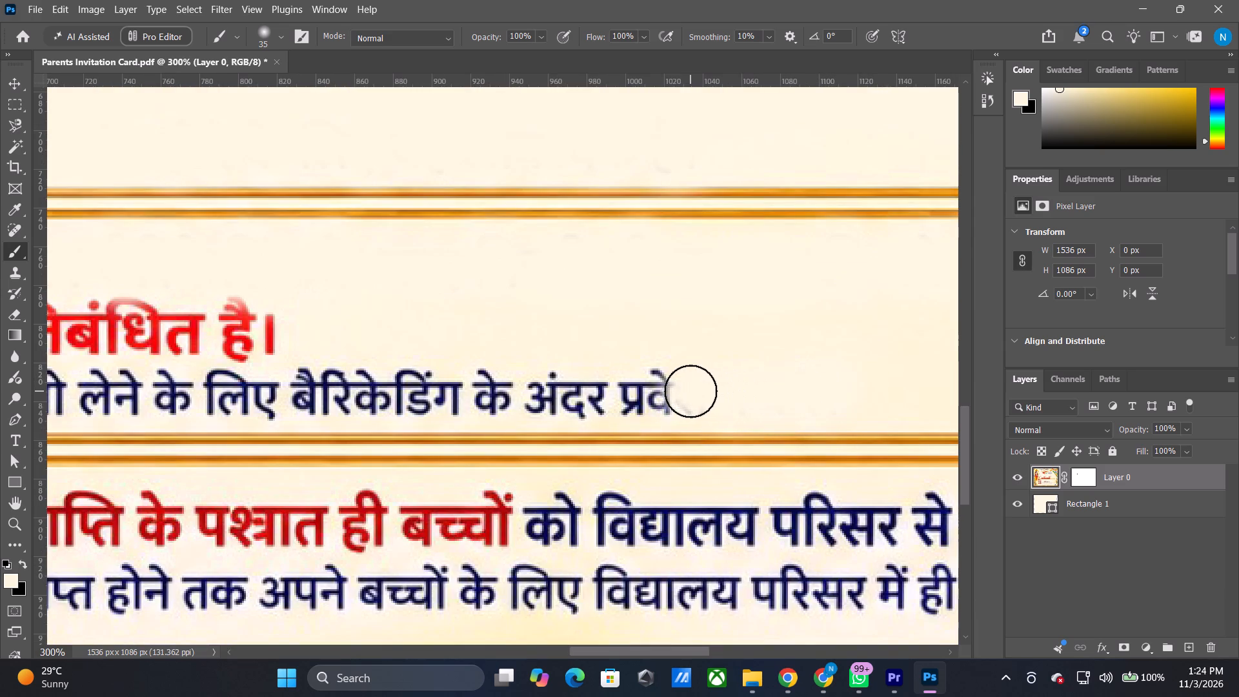
left_click(690, 391)
double_click(676, 391)
triple_click(657, 392)
left_click(632, 391)
left_click(647, 389)
left_click_drag(649, 387, 657, 387)
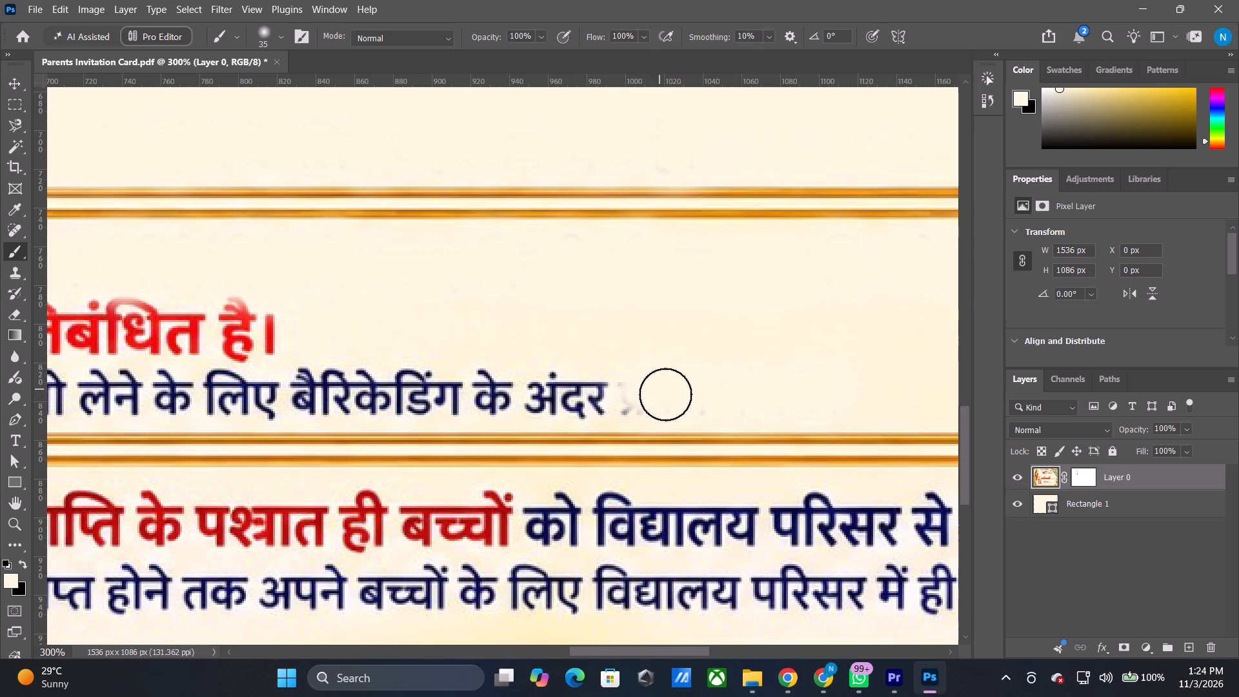
left_click(678, 397)
left_click_drag(686, 397, 695, 397)
left_click_drag(700, 394, 686, 392)
left_click(650, 385)
double_click(642, 391)
left_click(634, 396)
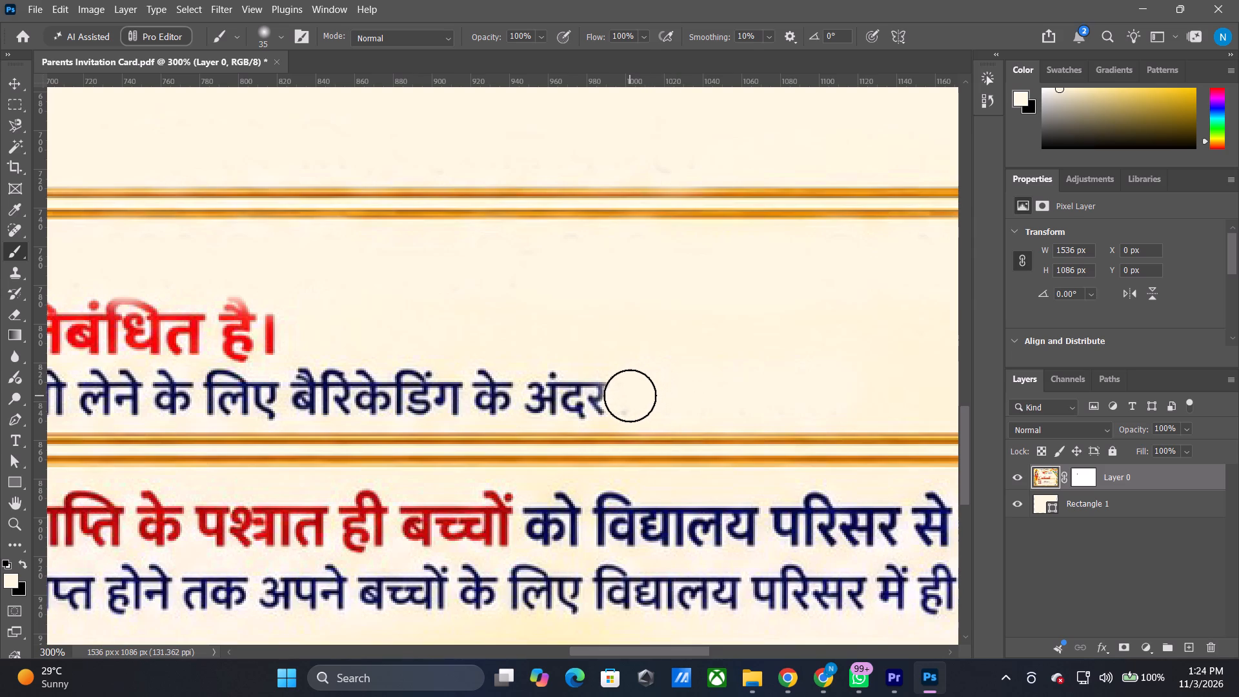
left_click(630, 396)
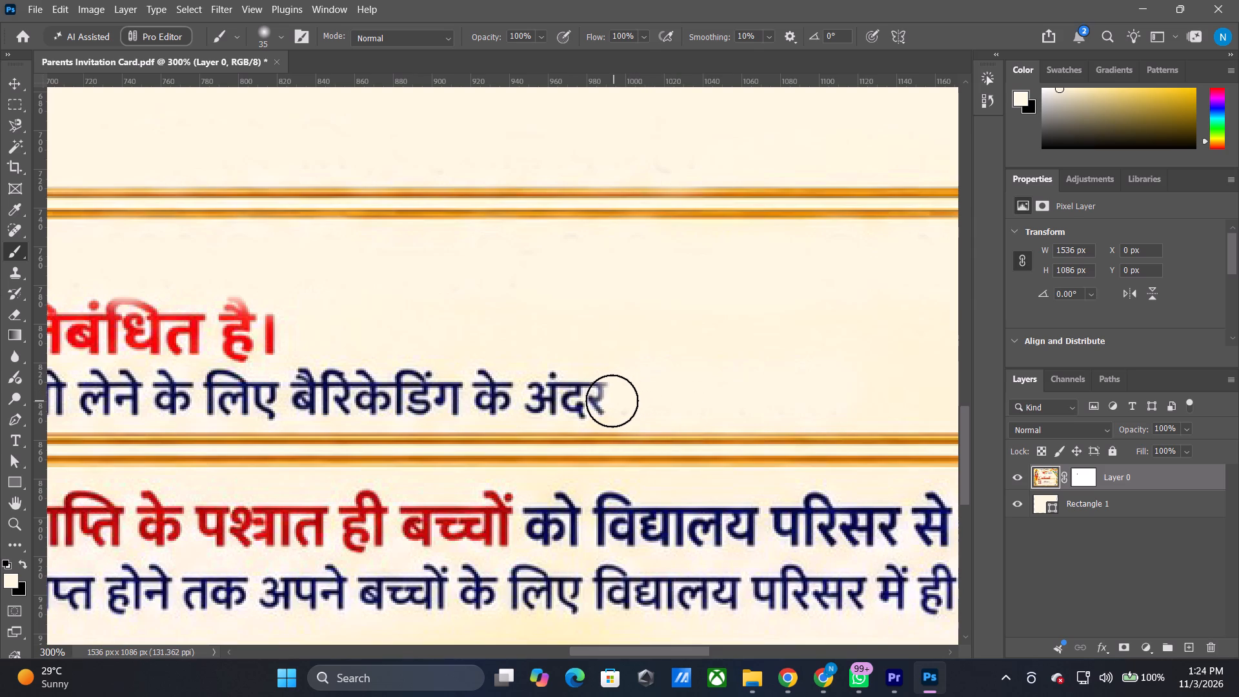
Paint cream over the word "अंदर" and its leftover strokes in request 2's third line.
double_click(598, 396)
double_click(591, 394)
left_click(595, 395)
left_click(620, 395)
left_click_drag(610, 396, 594, 399)
left_click(571, 399)
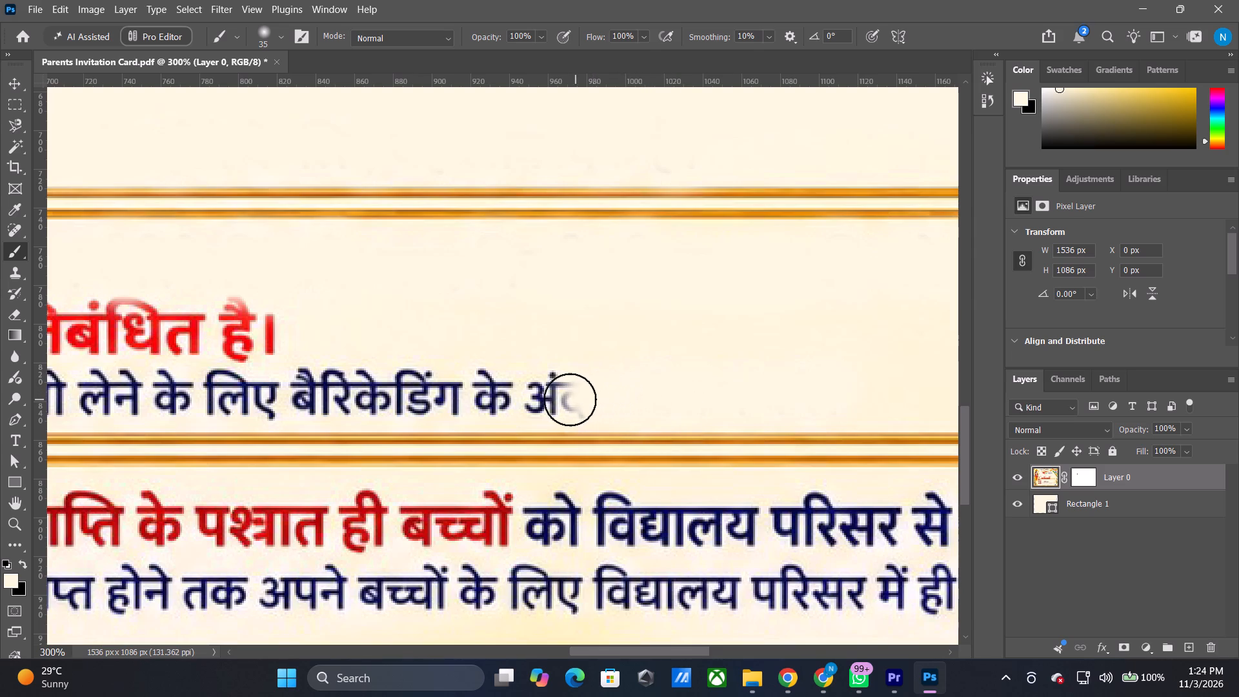
left_click(561, 399)
left_click(550, 396)
left_click(543, 395)
left_click_drag(543, 388, 552, 381)
left_click(552, 381)
left_click(560, 382)
double_click(576, 396)
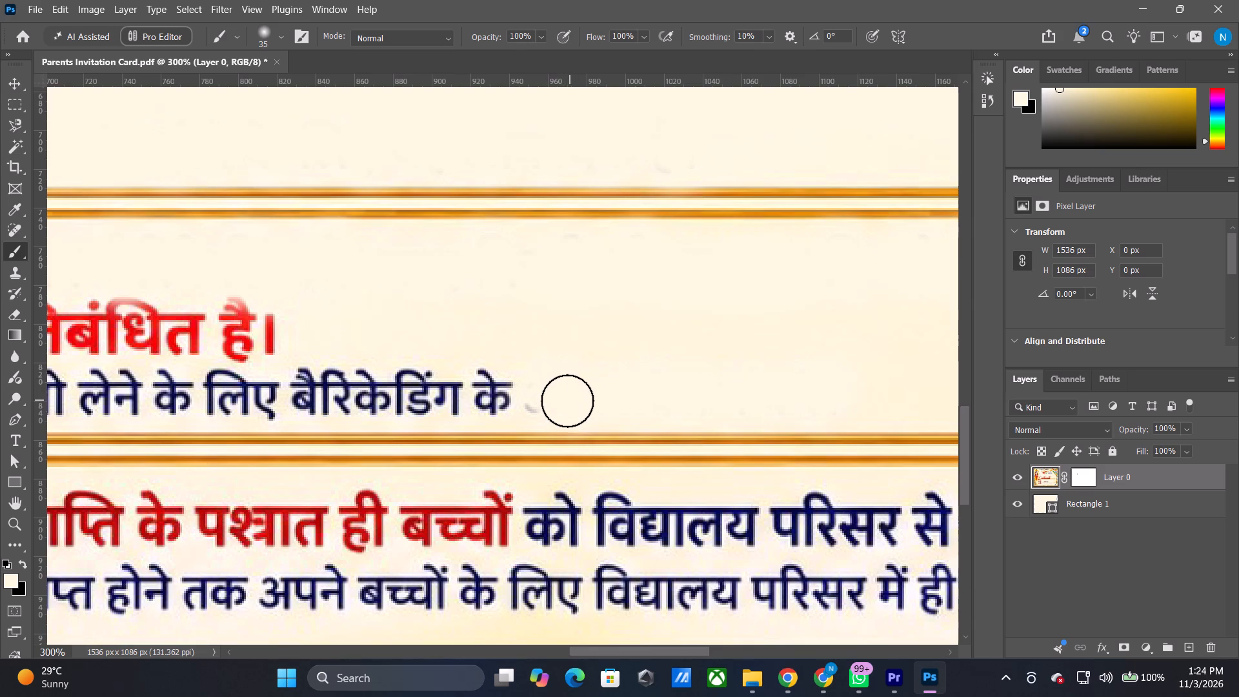
left_click_drag(561, 400, 550, 401)
double_click(539, 400)
Paint cream over the word "के" after "बैरिकेडिंग" and touch up the cleared end of request 2's third line.
left_click(507, 394)
left_click(500, 393)
double_click(492, 393)
double_click(489, 393)
left_click(486, 389)
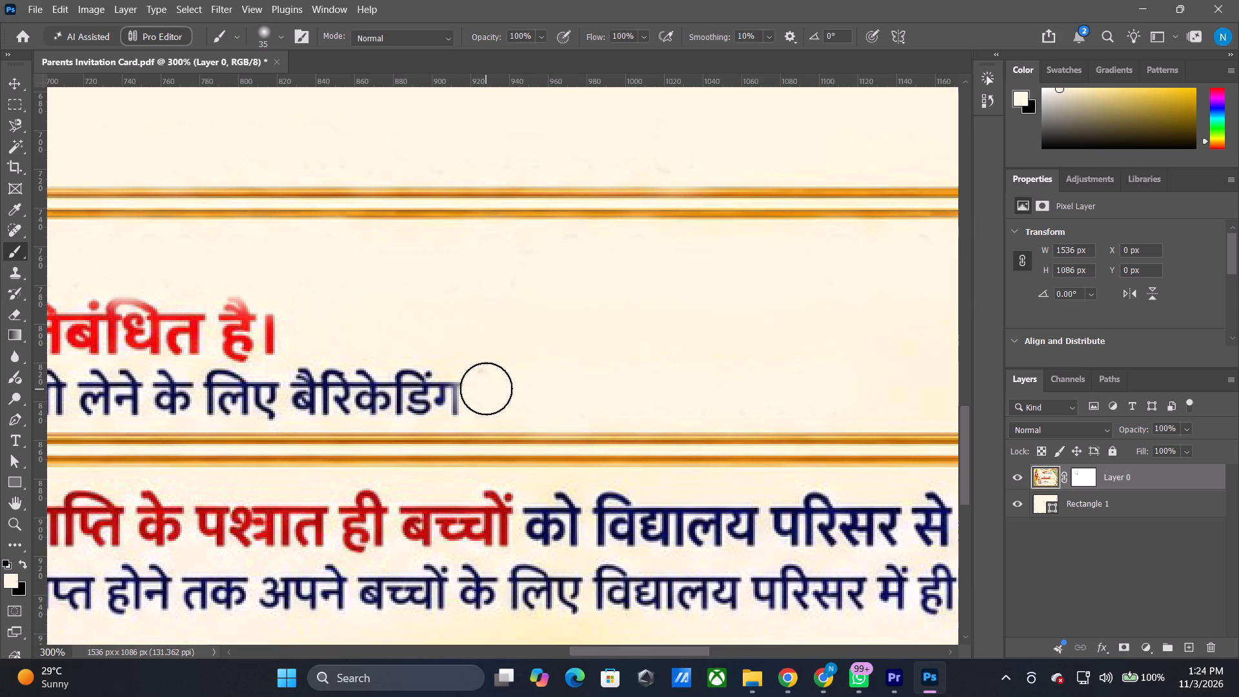
left_click_drag(489, 381, 498, 378)
left_click_drag(560, 383, 596, 383)
left_click_drag(727, 386, 739, 388)
left_click(731, 402)
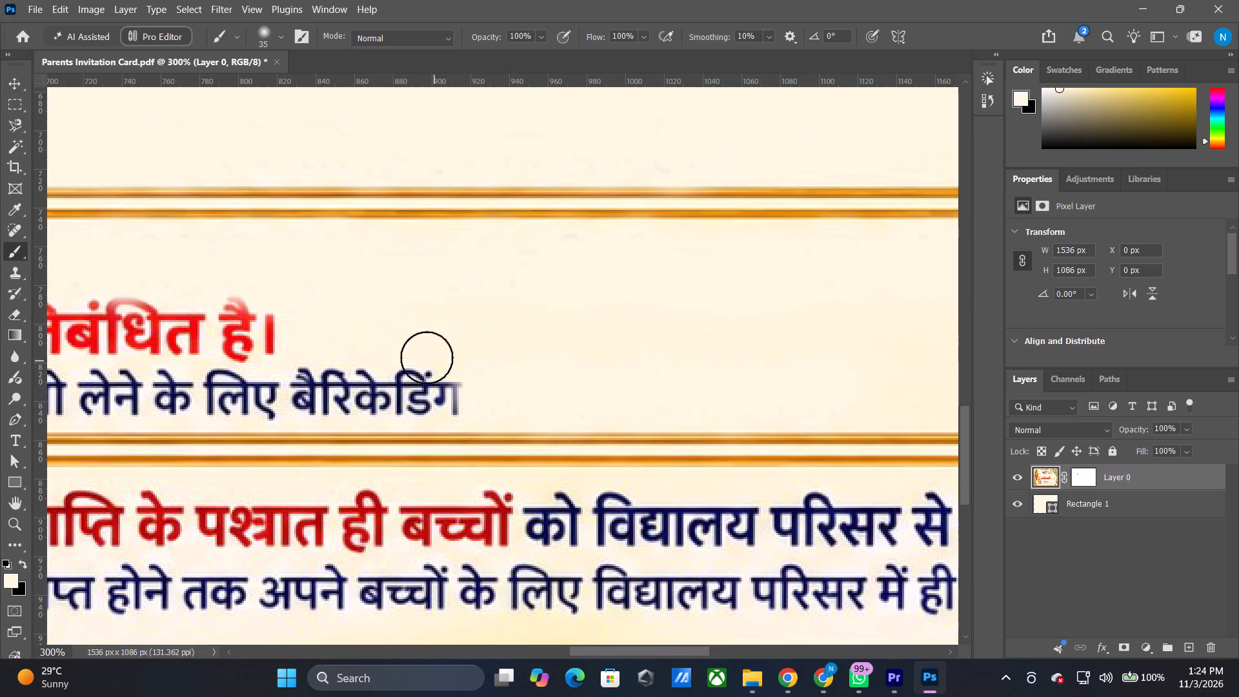
Paint cream over the remaining red text ending in "है।" in request 2's second line.
key("space")
key("space")
key("space")
key("space")
key("space")
key("space")
key("space")
key("space")
key("space")
key("space")
key("space")
key("space")
key("space")
key("space")
key("space")
key("space")
left_click_drag(350, 343, 685, 313)
left_click(414, 303)
left_click_drag(401, 300, 393, 301)
left_click(385, 301)
left_click_drag(336, 295, 436, 316)
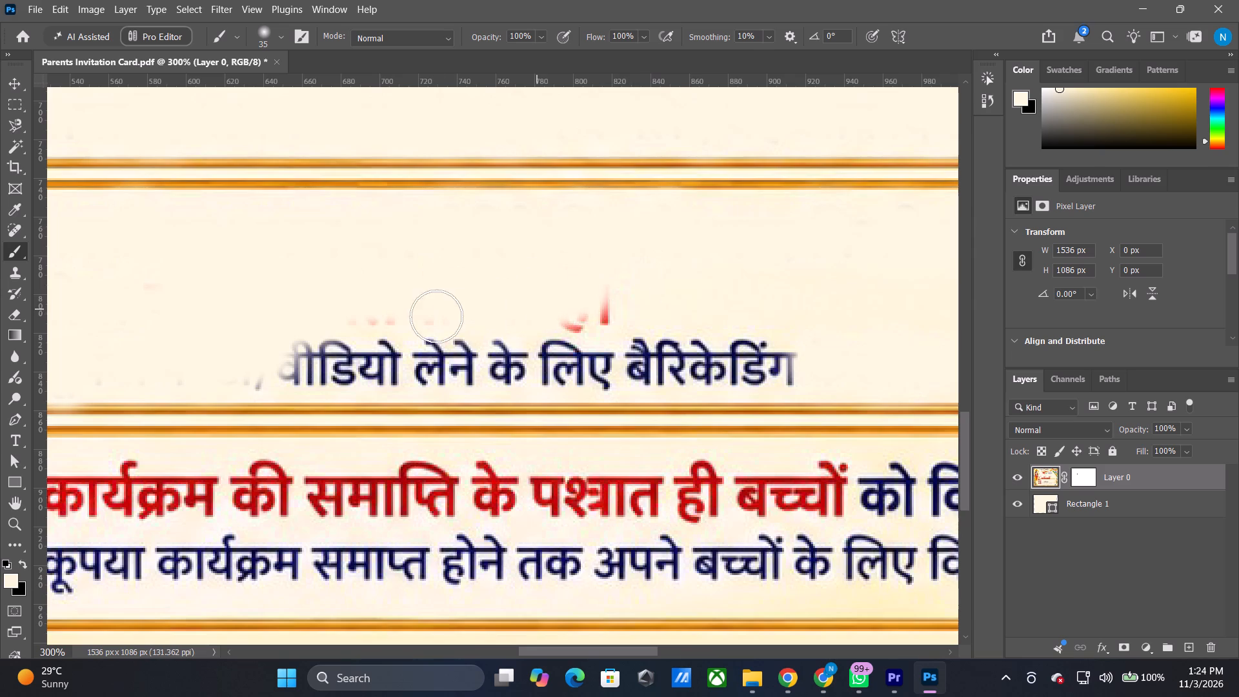
left_click_drag(436, 316, 616, 303)
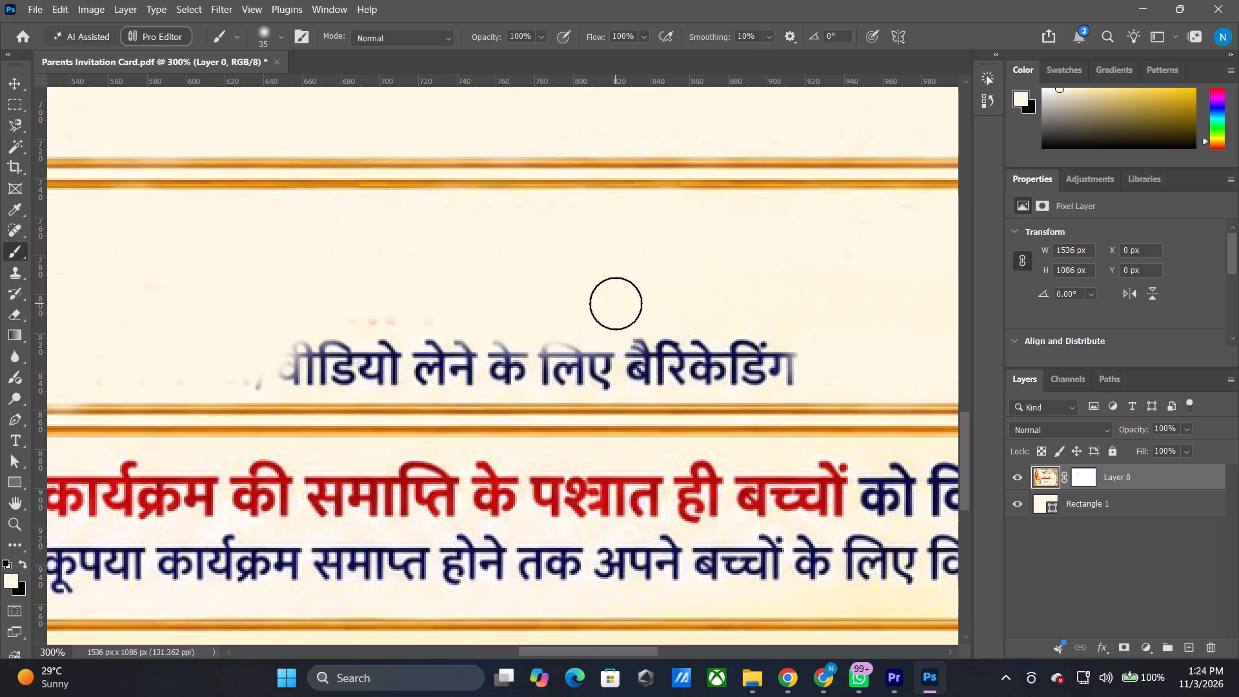
Paint cream over the ending "डिंग" of the word "बैरिकेडिंग" in request 2's third line.
double_click(791, 356)
triple_click(779, 360)
double_click(777, 365)
left_click_drag(814, 371, 807, 369)
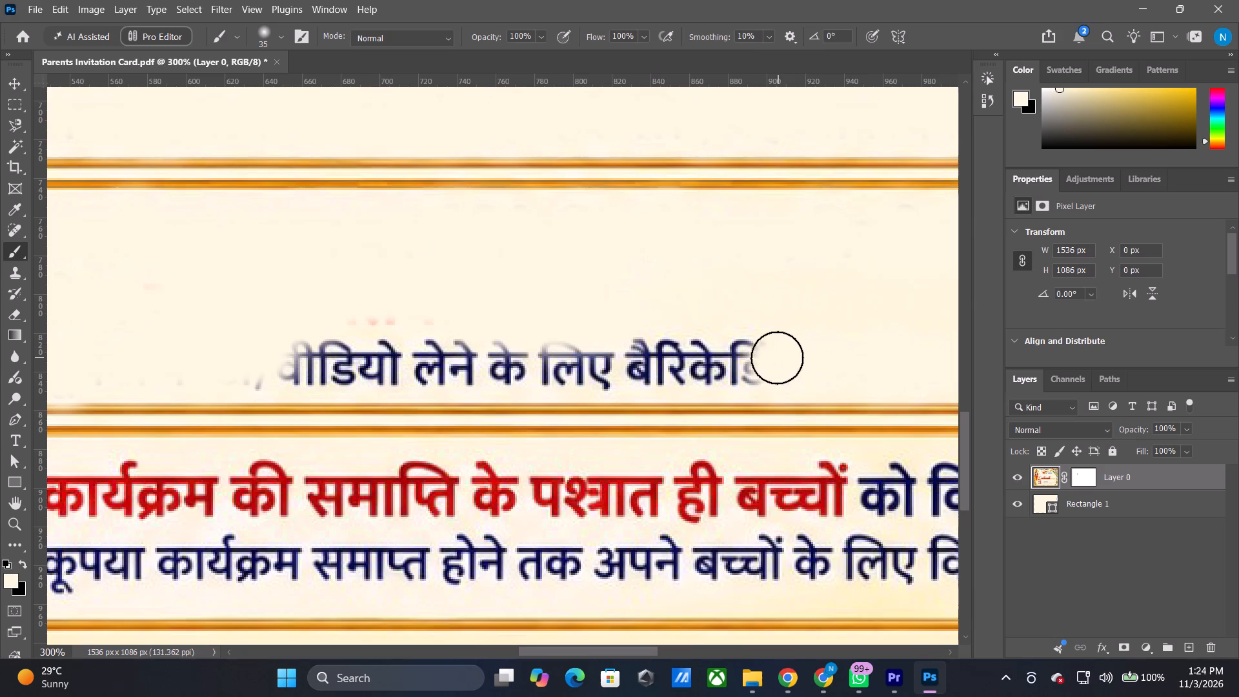
left_click(777, 358)
double_click(759, 359)
double_click(758, 363)
triple_click(743, 361)
left_click(736, 363)
double_click(732, 365)
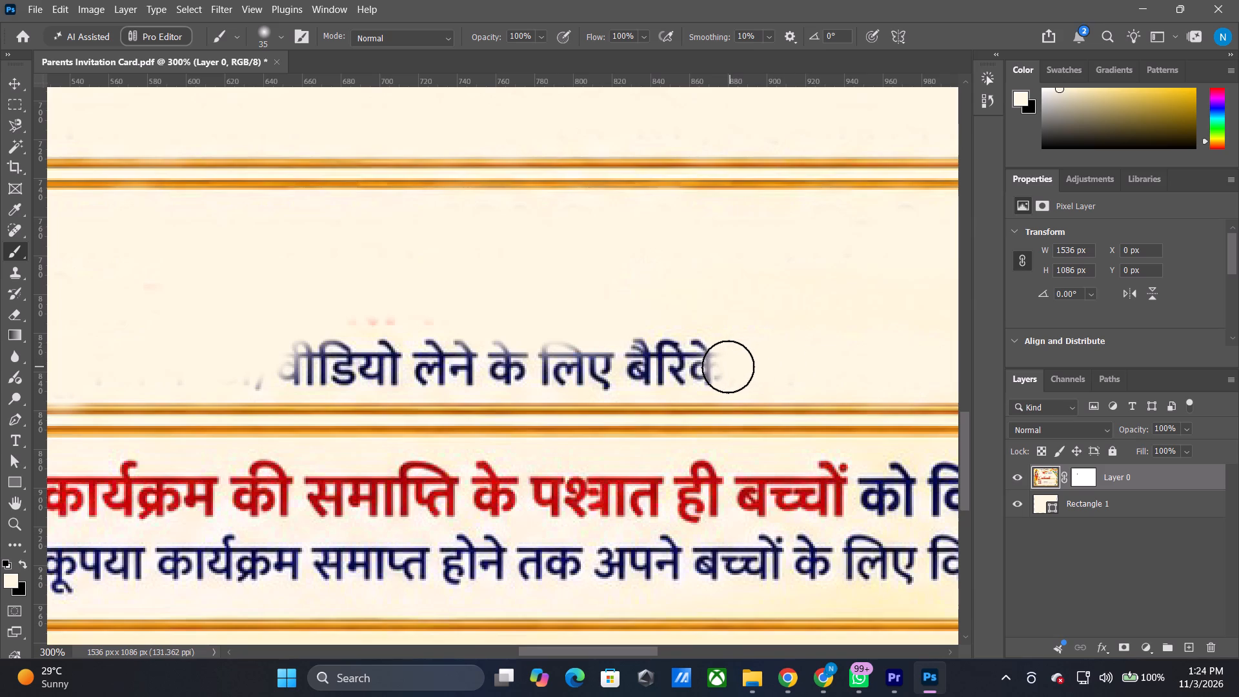
Paint cream over the remaining letters "बैरिके" in request 2's third line.
double_click(725, 367)
left_click(718, 367)
left_click(709, 366)
left_click(702, 365)
double_click(696, 363)
left_click(696, 350)
left_click(688, 360)
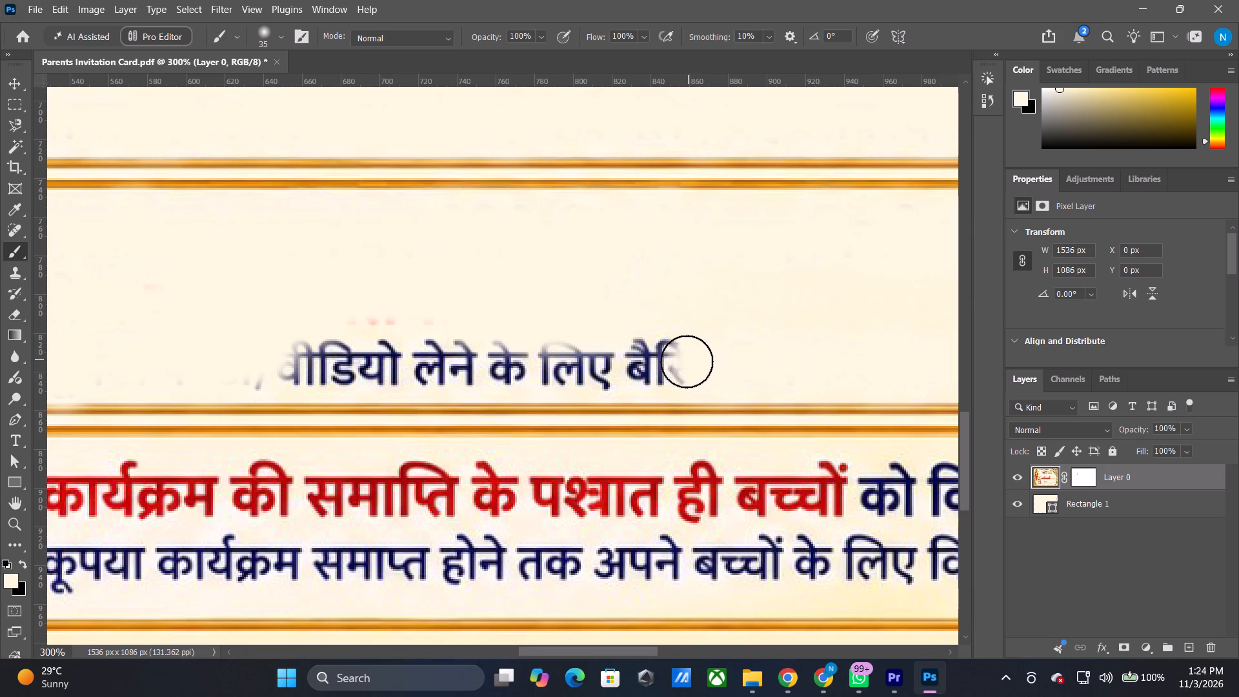
left_click(681, 363)
double_click(674, 364)
left_click(665, 363)
left_click(658, 363)
triple_click(652, 362)
double_click(648, 359)
left_click_drag(646, 356, 647, 363)
left_click(647, 363)
Paint cream over the word "लिए" in request 2's third line.
left_click(627, 362)
left_click_drag(619, 364, 603, 365)
left_click(581, 365)
double_click(592, 372)
left_click(598, 372)
double_click(602, 372)
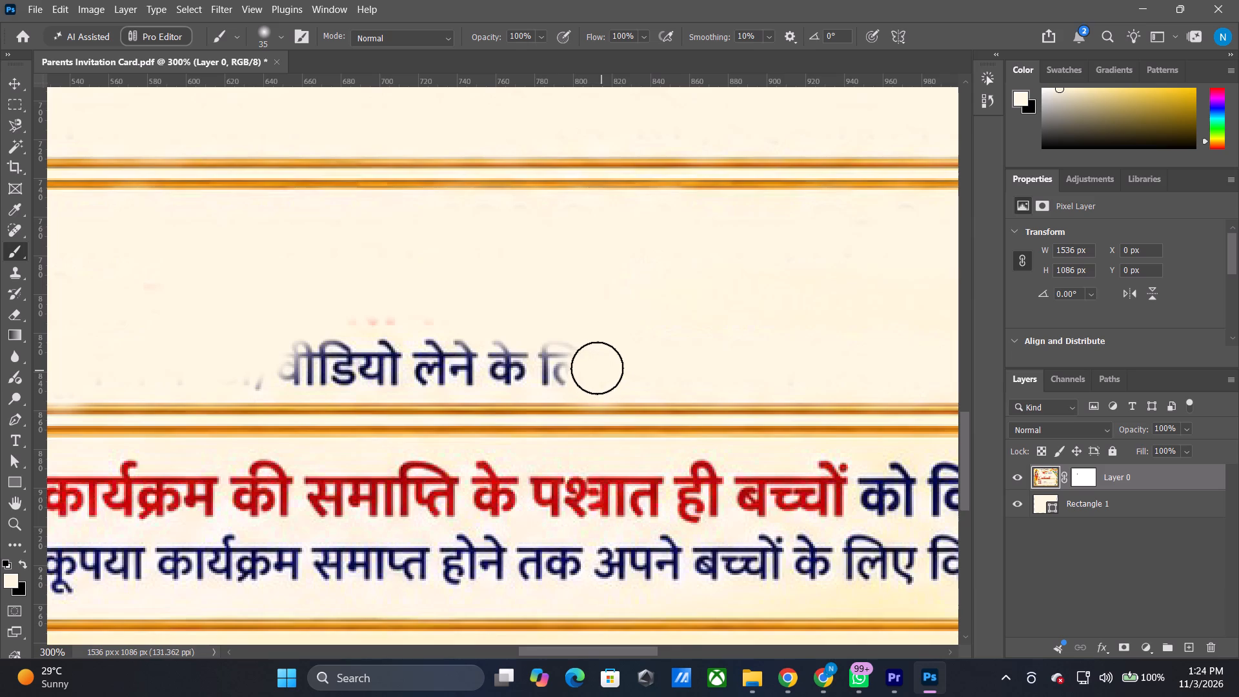
left_click(589, 365)
left_click(574, 364)
left_click(565, 365)
left_click(554, 365)
Paint cream over the word "के" after "लेने" in request 2's third line.
double_click(533, 365)
left_click(500, 365)
left_click_drag(526, 363, 536, 365)
left_click_drag(511, 361, 521, 358)
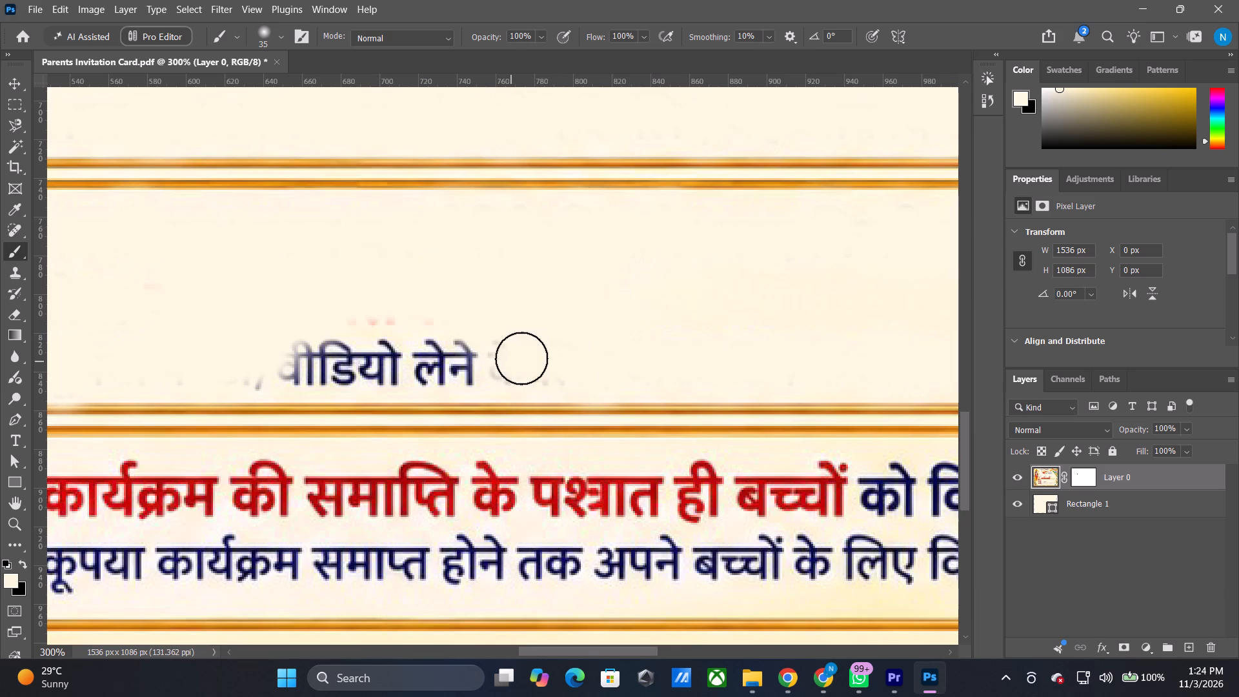
left_click_drag(521, 358, 487, 350)
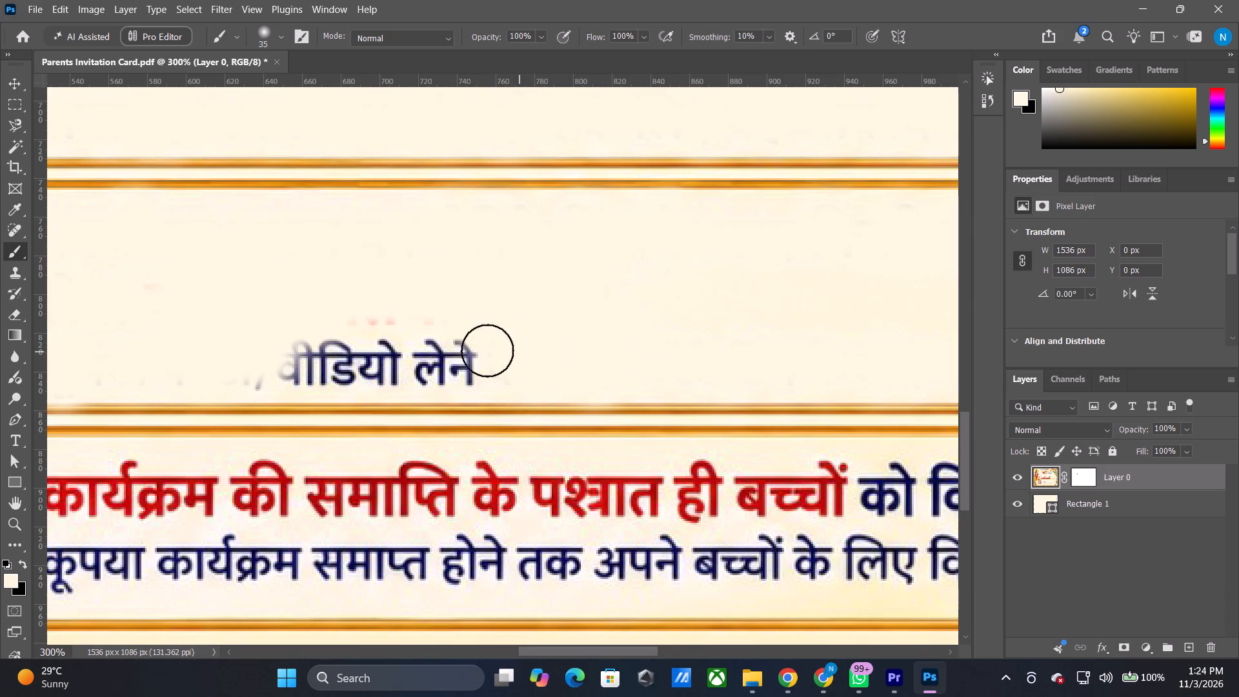
Paint cream over the words "वीडियो लेने" in request 2's third line.
left_click_drag(487, 350, 305, 363)
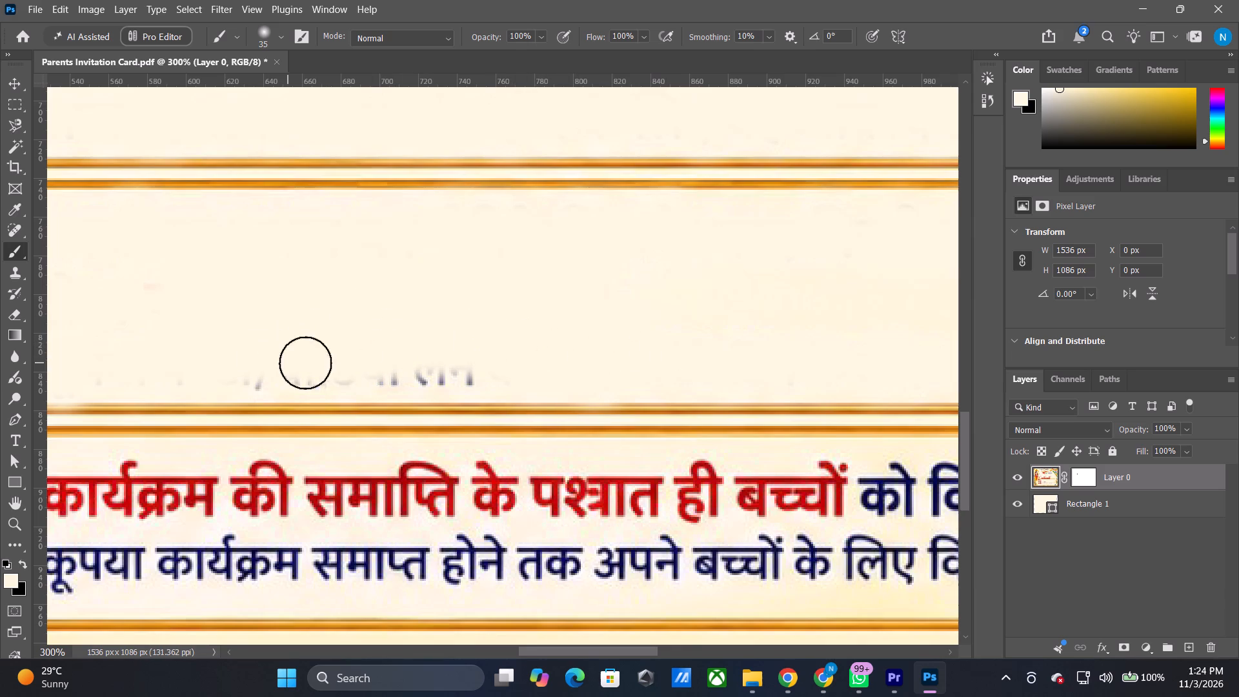
left_click_drag(305, 363, 483, 359)
left_click(481, 361)
left_click(473, 365)
left_click(464, 365)
left_click(442, 370)
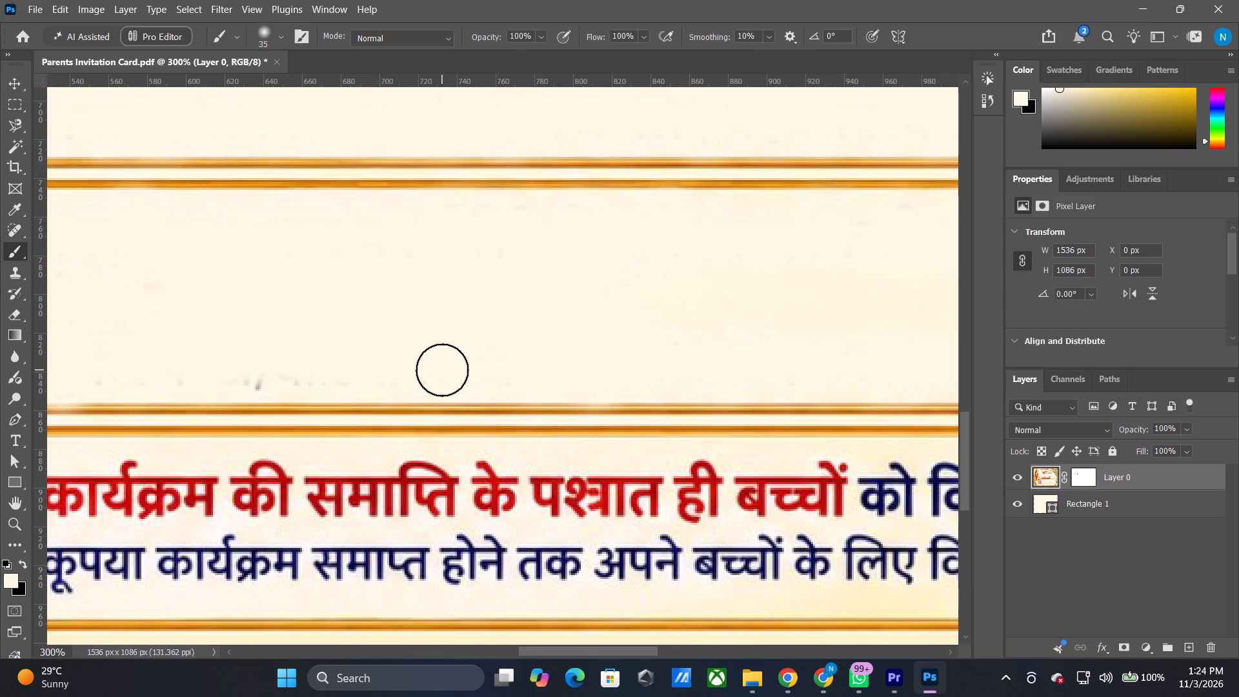
Touch up the leftover strokes along the lower edge of request 2's third line with cream.
left_click(433, 370)
left_click(408, 369)
left_click_drag(382, 367, 346, 367)
left_click_drag(299, 367, 288, 367)
left_click_drag(276, 367, 265, 368)
left_click(263, 368)
double_click(252, 370)
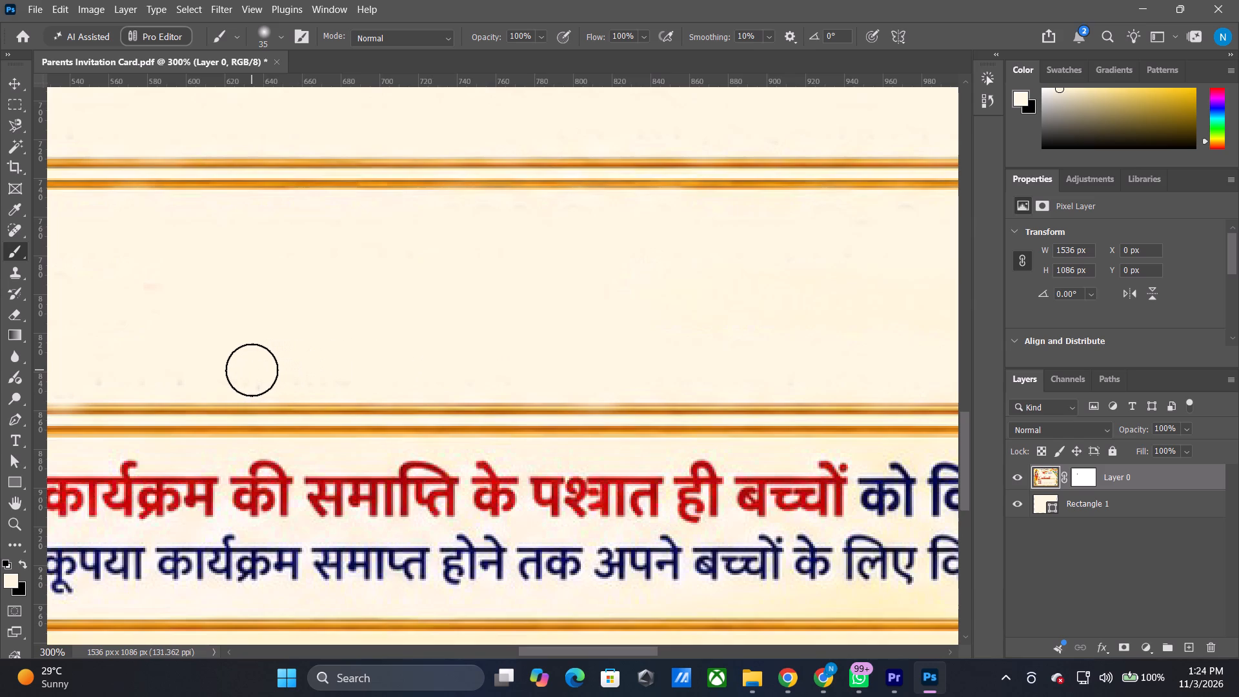
left_click_drag(252, 370, 428, 361)
Paint cream over the red words "कार्यक्रम की" at the start of request 3's first line.
scroll(477, 292, "down", 1, "alt+shift")
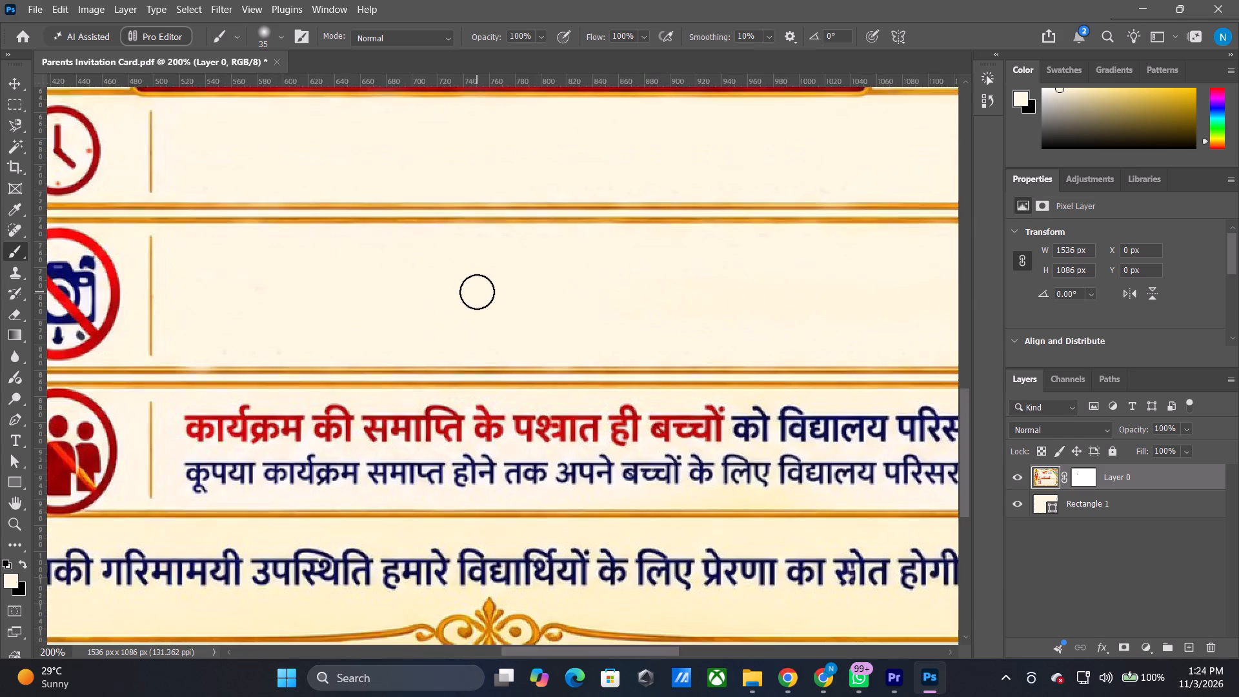
scroll(477, 292, "down", 1, "alt+shift")
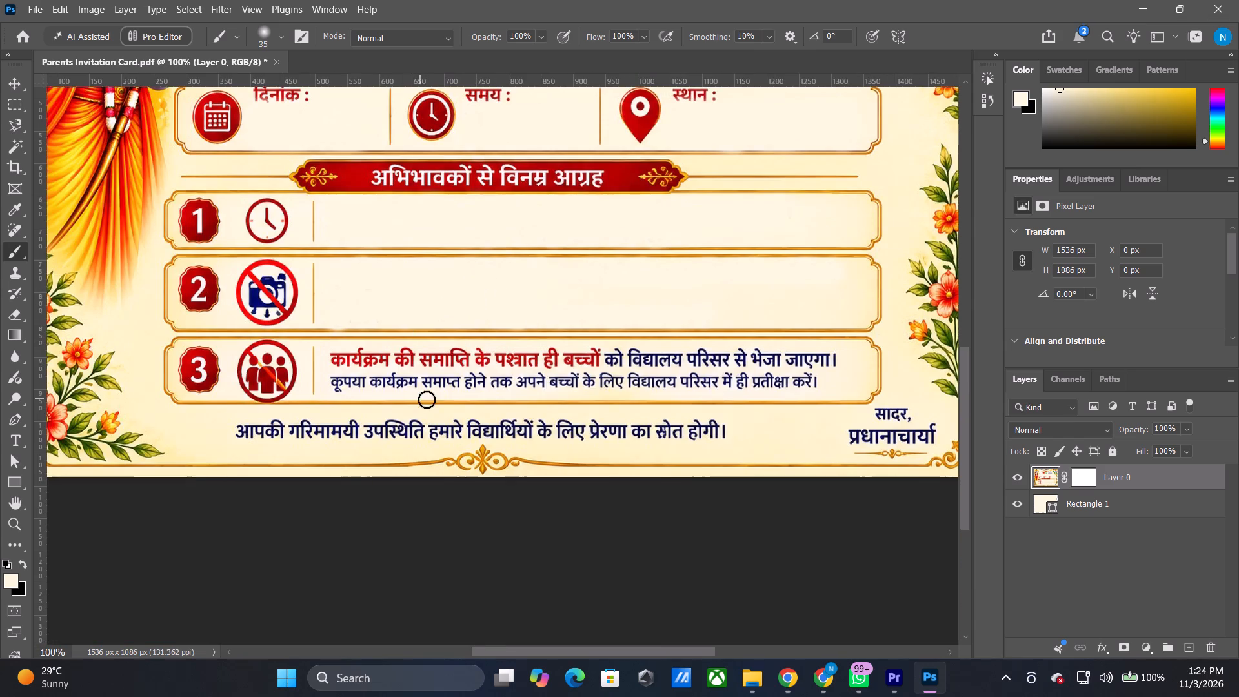
scroll(428, 398, "up", 14)
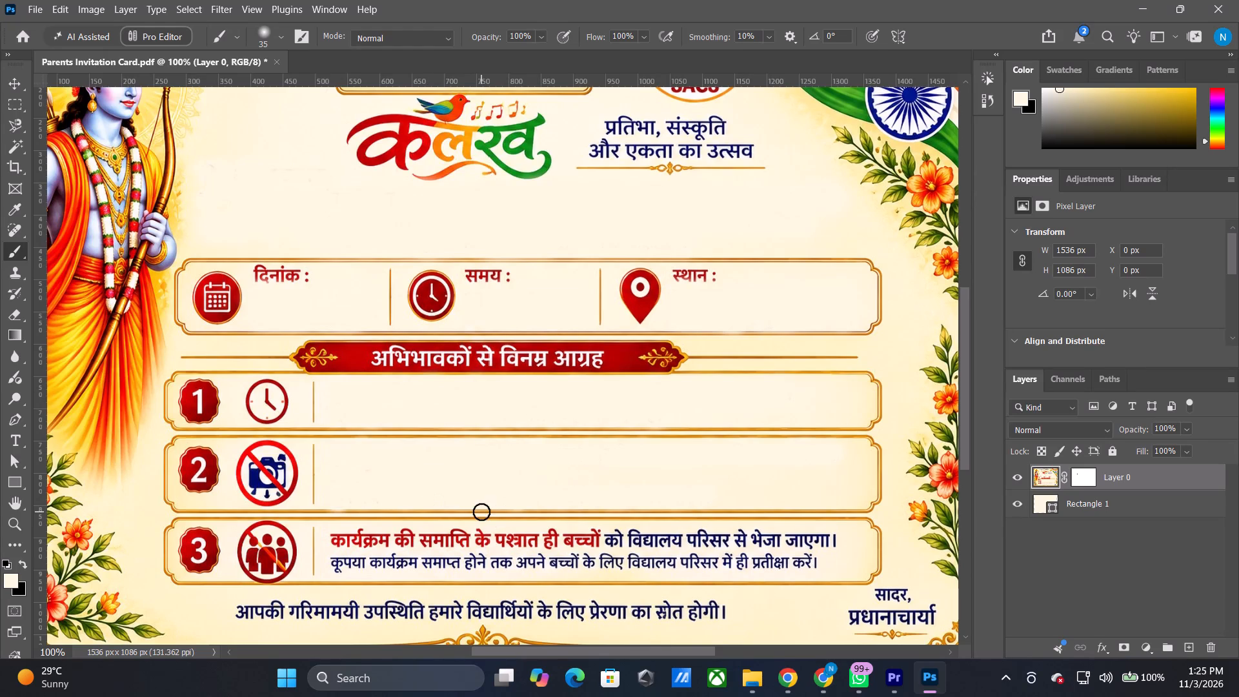
scroll(353, 546, "up", 2, "alt+shift")
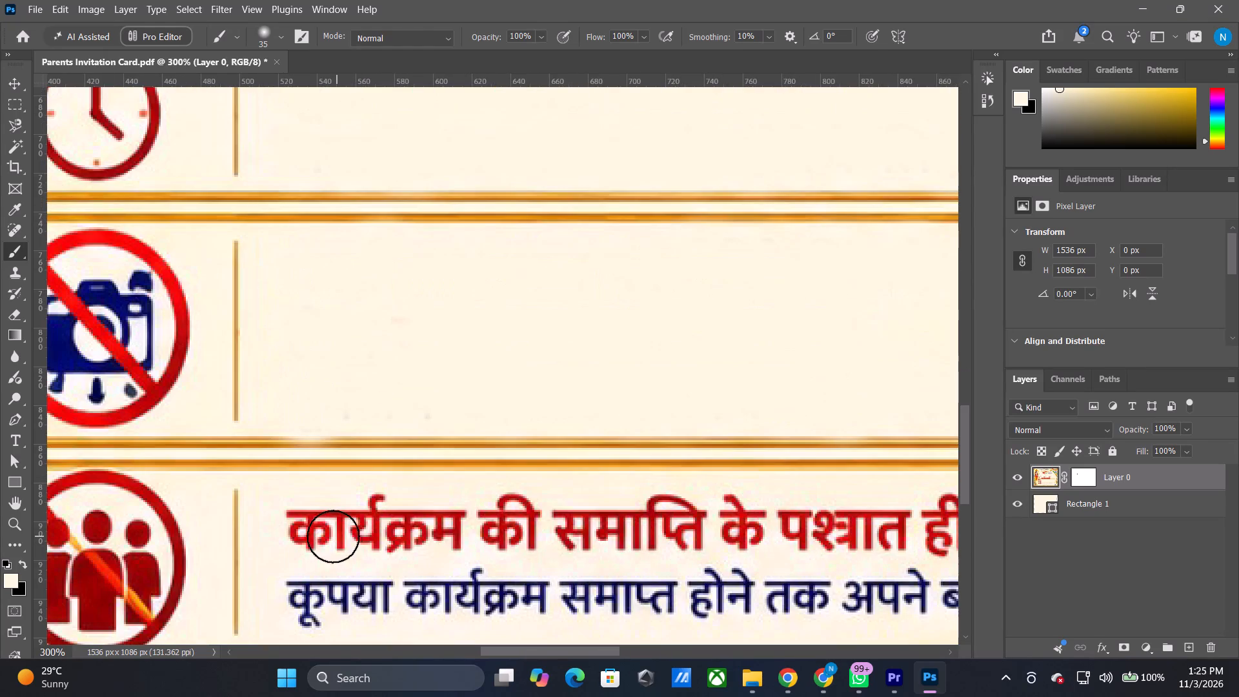
left_click_drag(314, 529, 327, 529)
double_click(316, 520)
triple_click(312, 521)
left_click(310, 525)
left_click_drag(305, 525, 304, 531)
left_click_drag(304, 532, 434, 533)
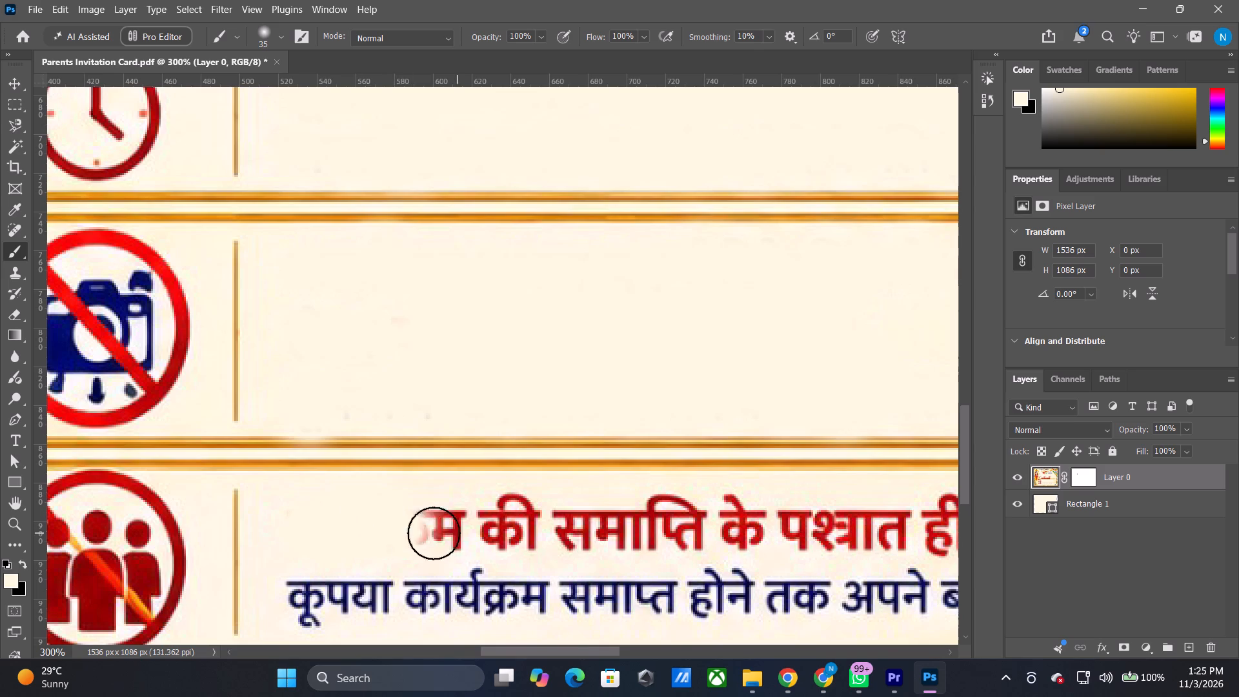
left_click_drag(434, 533, 512, 510)
left_click_drag(512, 510, 519, 510)
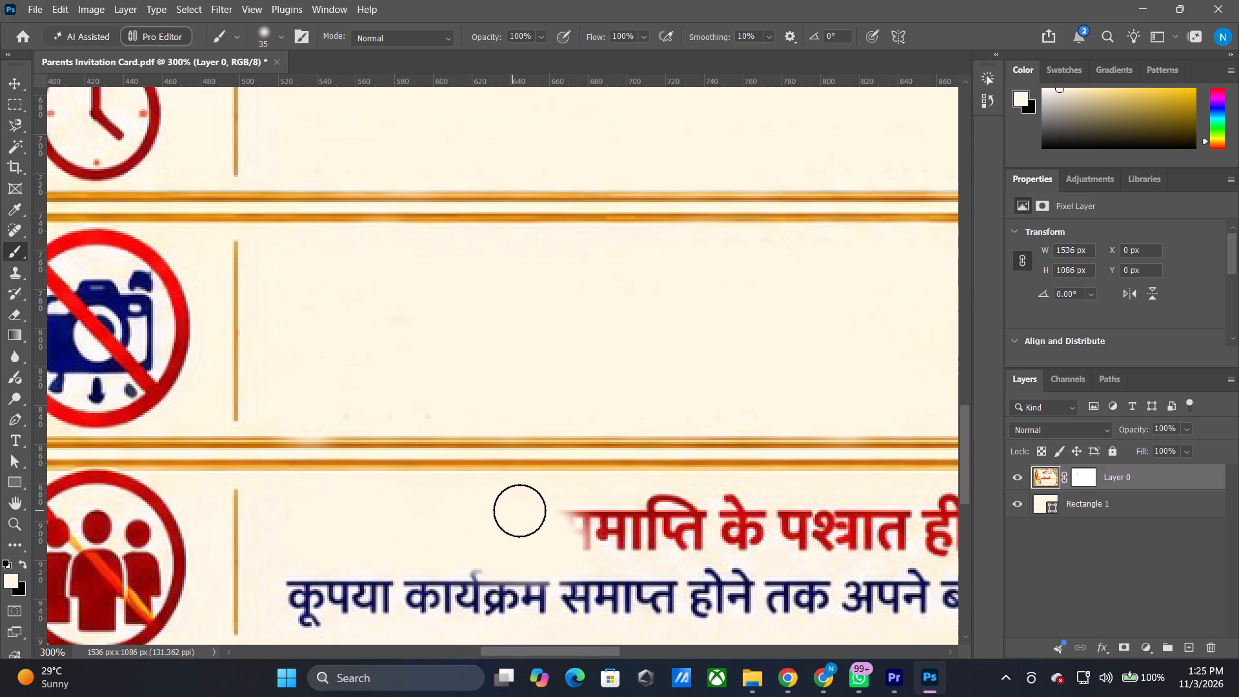
left_click_drag(519, 510, 521, 510)
double_click(525, 514)
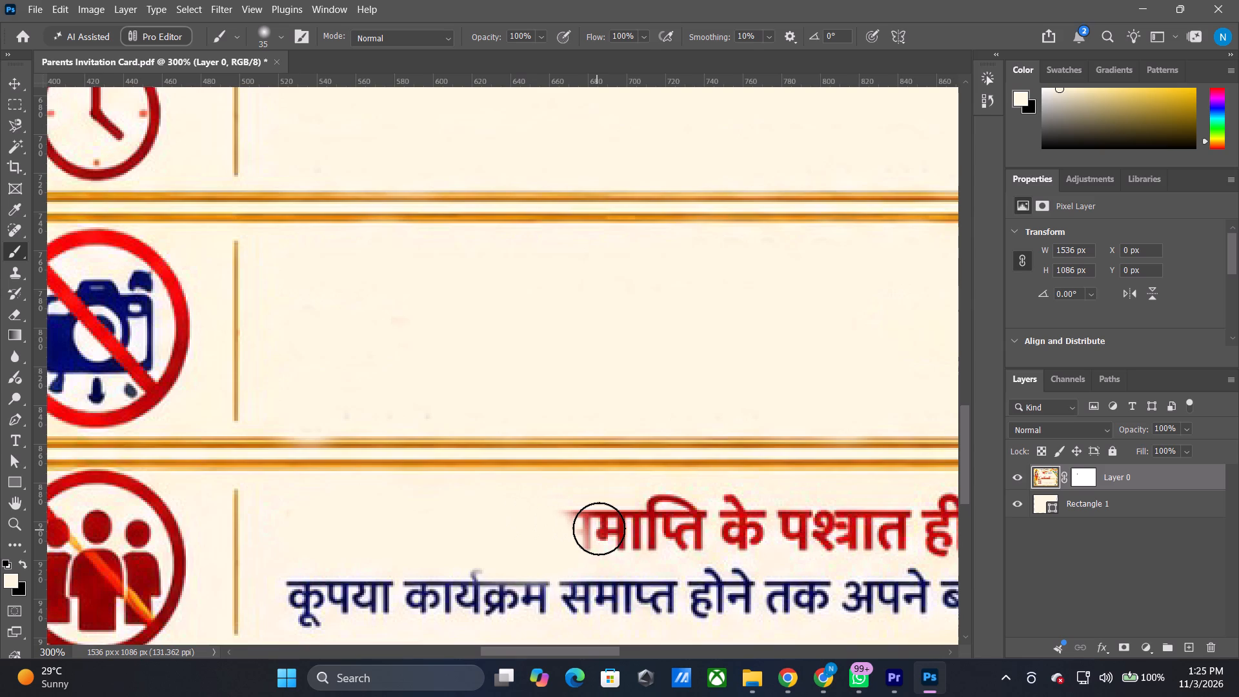
Paint cream over the remaining red words from "समाप्ति" through "बच्चों" in request 3's first line.
scroll(599, 529, "down", 2, "alt+shift")
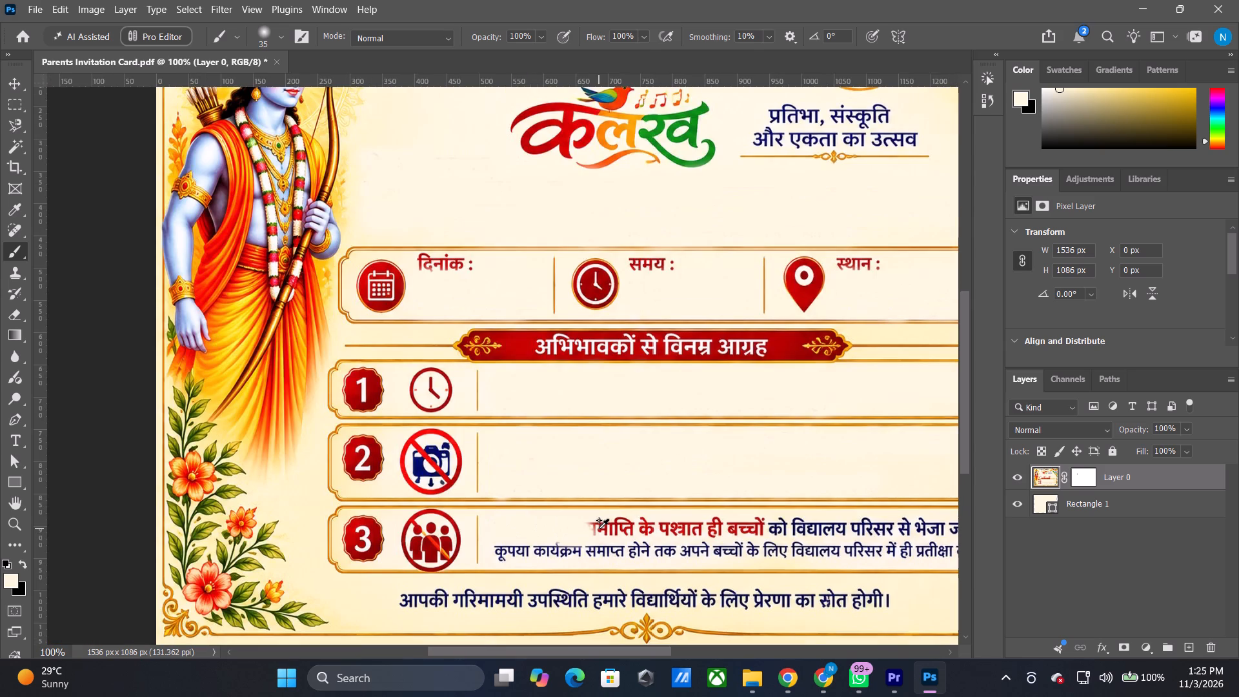
scroll(599, 529, "down", 2, "alt+shift")
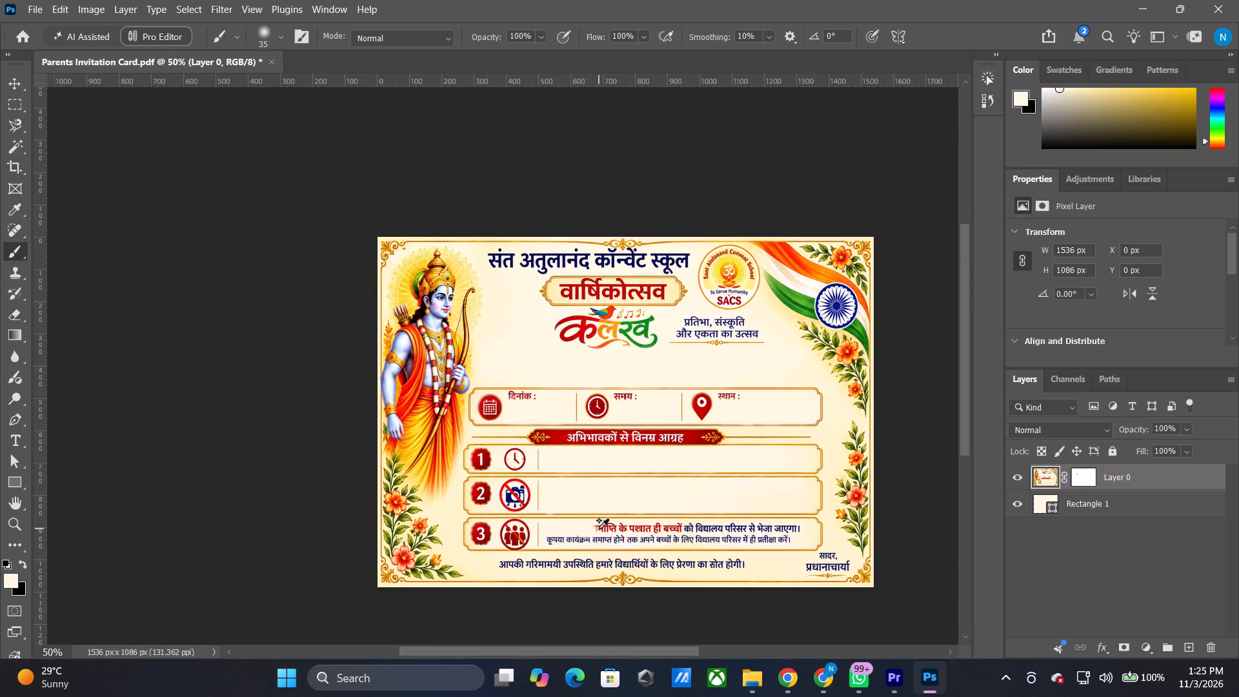
scroll(599, 529, "up", 2, "alt+shift")
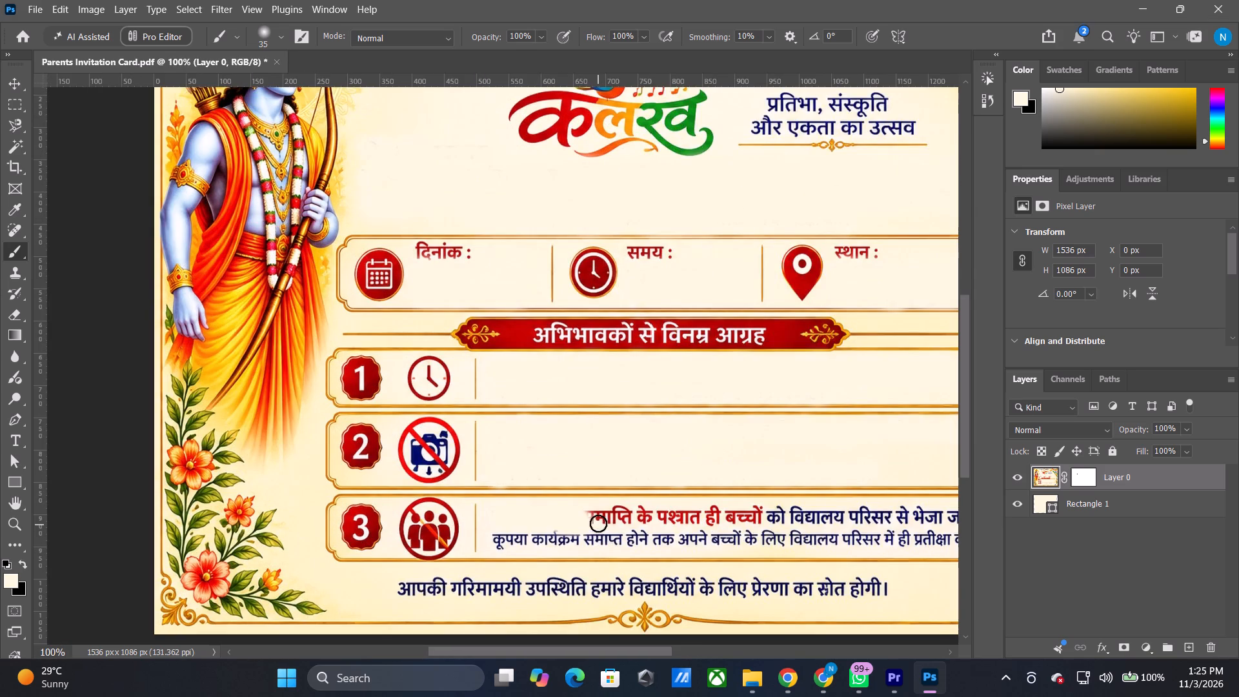
left_click_drag(598, 523, 629, 512)
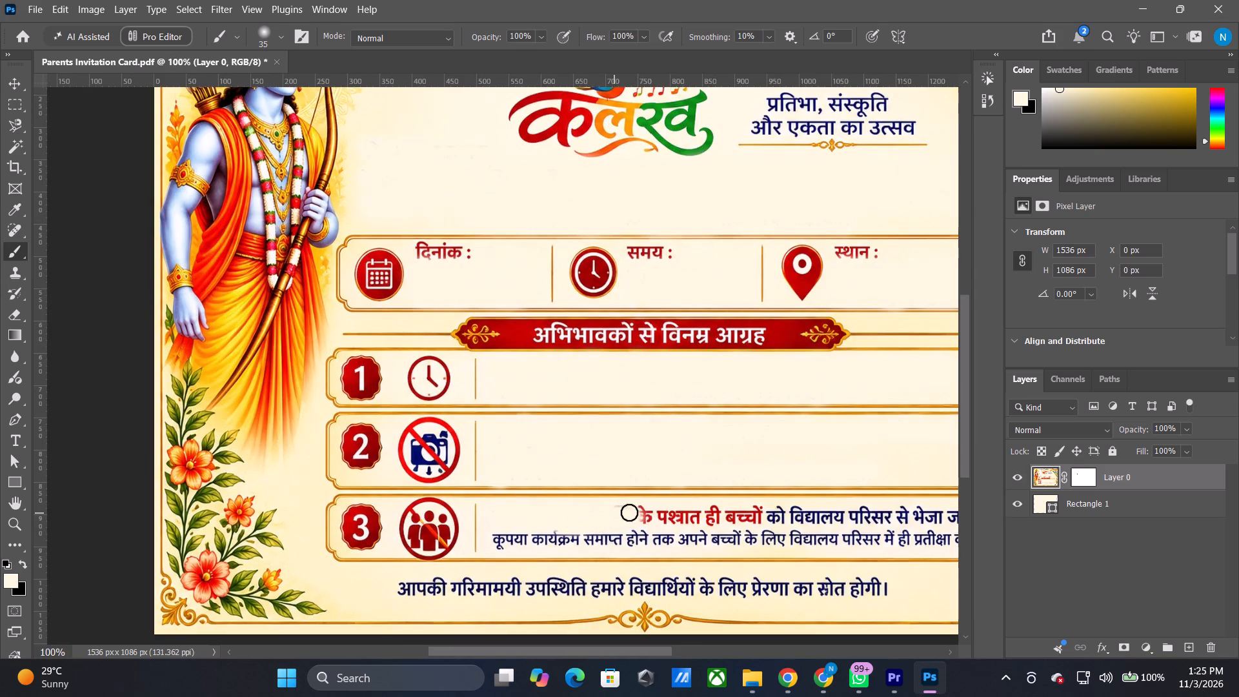
left_click_drag(629, 512, 703, 518)
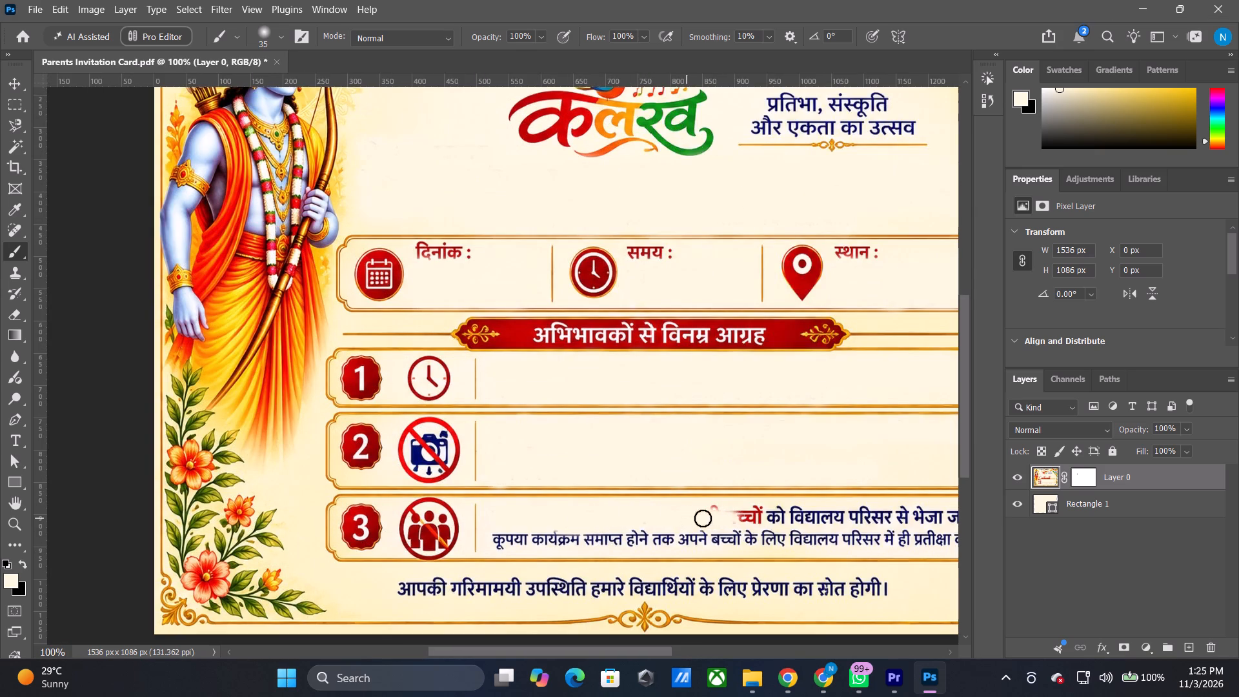
left_click_drag(703, 518, 754, 516)
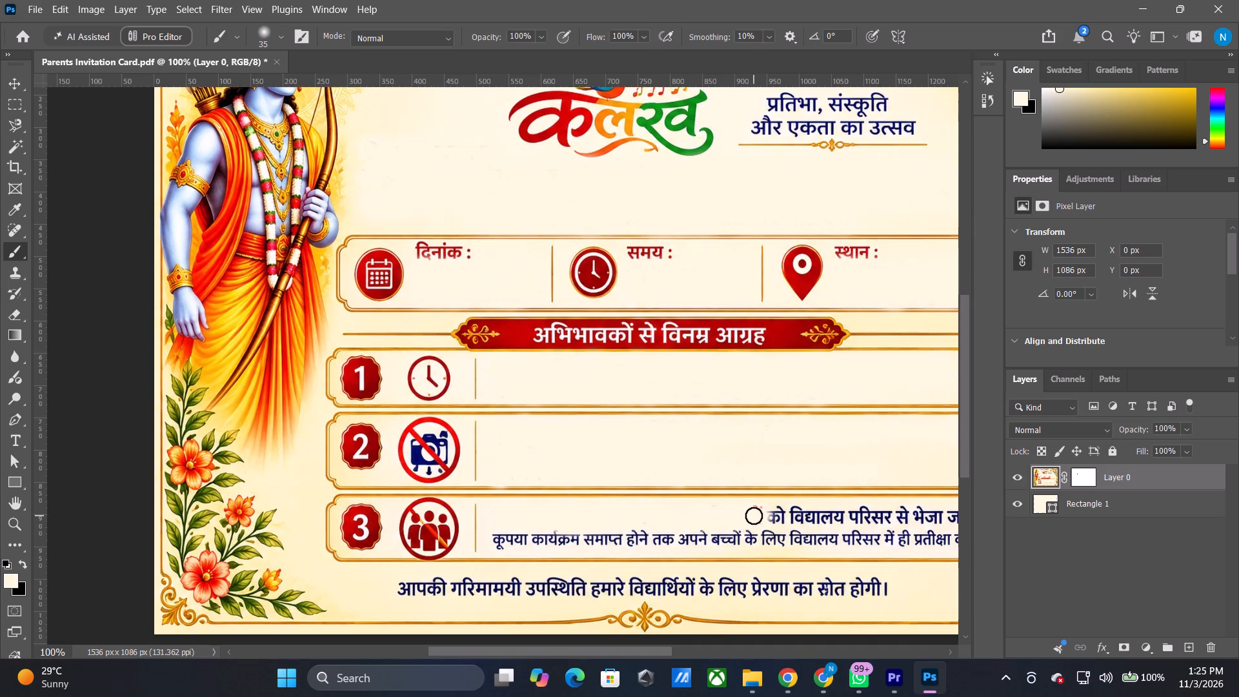
Paint cream over the words "को विद्यालय" and the start of "परिसर" in request 3's first line.
left_click_drag(754, 516, 776, 518)
left_click_drag(776, 518, 868, 516)
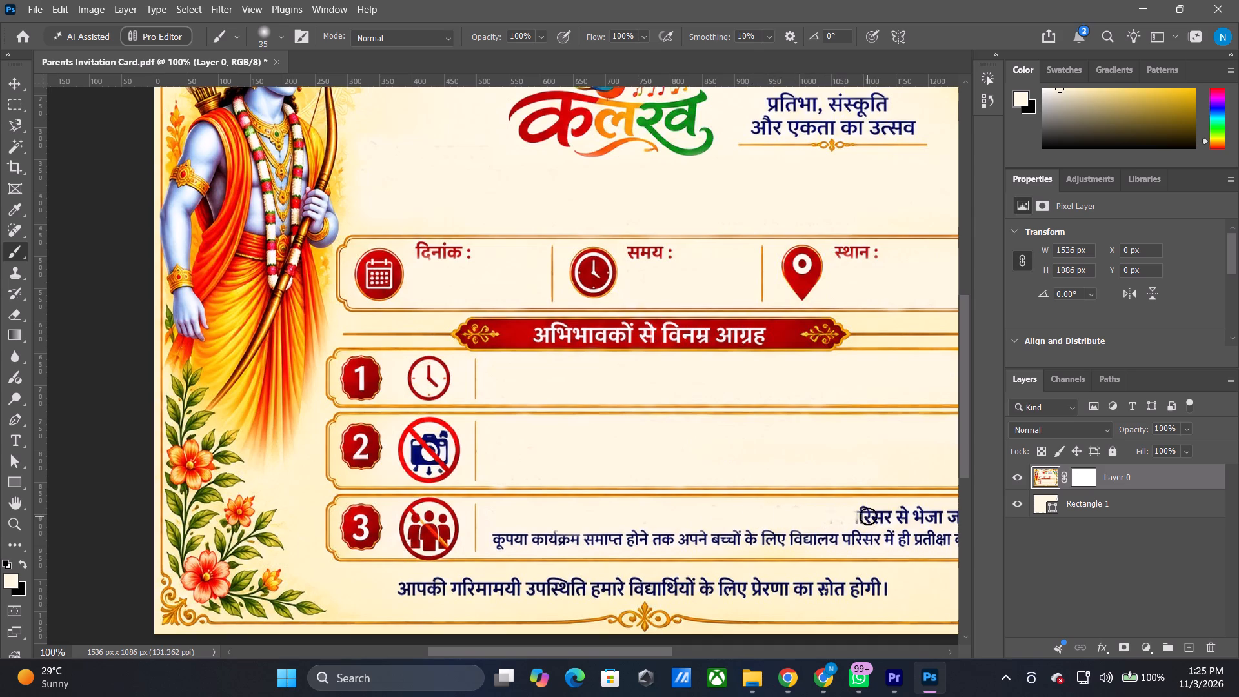
left_click_drag(868, 516, 887, 519)
Paint cream over the rest of "परिसर" and the words "से भेजा" in request 3's first line.
key("space")
key("space")
key("space")
key("space")
key("space")
key("space")
key("space")
key("space")
key("space")
key("space")
key("space")
key("space")
key("space")
key("space")
key("space")
key("space")
key("space")
key("space")
key("space")
key("space")
left_click_drag(867, 512, 854, 505)
left_click_drag(854, 505, 676, 352)
left_click_drag(698, 356, 695, 346)
left_click_drag(708, 356, 721, 355)
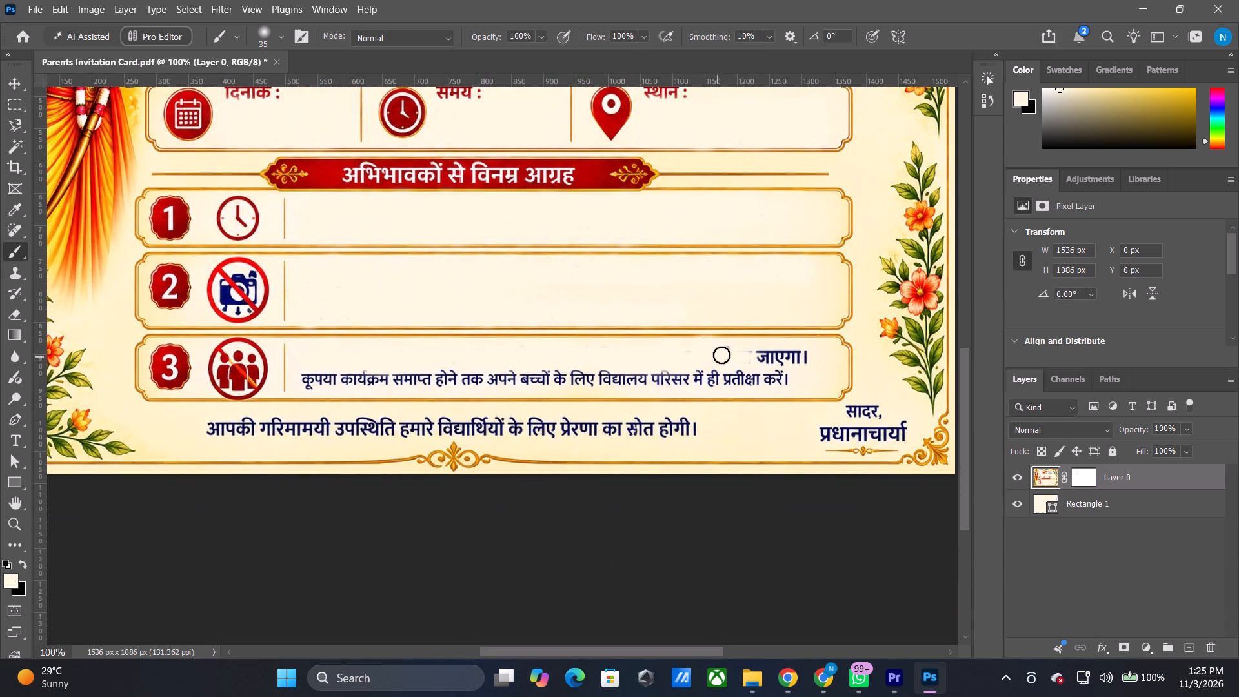
Paint cream over the word "जाएगा।" at the end of request 3's first line.
left_click_drag(721, 355, 791, 358)
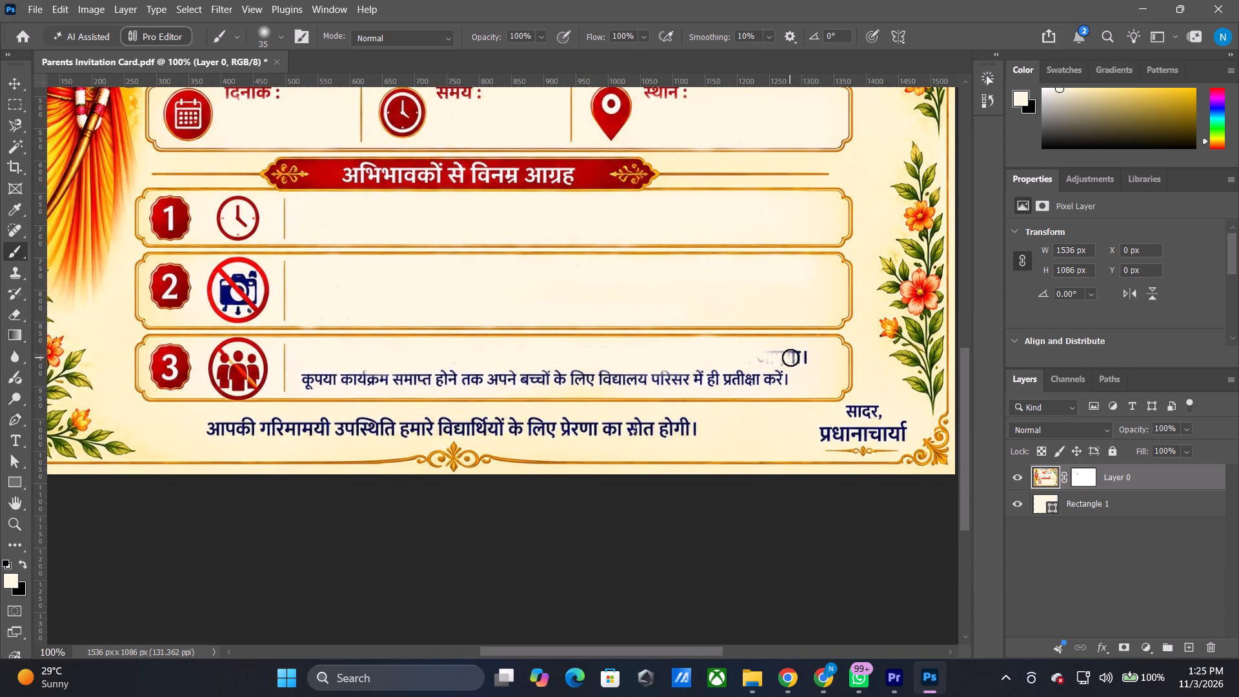
left_click_drag(791, 358, 803, 354)
left_click(805, 354)
double_click(805, 359)
left_click(800, 361)
double_click(794, 361)
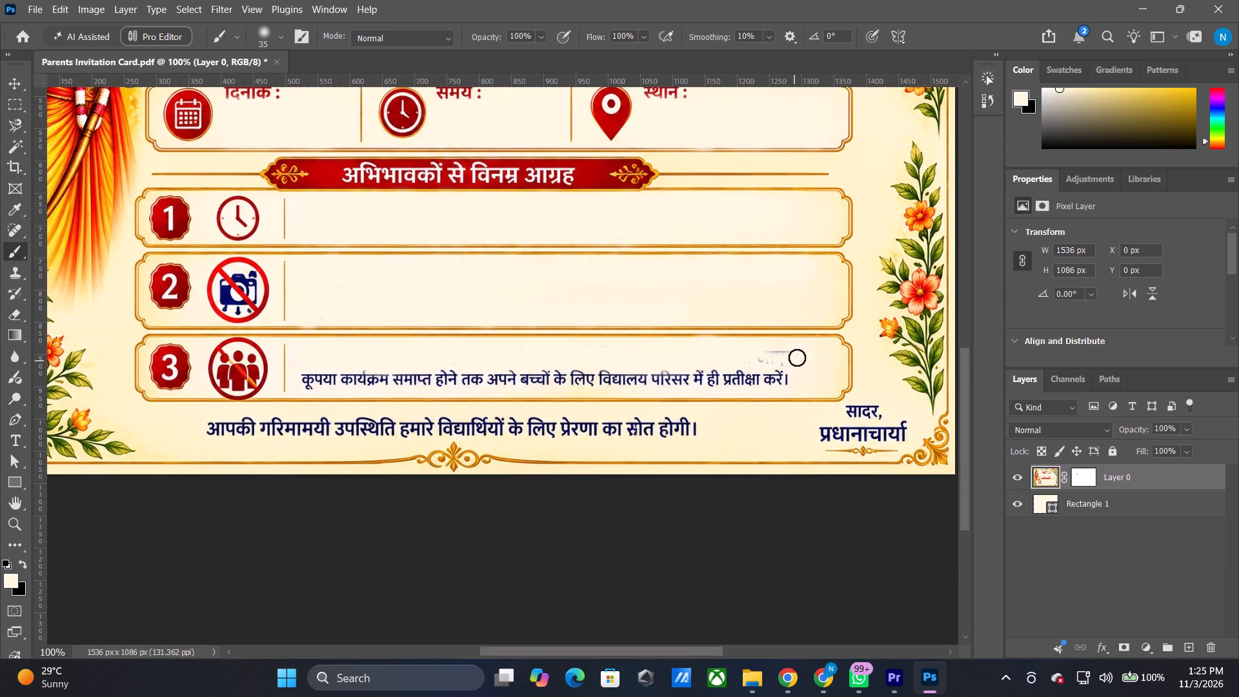
Touch up the leftover strokes of "जाएगा।" in request 3's first line with cream.
left_click(800, 358)
left_click(772, 358)
left_click_drag(772, 358, 787, 355)
left_click(789, 354)
left_click(771, 354)
left_click(765, 354)
left_click(756, 352)
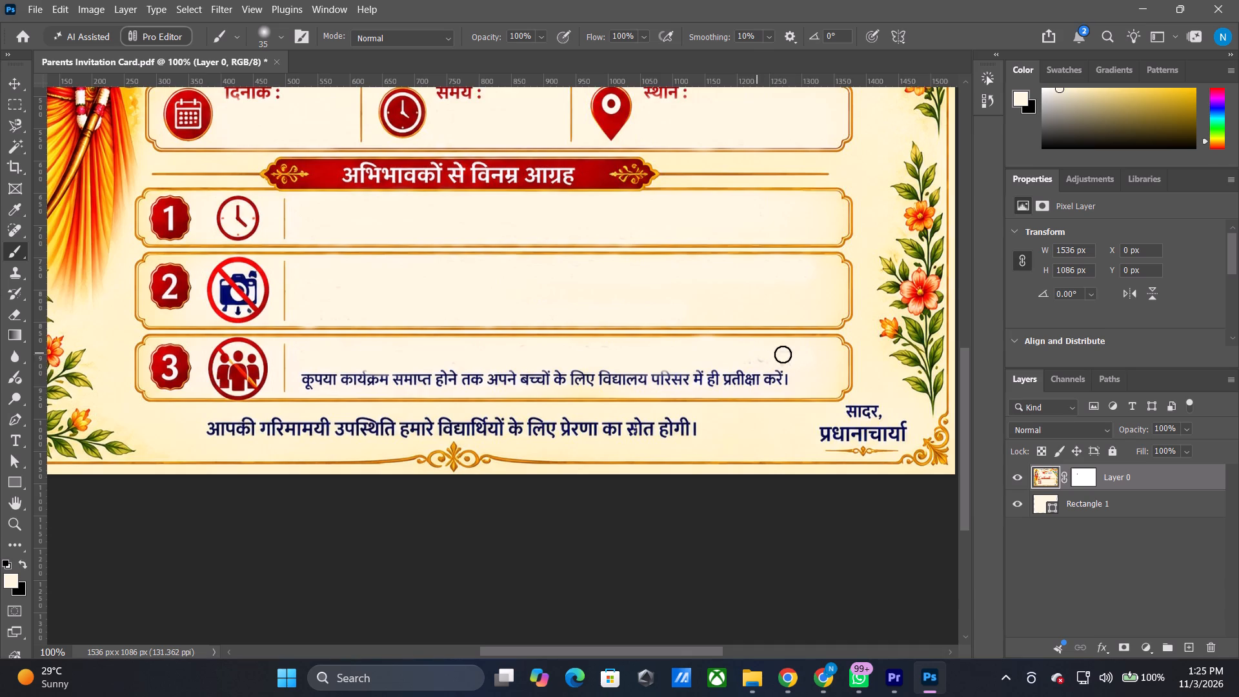
left_click(785, 354)
left_click_drag(789, 354, 782, 354)
left_click(756, 354)
left_click_drag(740, 361, 747, 361)
left_click(771, 361)
left_click(758, 360)
left_click_drag(758, 360, 779, 360)
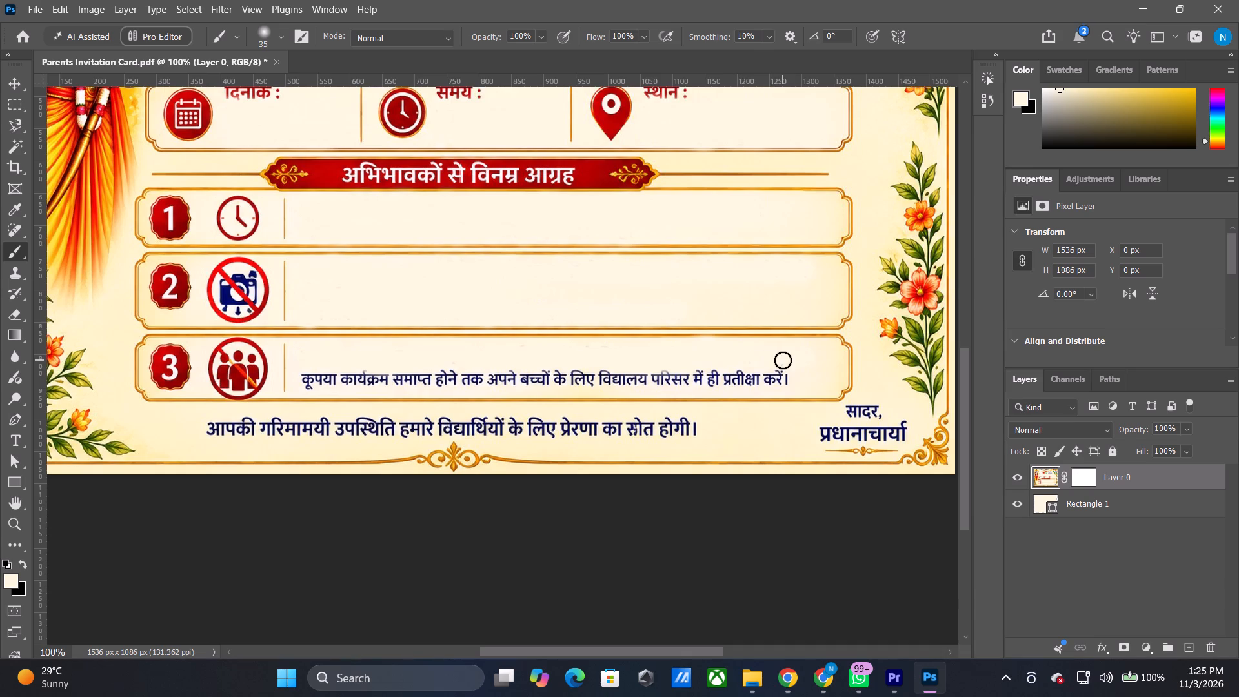
left_click(783, 360)
Paint cream over the word "करें।" at the end of request 3's second line.
triple_click(783, 370)
triple_click(783, 378)
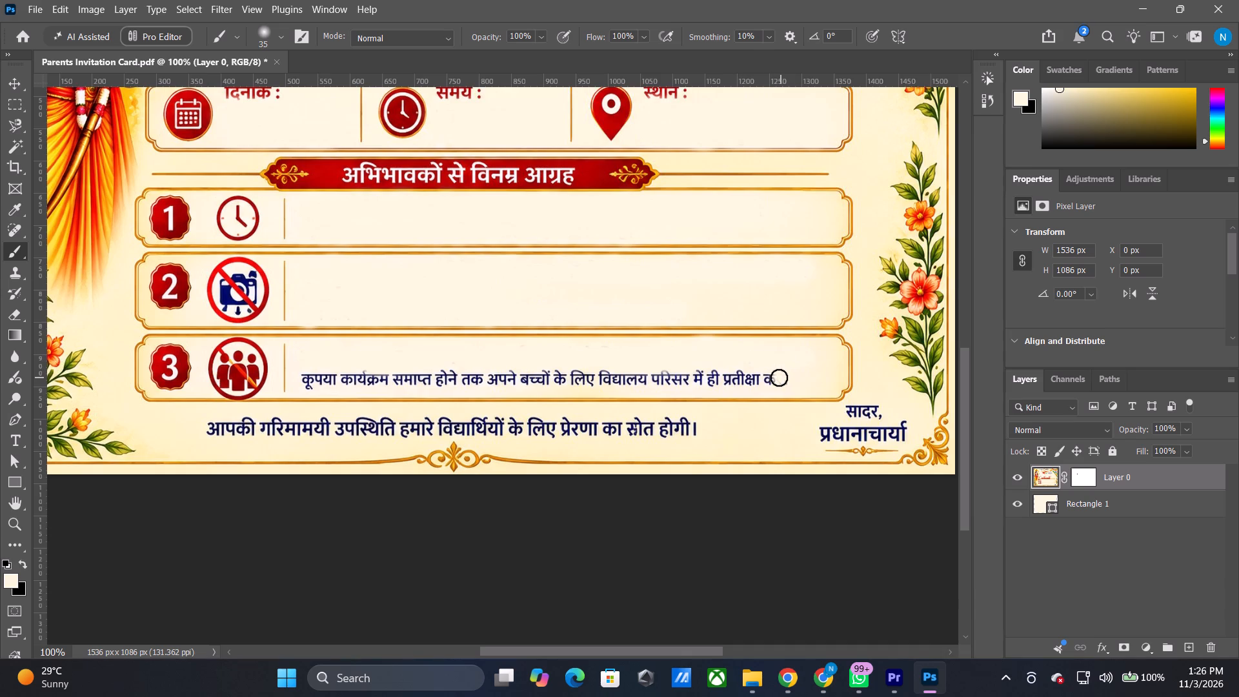
left_click(779, 378)
left_click(786, 379)
left_click(783, 383)
double_click(778, 385)
left_click_drag(776, 382, 767, 382)
Paint cream over the words "के लिए विद्यालय परिसर में ही प्रतीक्षा" in request 3's second line.
left_click_drag(767, 382, 706, 379)
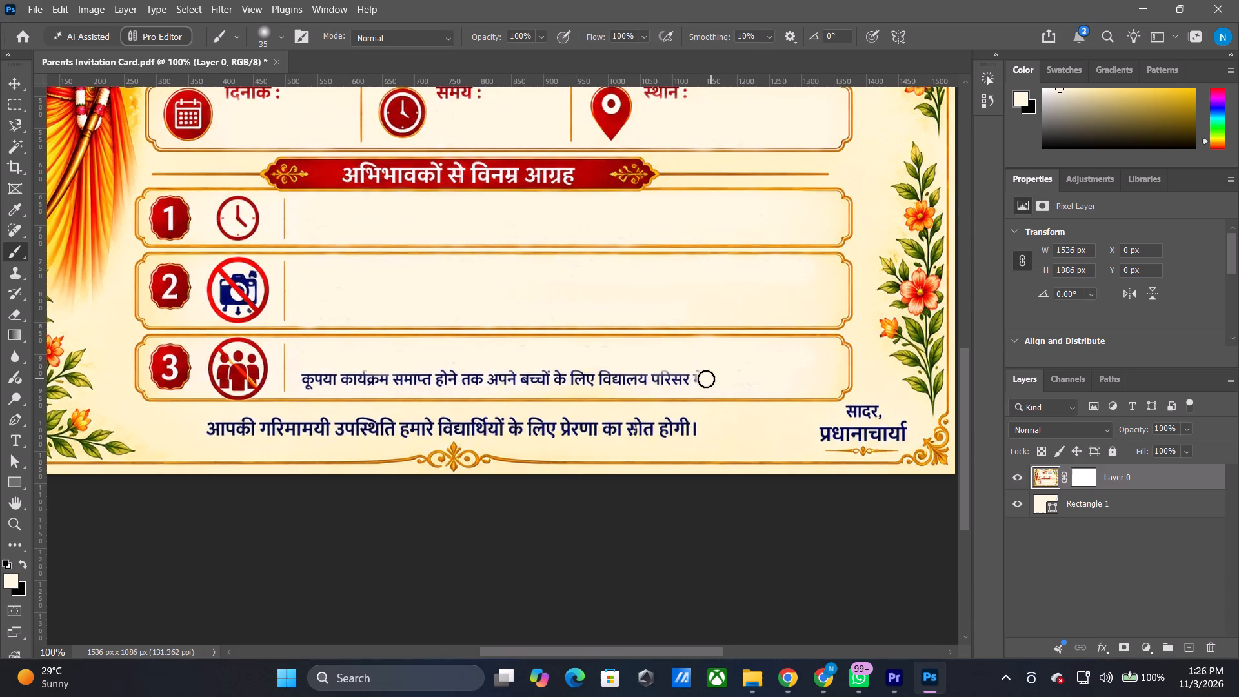
left_click_drag(706, 379, 663, 378)
left_click_drag(663, 378, 627, 378)
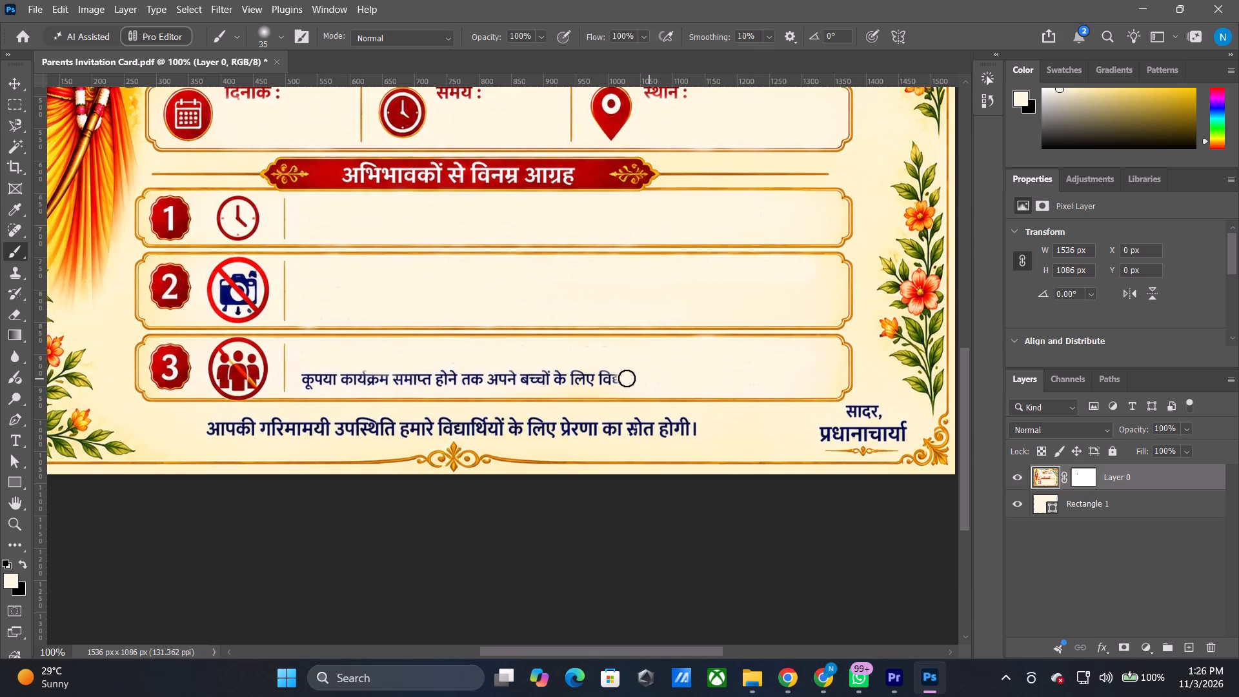
left_click_drag(627, 378, 630, 379)
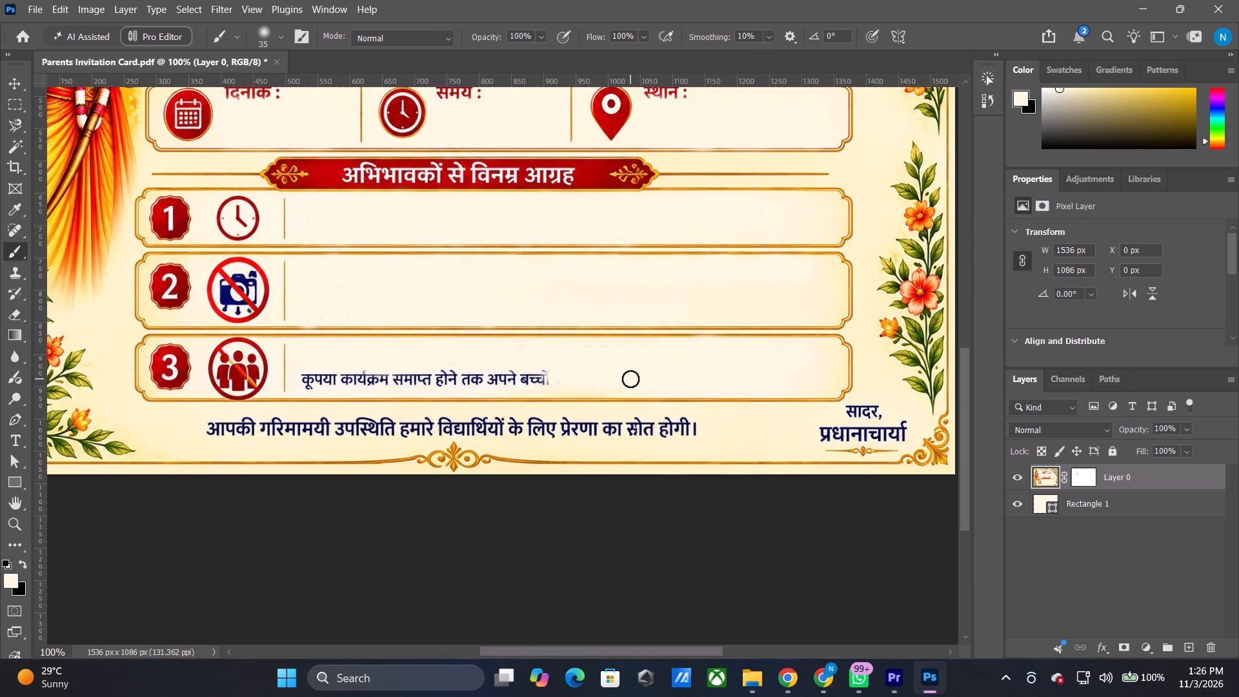
left_click_drag(630, 379, 722, 376)
Paint cream over the remaining words "कृपया कार्यक्रम समाप्त होने तक अपने बच्चों" in request 3's second line.
key("space")
key("space")
key("space")
key("space")
key("space")
key("space")
key("space")
key("space")
key("space")
key("space")
key("space")
key("space")
key("space")
key("space")
key("space")
left_click_drag(470, 350, 660, 349)
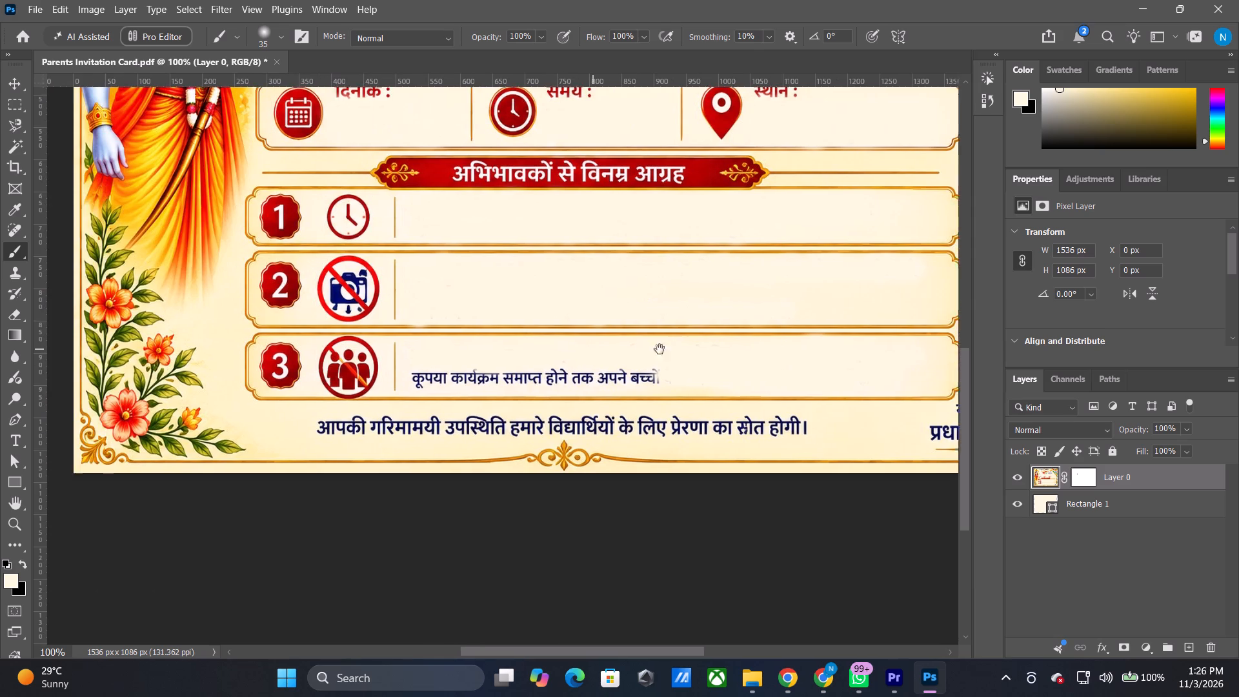
left_click_drag(660, 349, 668, 349)
left_click_drag(502, 379, 525, 378)
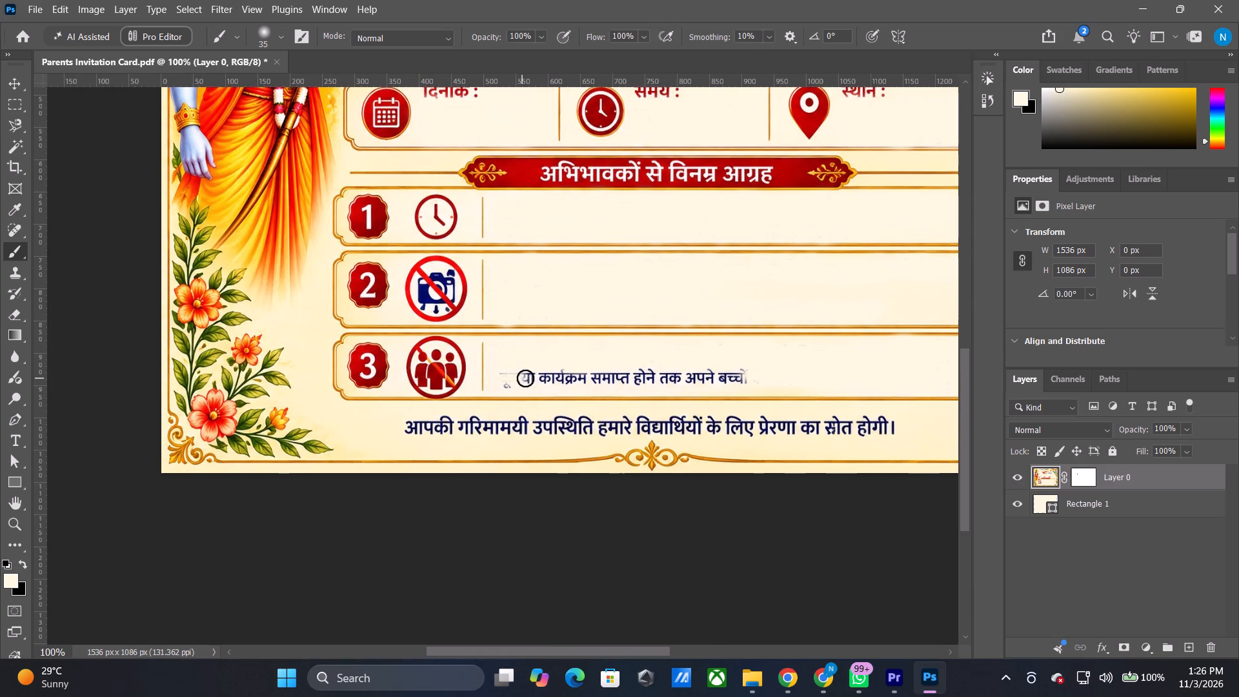
left_click_drag(525, 378, 745, 376)
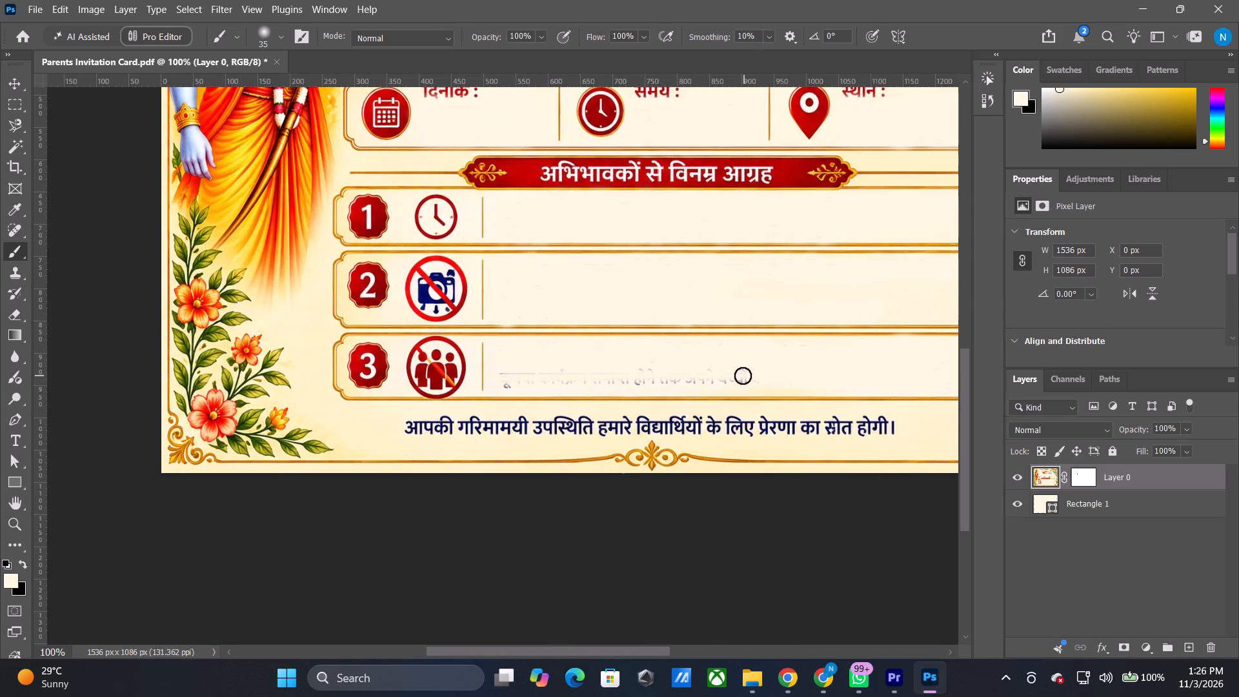
Touch up the leftover strokes along the start of request 3's second line, from "कृपया" to "बच्चों", with cream.
left_click_drag(749, 372, 542, 372)
left_click_drag(542, 372, 506, 374)
left_click_drag(498, 372, 509, 374)
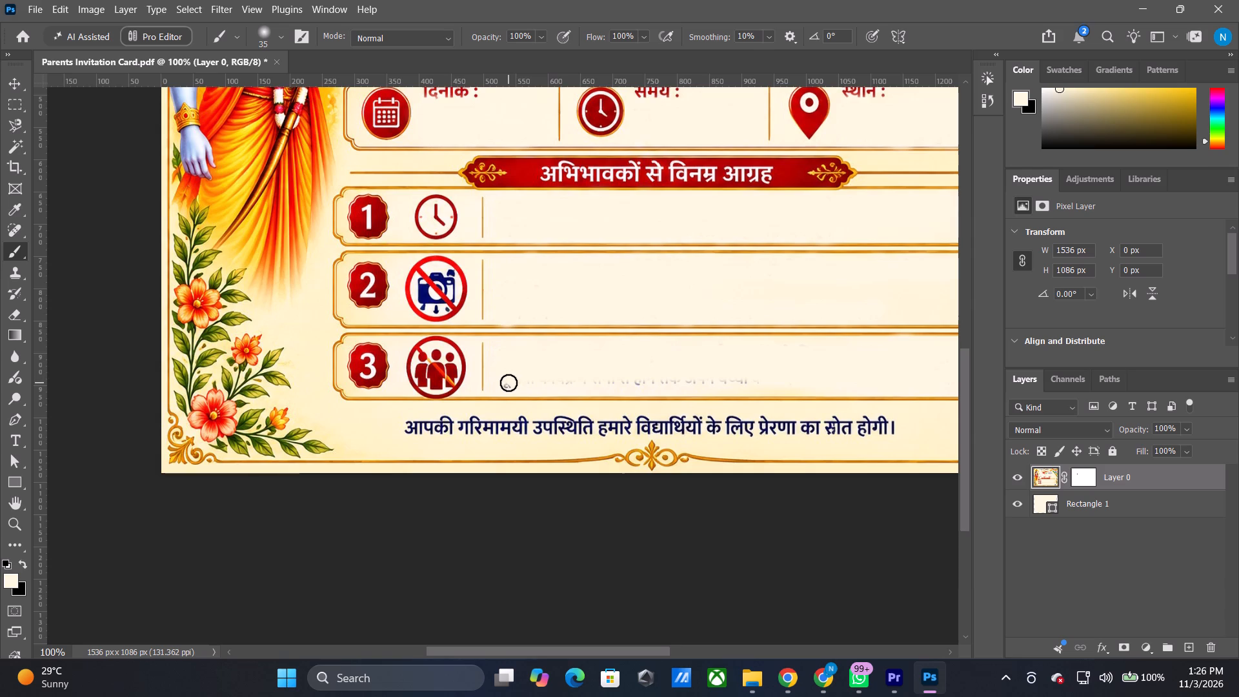
left_click_drag(509, 383, 515, 384)
double_click(506, 383)
left_click_drag(506, 383, 521, 380)
left_click_drag(521, 380, 669, 382)
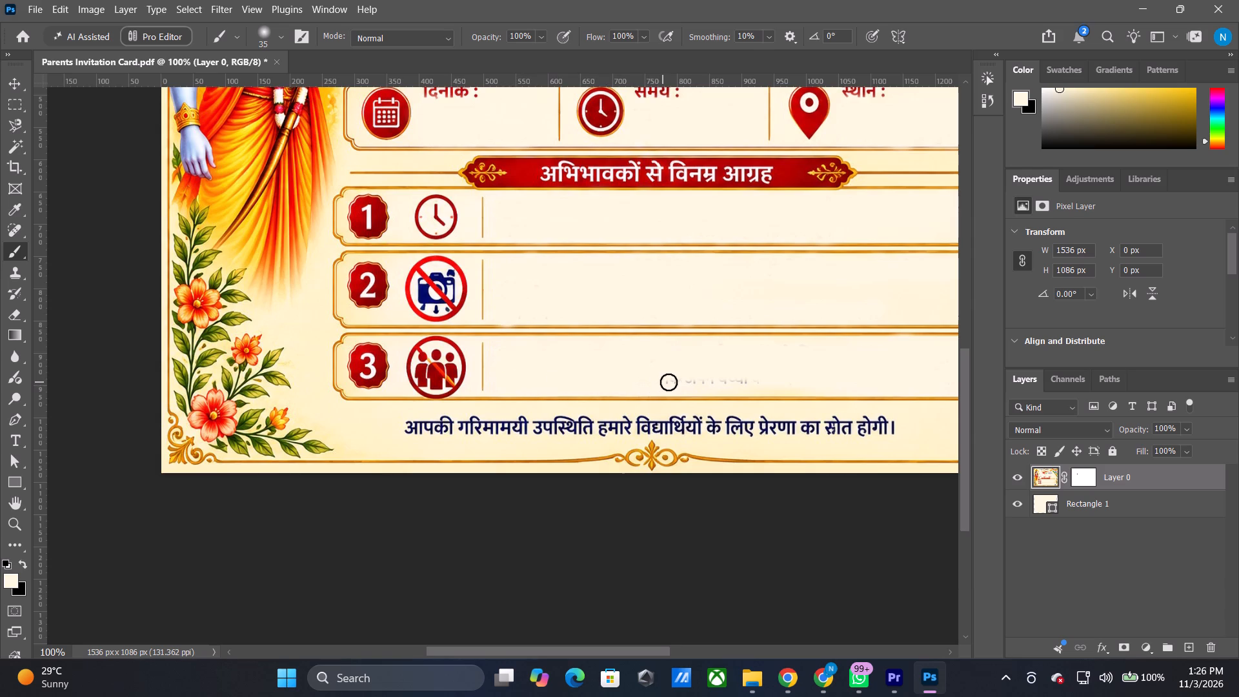
left_click_drag(669, 382, 683, 378)
left_click_drag(683, 378, 799, 376)
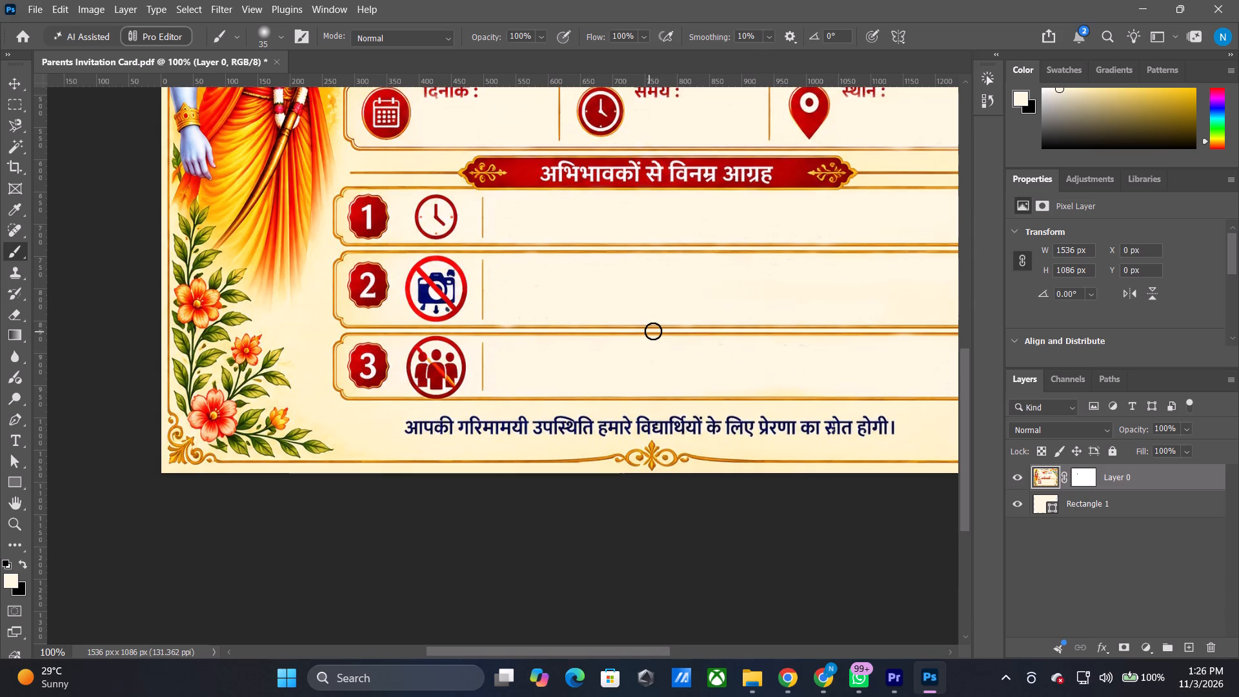
Paint cream over the opening letter of "आपकी" at the start of the closing line below request 3.
scroll(653, 331, "down", 1)
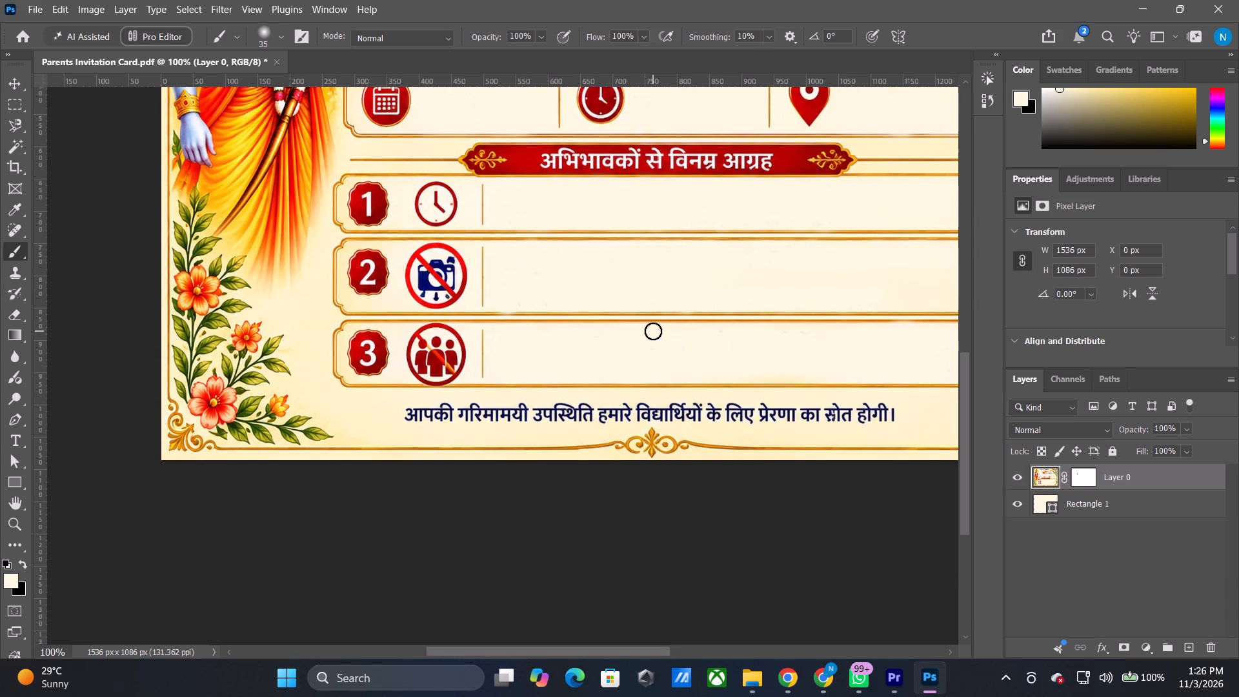
scroll(653, 331, "down", 1, "alt+shift")
key("space")
key("space")
key("space")
key("space")
key("space")
key("space")
key("space")
key("space")
key("space")
key("space")
key("space")
key("space")
key("space")
key("space")
key("space")
key("space")
key("space")
key("space")
key("space")
key("space")
left_click_drag(743, 340, 634, 354)
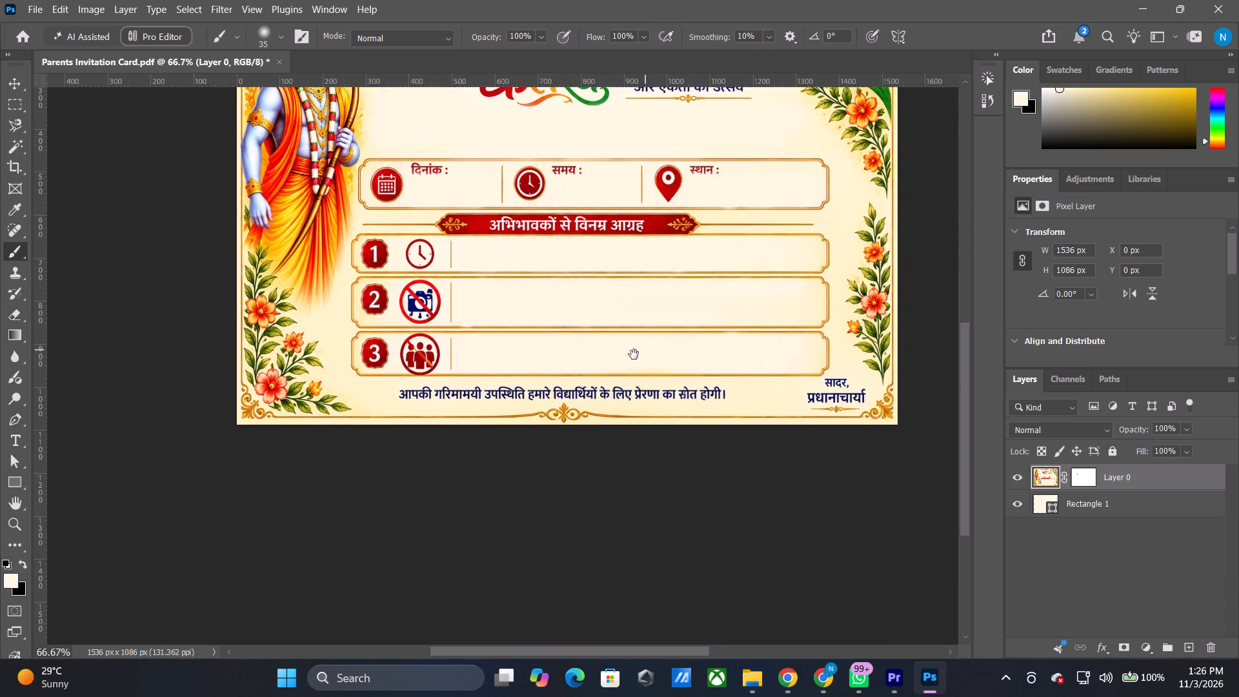
left_click_drag(634, 354, 582, 428)
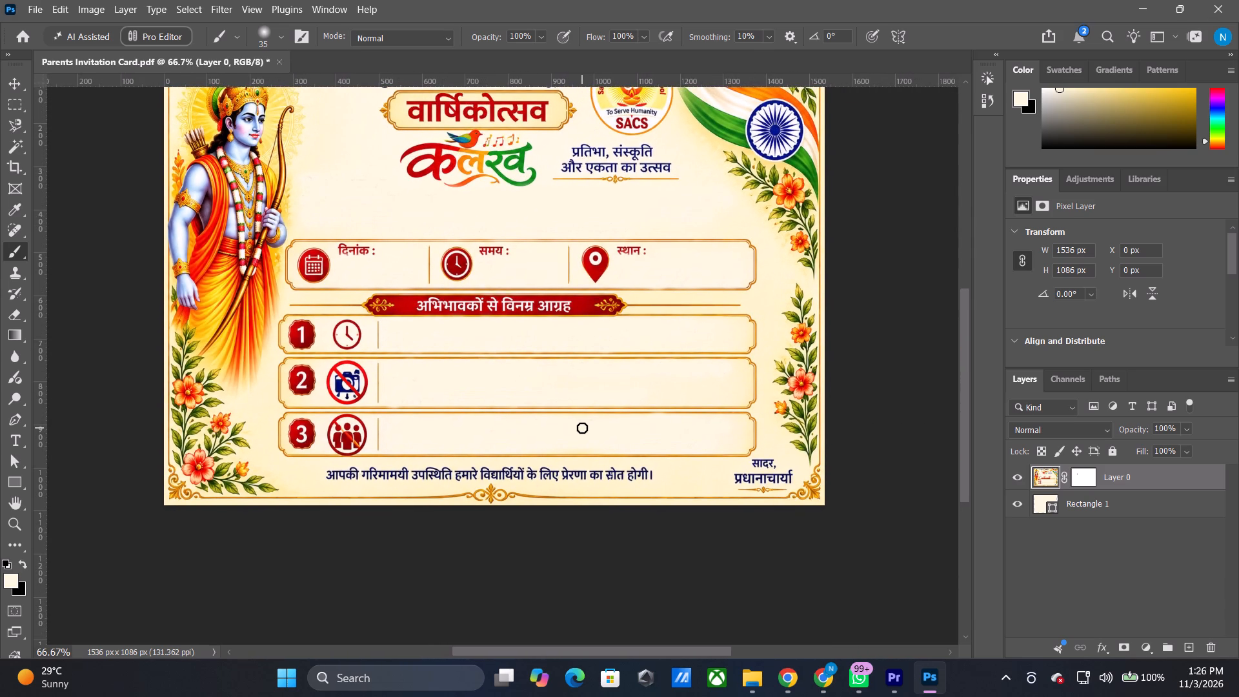
scroll(582, 428, "up", 6)
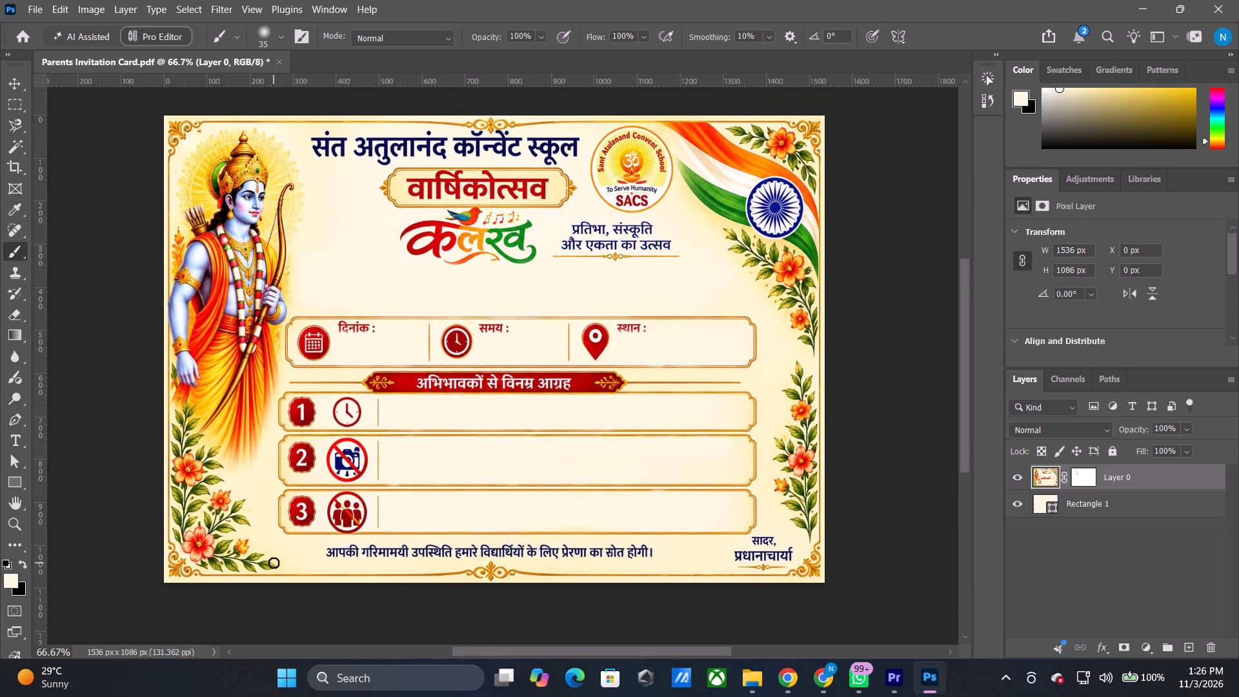
scroll(330, 572, "up", 2, "alt+shift")
triple_click(332, 510)
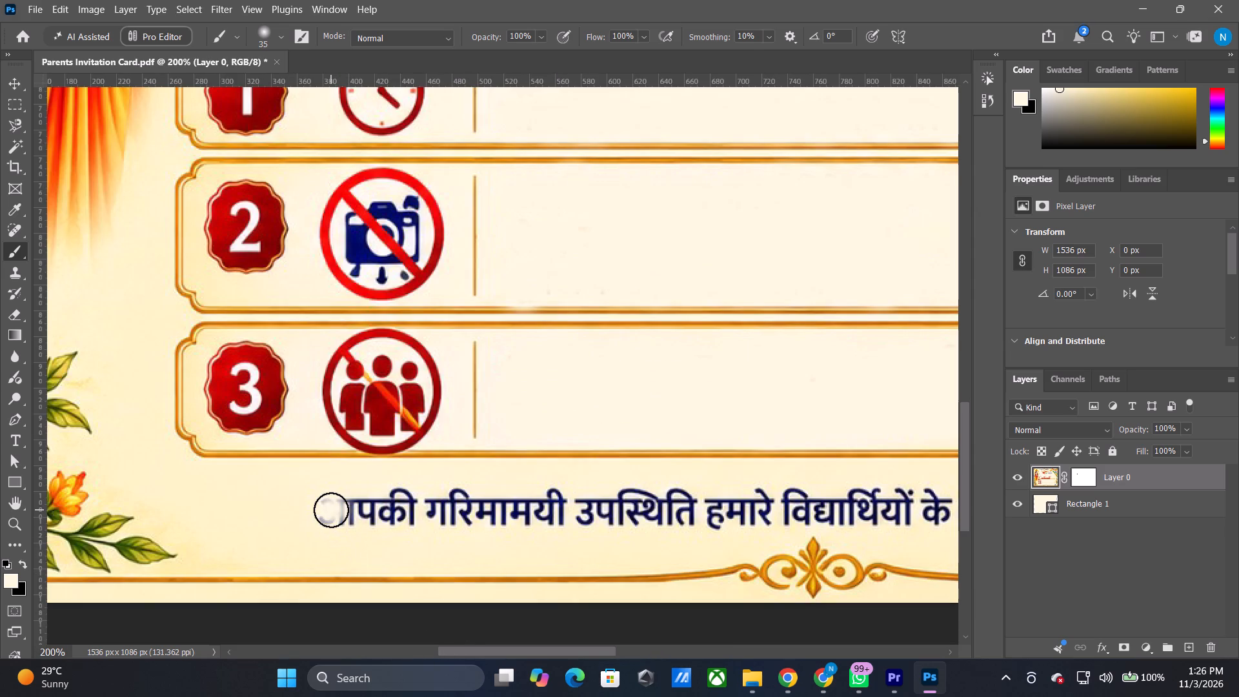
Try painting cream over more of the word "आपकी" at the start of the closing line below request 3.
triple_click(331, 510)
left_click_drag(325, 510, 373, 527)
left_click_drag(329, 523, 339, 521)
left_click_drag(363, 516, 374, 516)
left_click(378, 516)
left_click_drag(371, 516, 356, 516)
Undo the cream strokes over "आपकी" until the opening word of the closing line is restored.
key("ctrl+z")
key("ctrl+z")
key("ctrl+z")
key("ctrl+z")
key("ctrl+z")
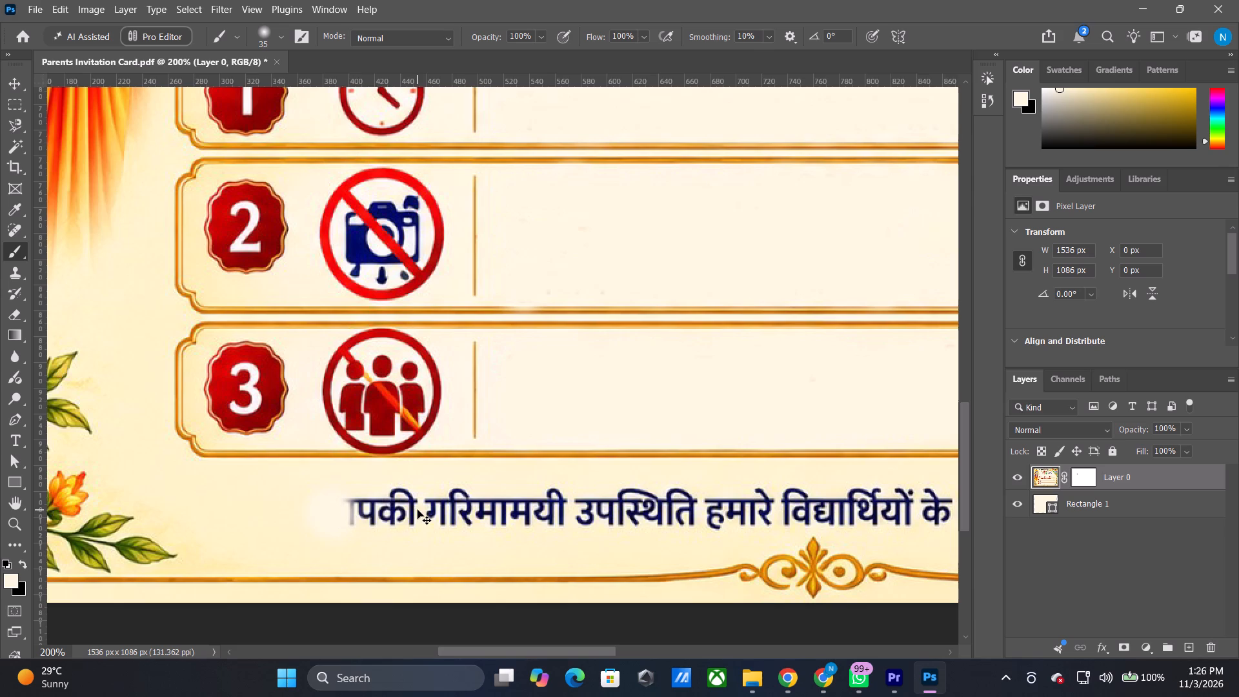
key("ctrl+z")
key("ctrl+z")
key("ctrl+z")
key("ctrl+z")
key("ctrl+z")
key("ctrl+z")
key("ctrl+z")
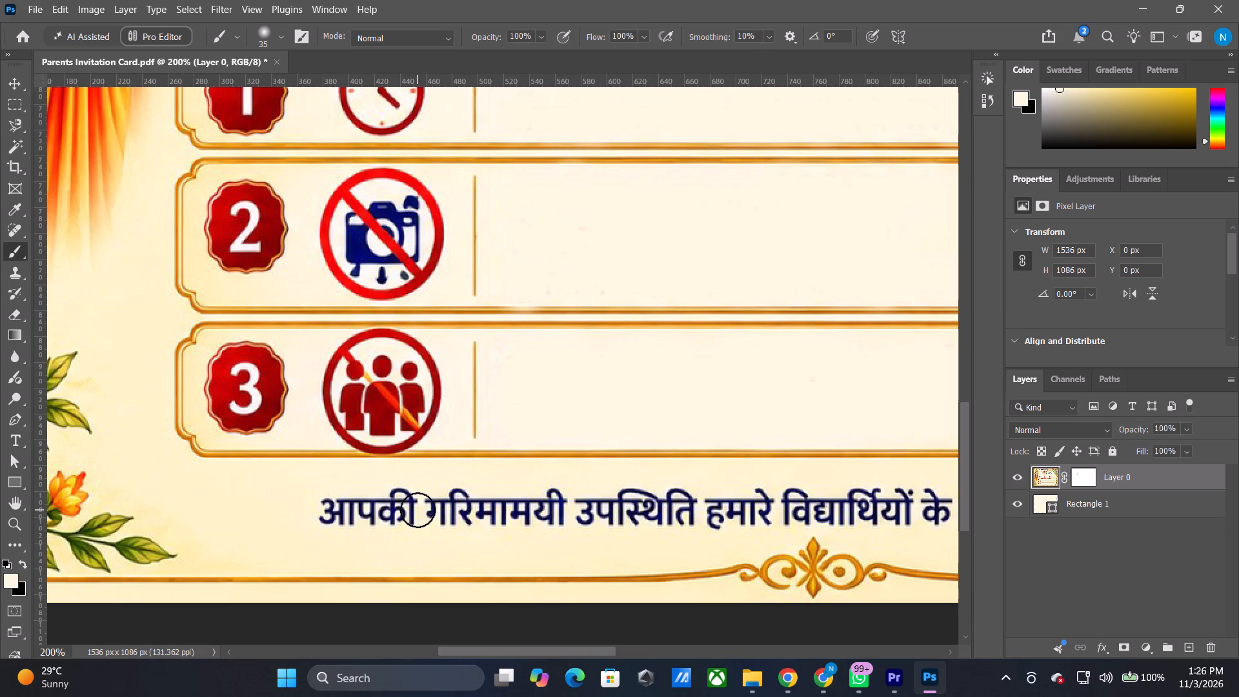
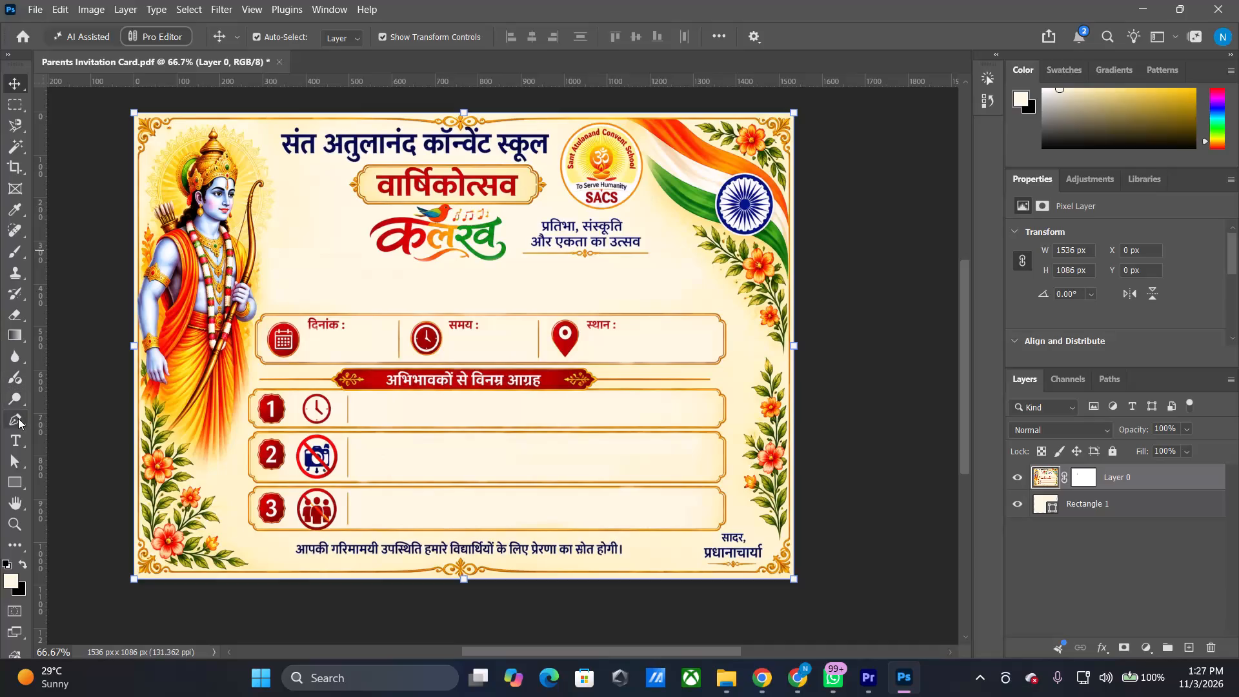
Add a new text layer at request 1's blank row containing the copied text "सम्मानित अभिभावकगण".
left_click(18, 431)
left_click(364, 414)
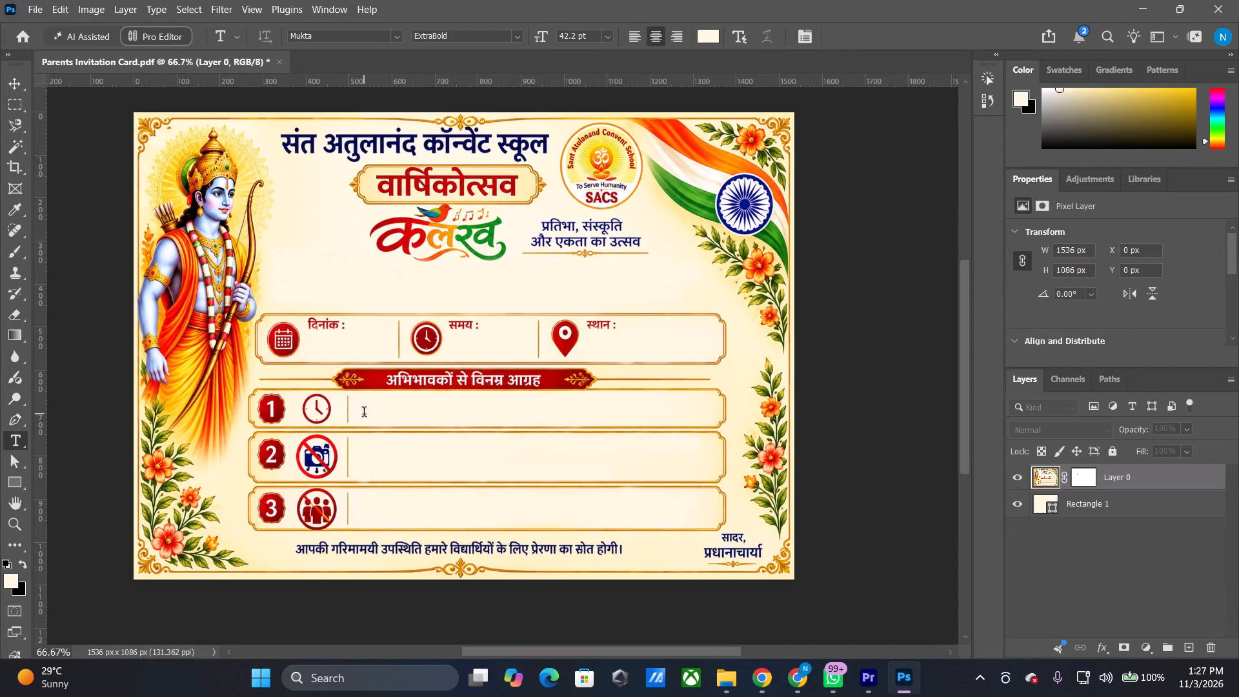
key("BackSpace")
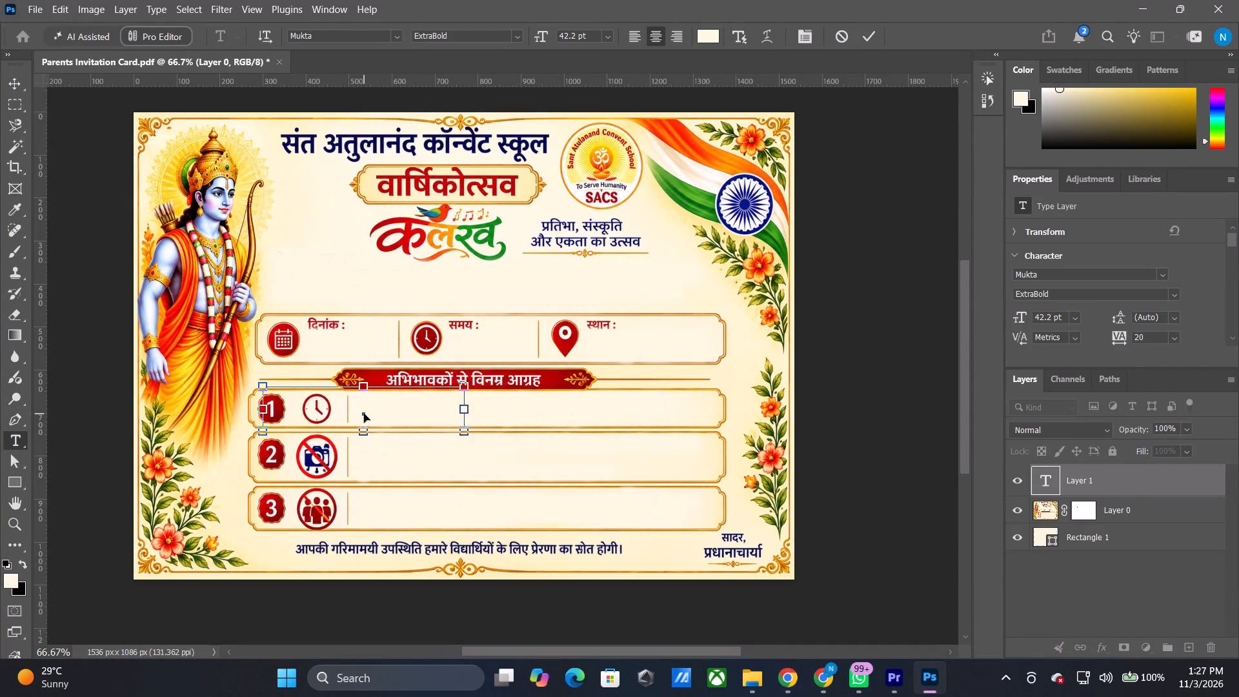
key("ctrl+v")
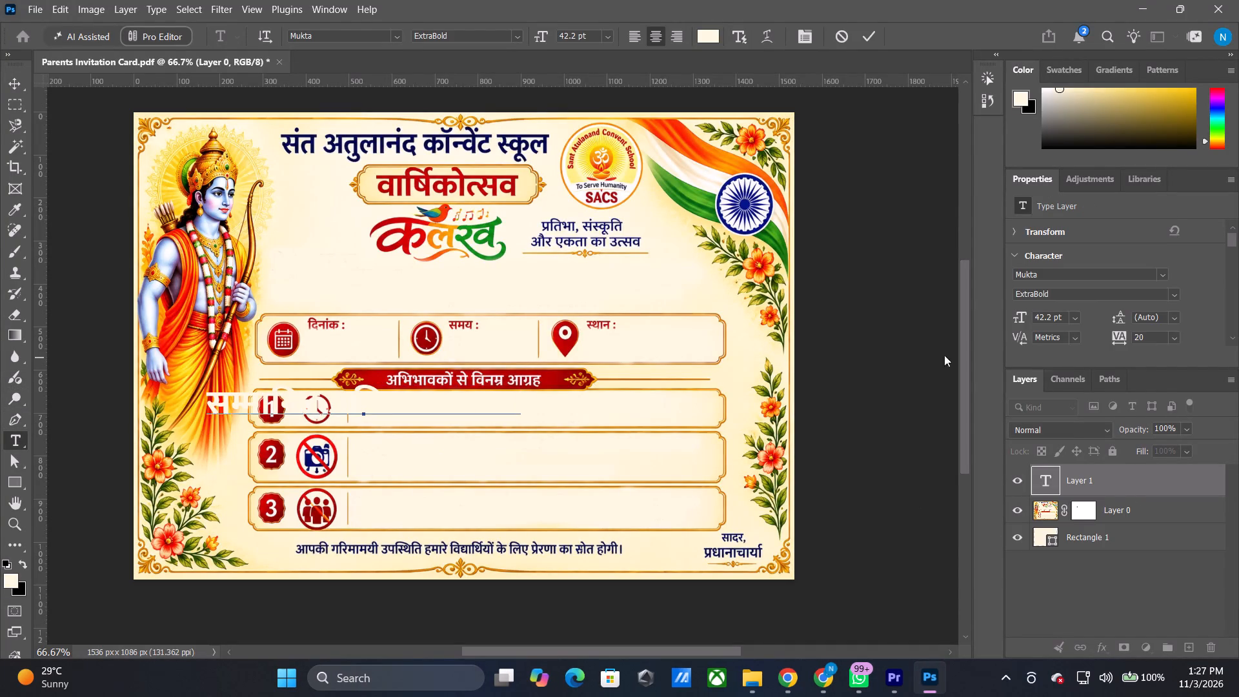
left_click(20, 84)
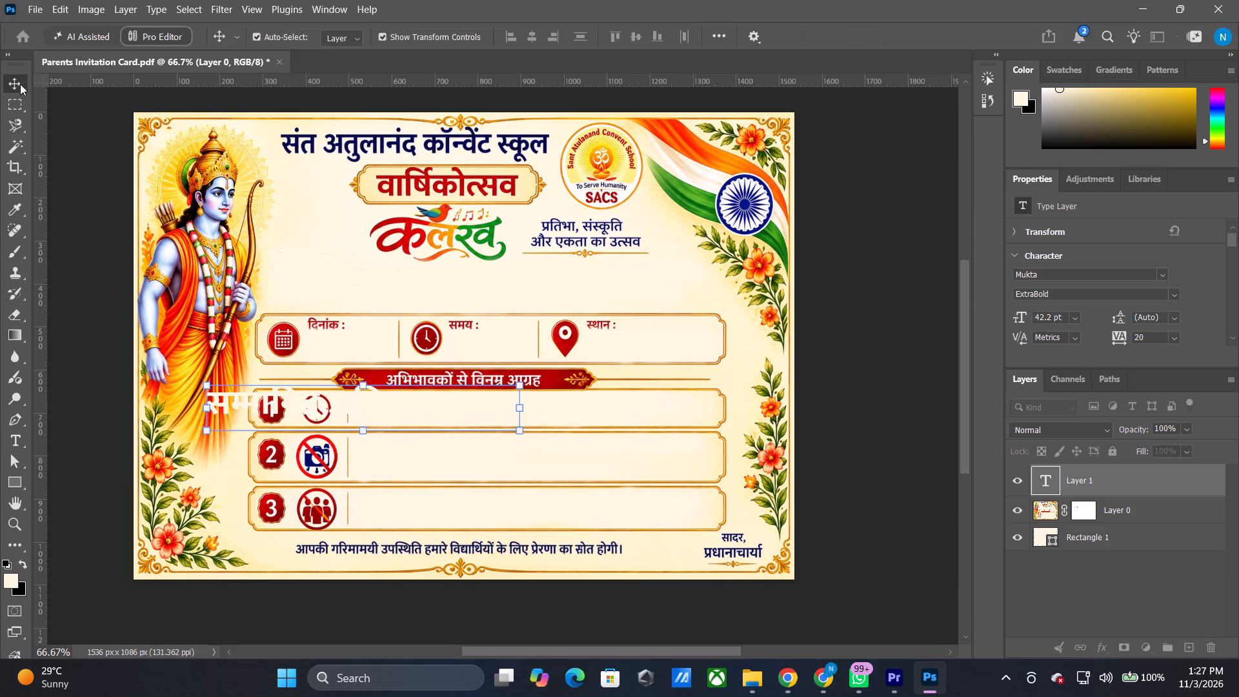
Open the foreground colour for editing with the new "सम्मानित अभिभावकगण" text layer selected.
left_click(5, 581)
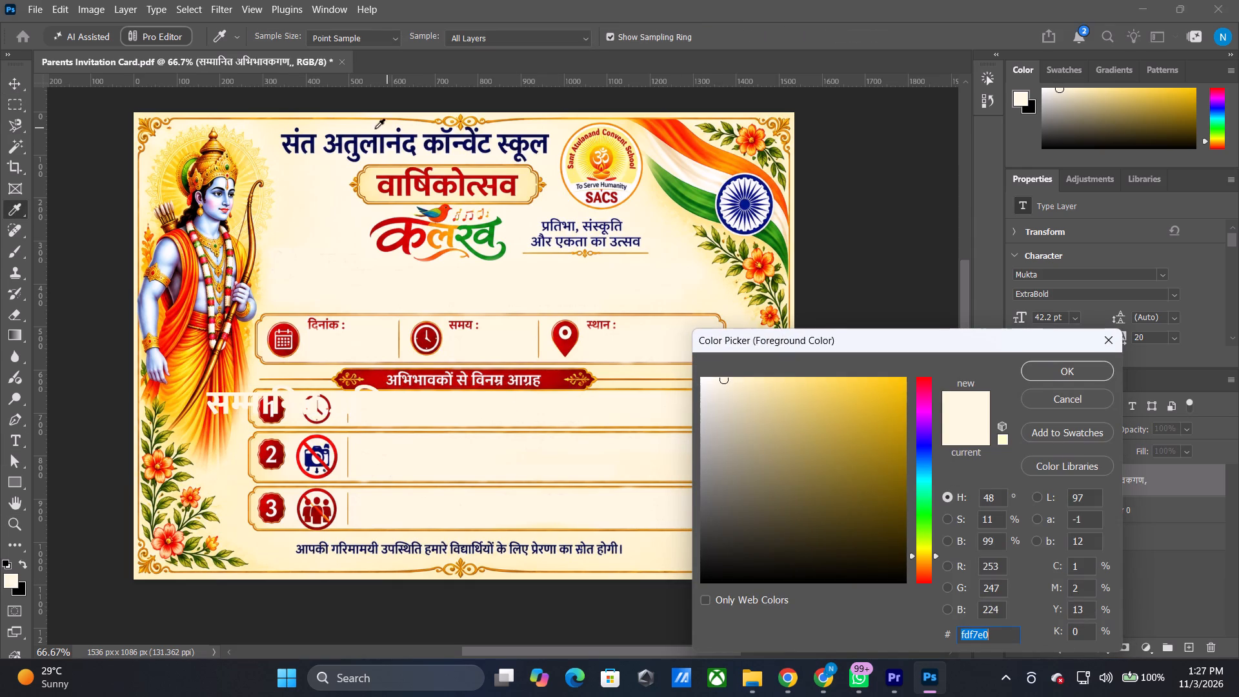
Set the foreground colour to navy #090846, sampled from the school name heading "संत अतुलानंद कॉन्वेंट स्कूल".
left_click(297, 135)
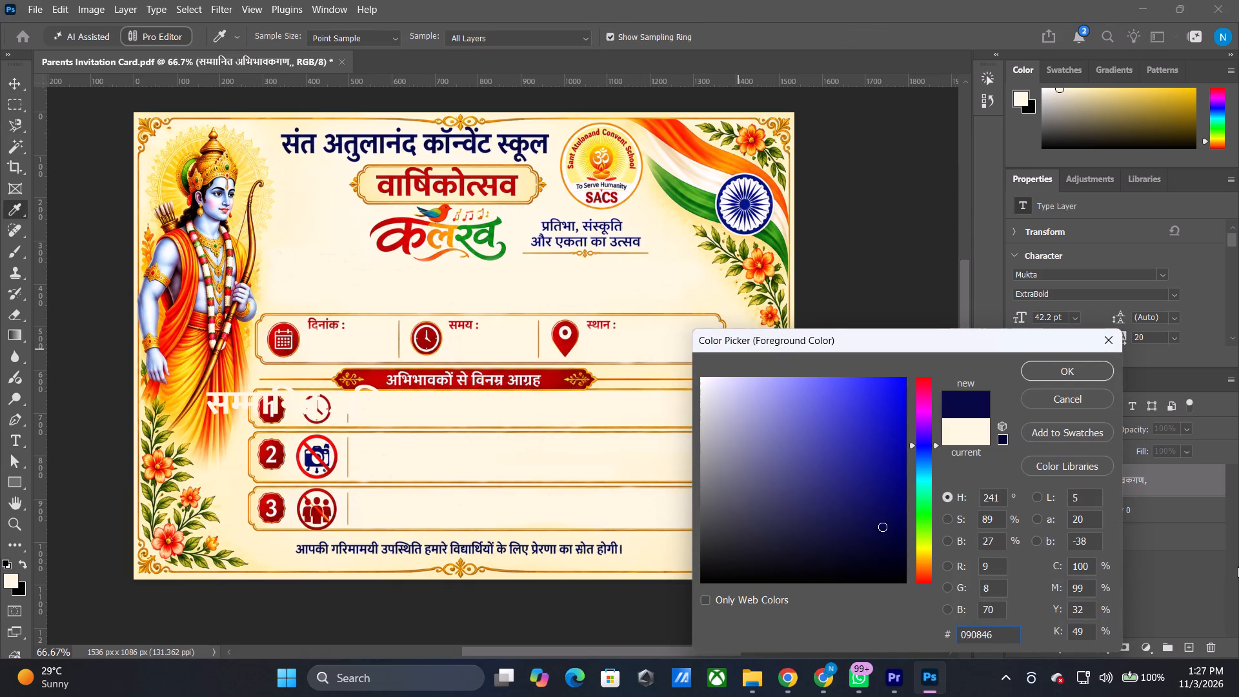
left_click(1071, 372)
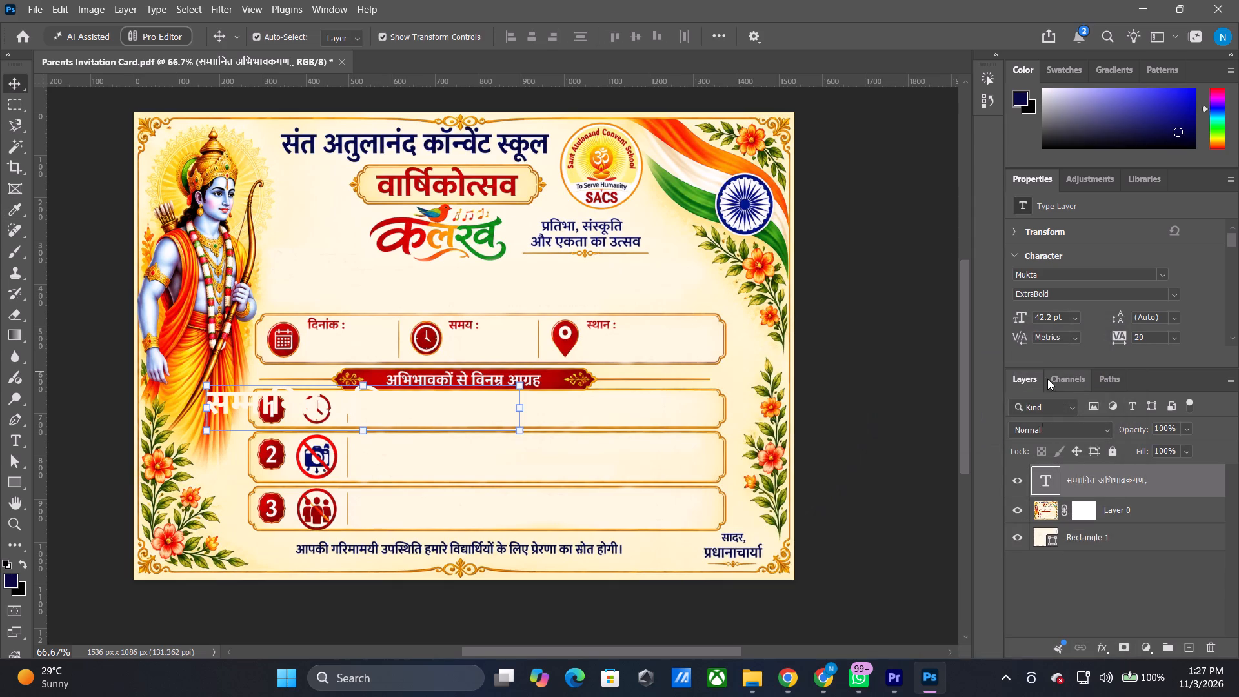
Apply a Color Overlay to the "सम्मानित अभिभावकगण," text layer in navy #191d61, sampled from the school name heading.
left_click(1102, 656)
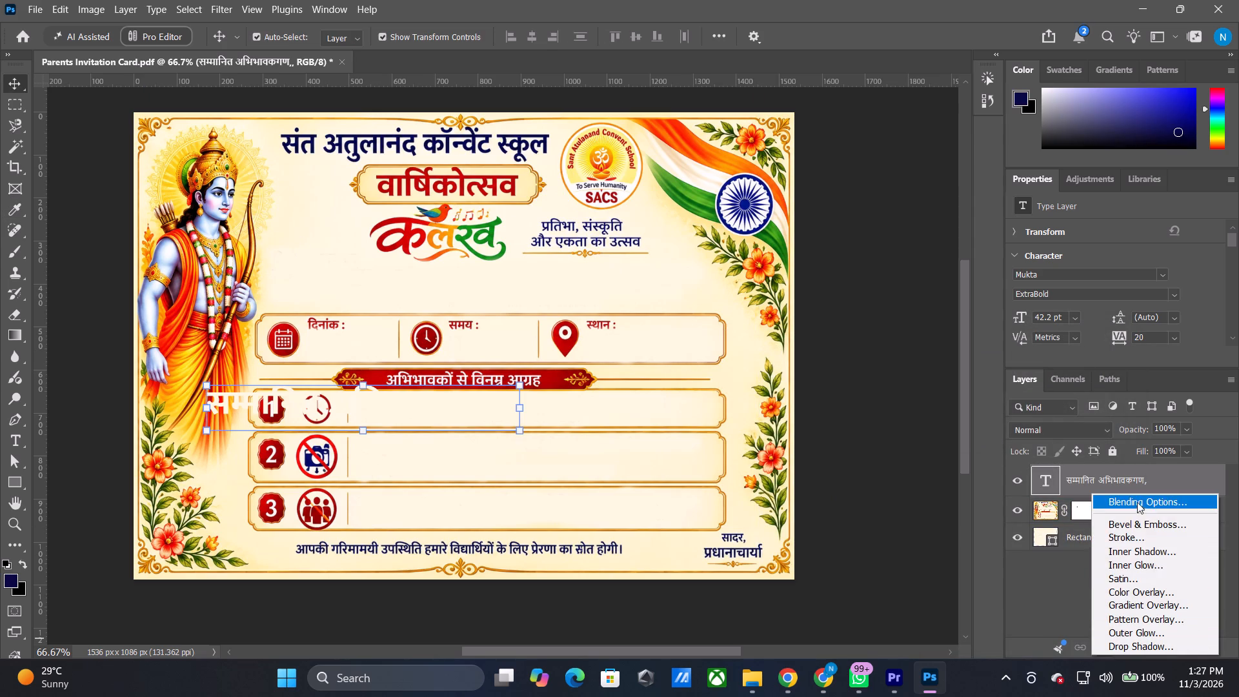
left_click(1136, 594)
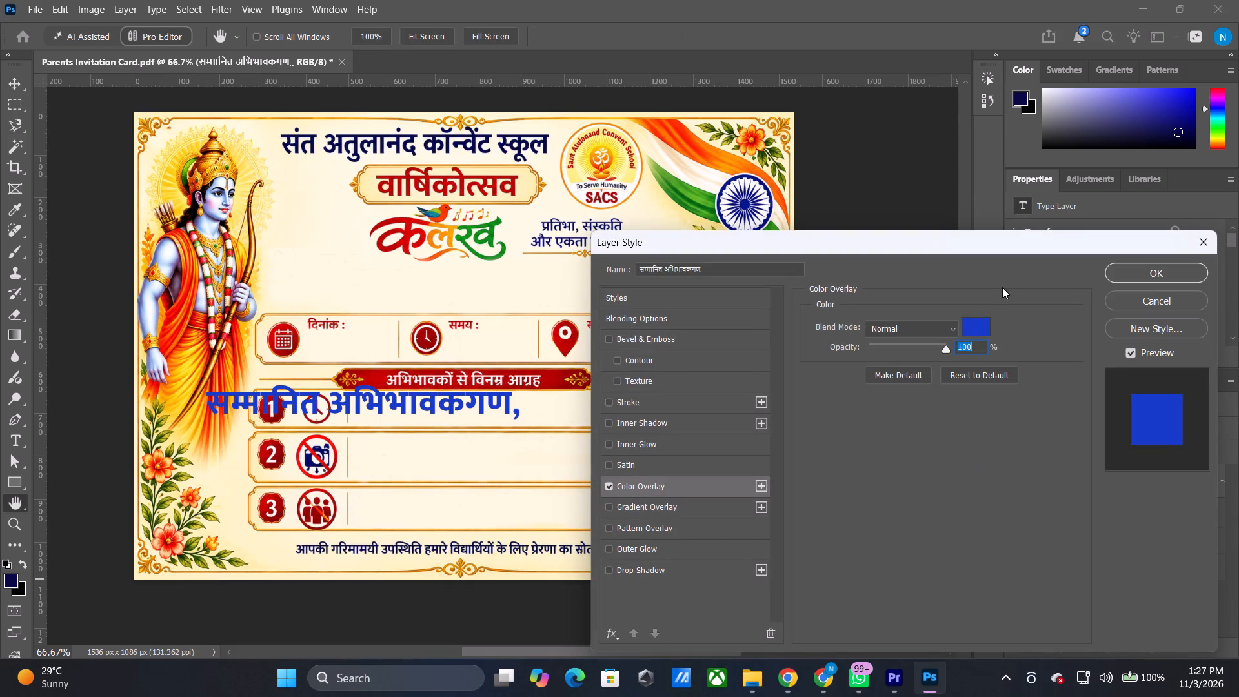
left_click(980, 328)
left_click_drag(887, 429, 875, 544)
left_click_drag(868, 551, 809, 538)
left_click_drag(810, 527, 801, 509)
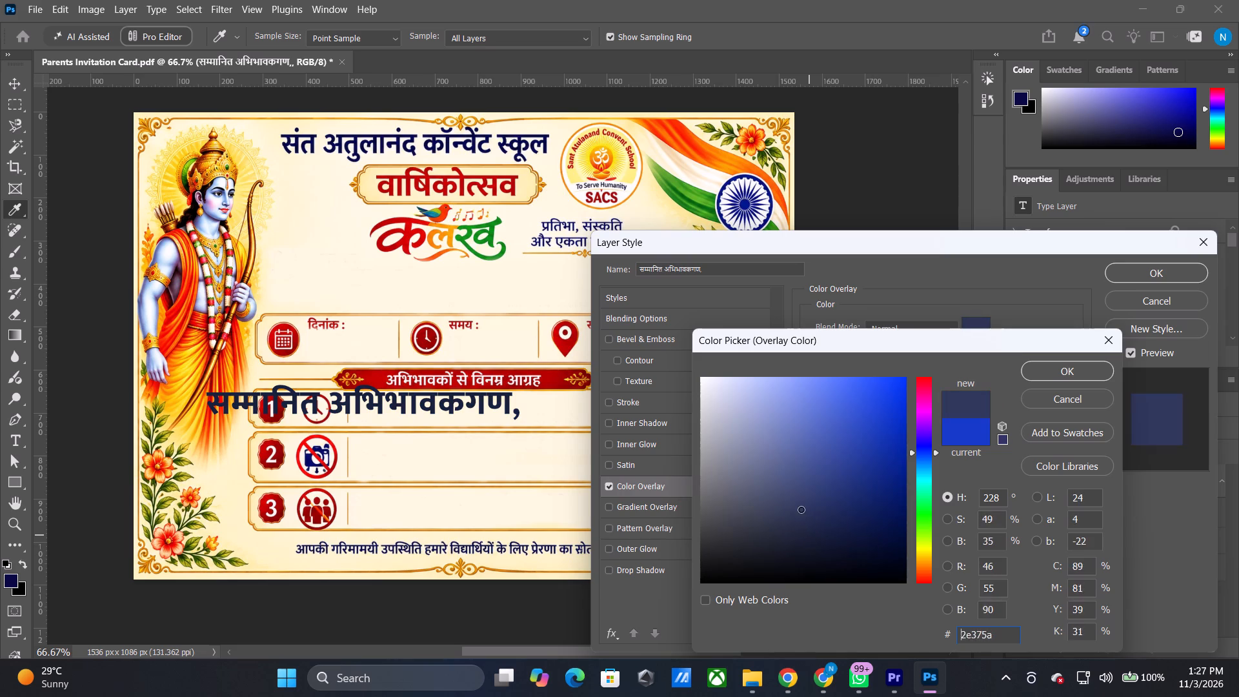
left_click_drag(801, 509, 796, 509)
left_click_drag(787, 509, 761, 522)
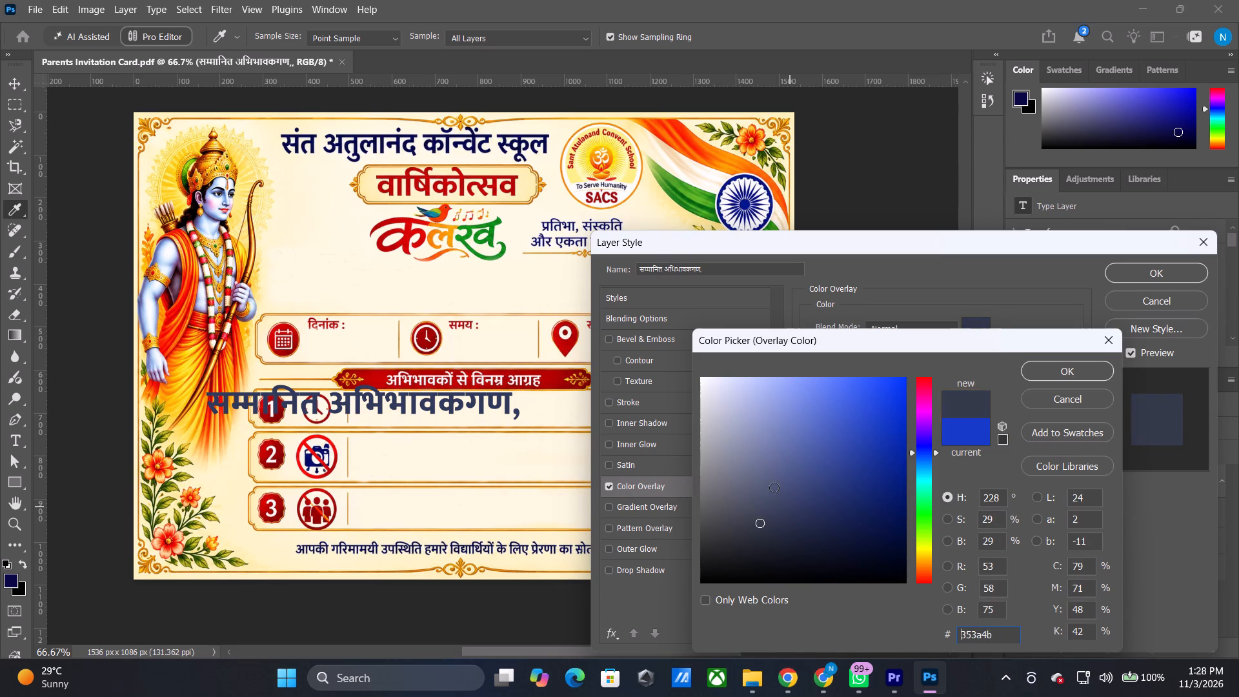
left_click_drag(774, 487, 789, 472)
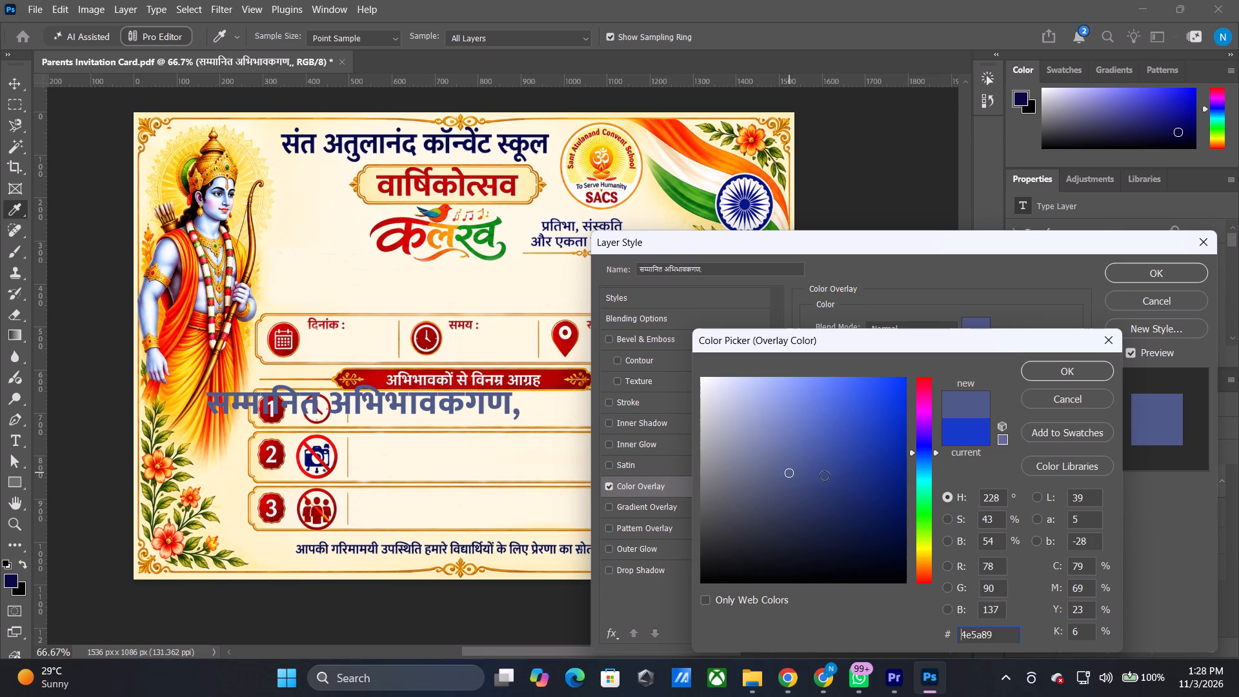
left_click_drag(832, 468, 879, 467)
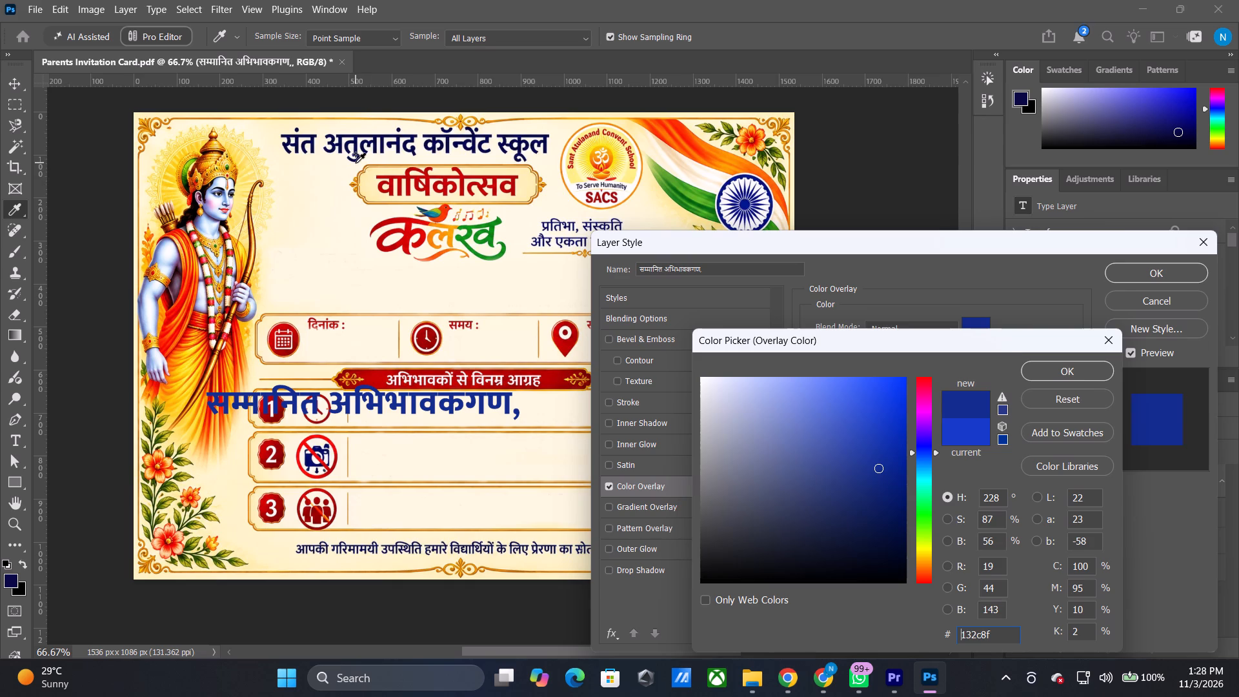
scroll(354, 161, "up", 2, "alt+shift")
left_click(354, 138)
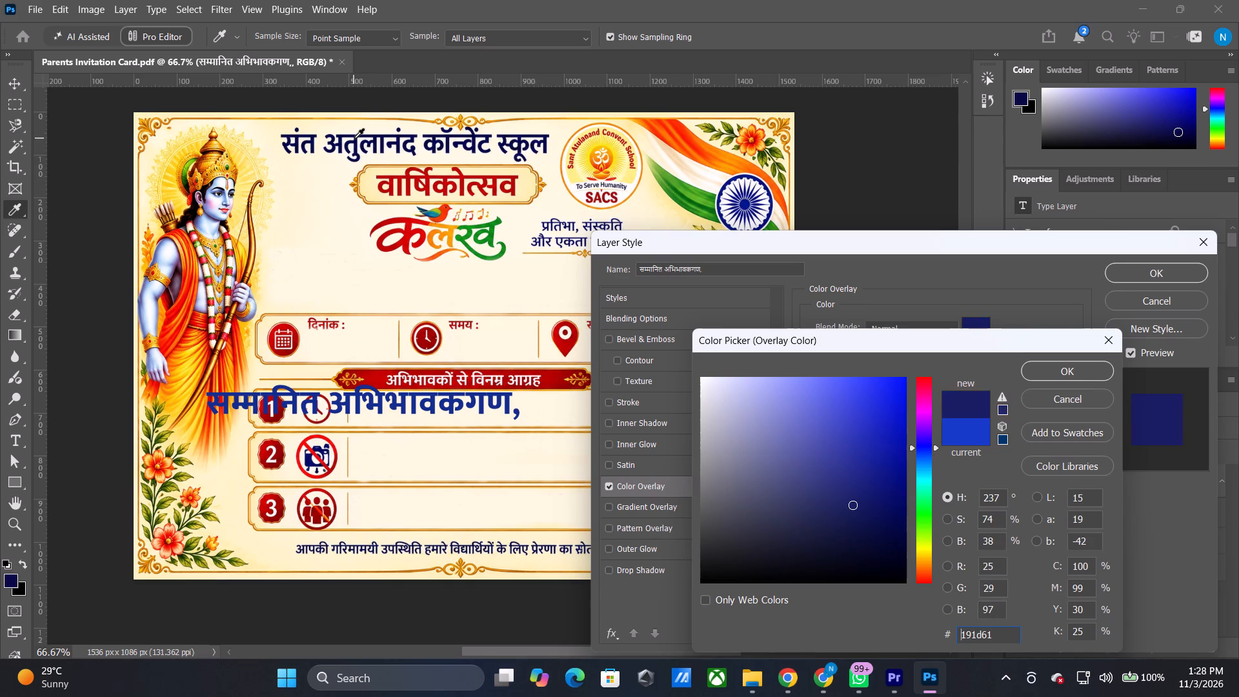
left_click(1061, 369)
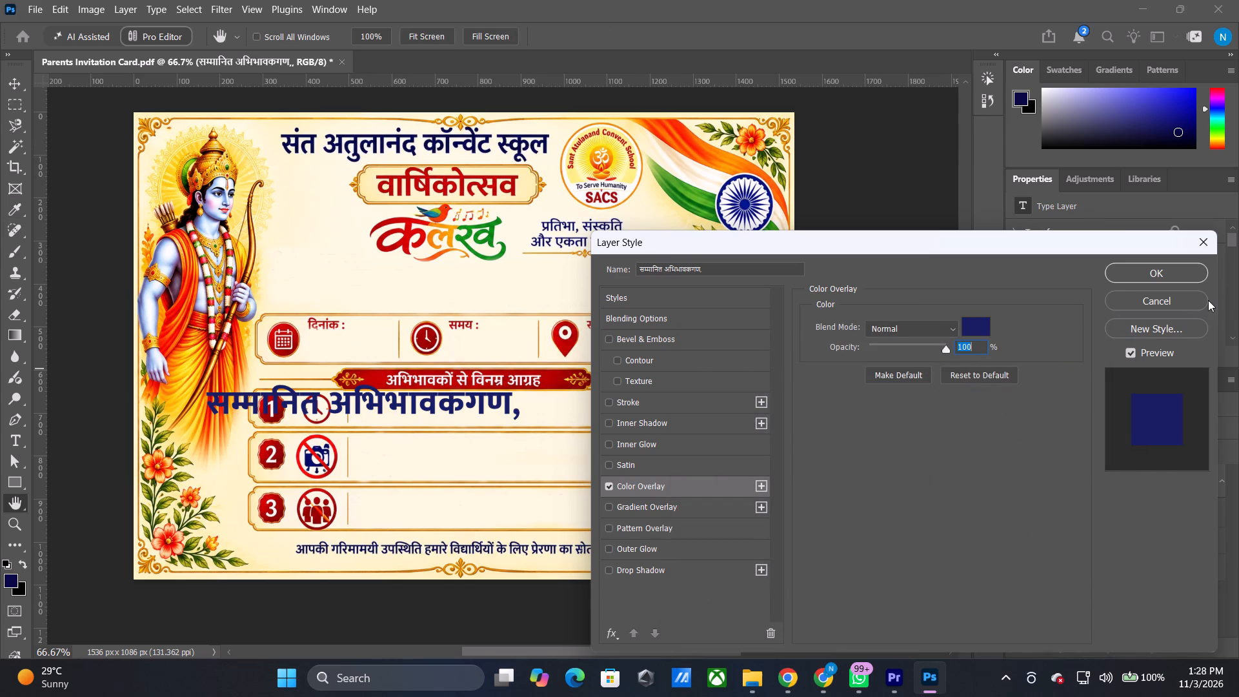
left_click(1180, 274)
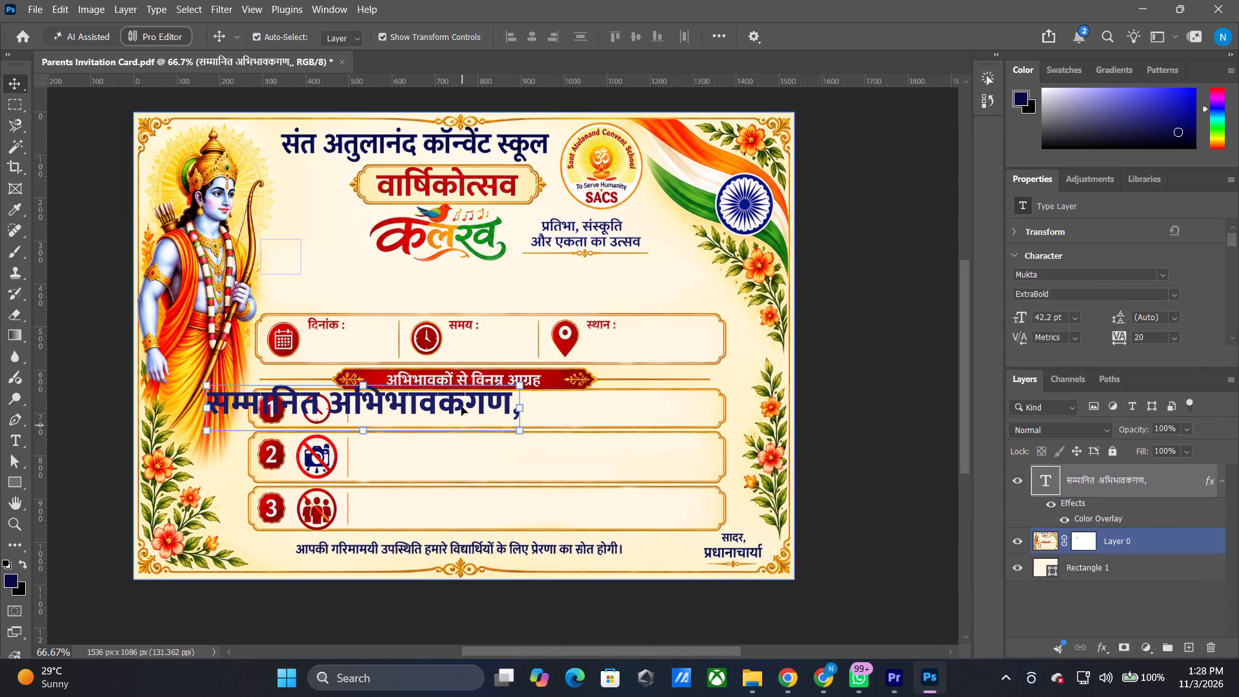
Scale the "सम्मानित अभिभावकगण," text down proportionally to 35.43%, giving a 14.95 pt size.
scroll(468, 410, "up", 2, "alt+shift")
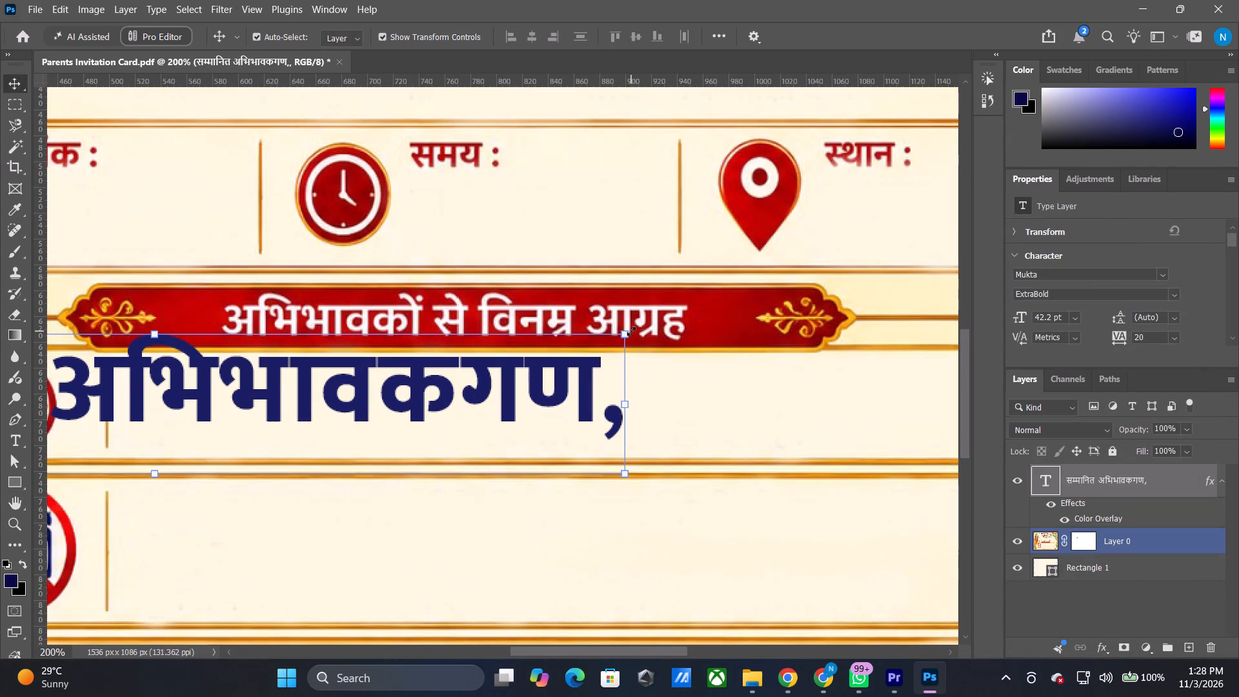
left_click_drag(630, 331, 481, 410, "shift")
key("ctrl+z")
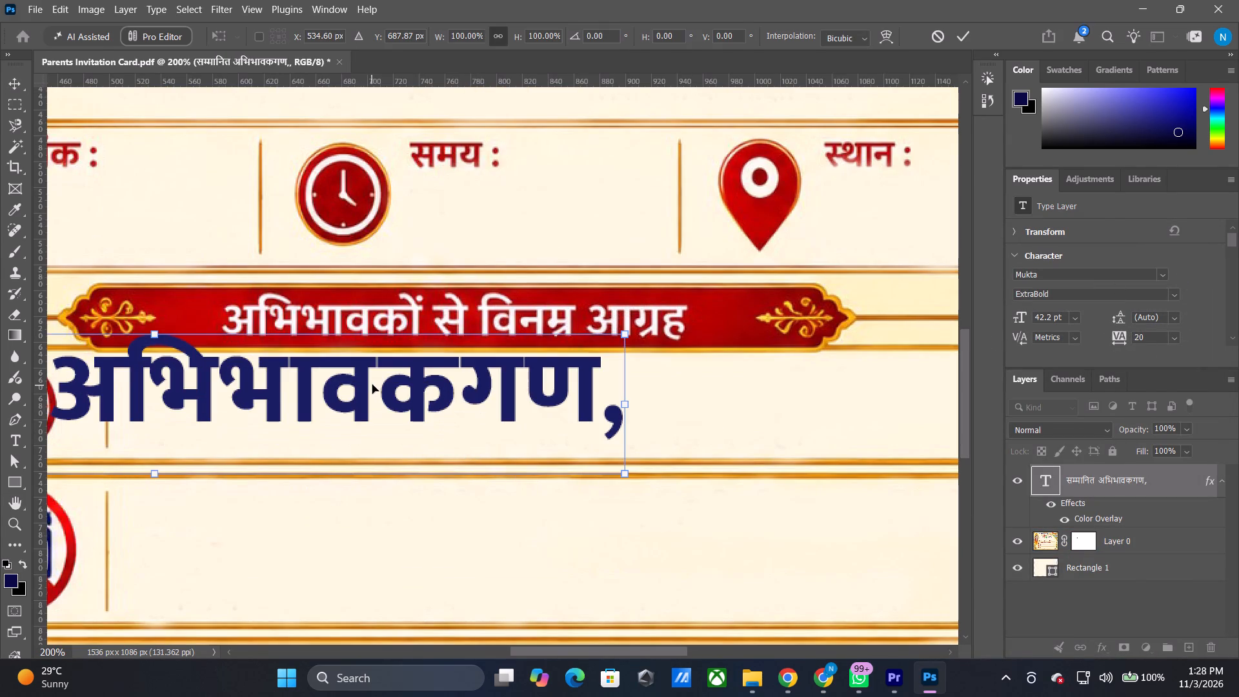
scroll(373, 385, "down", 2, "alt+shift")
left_click_drag(302, 417, 290, 387)
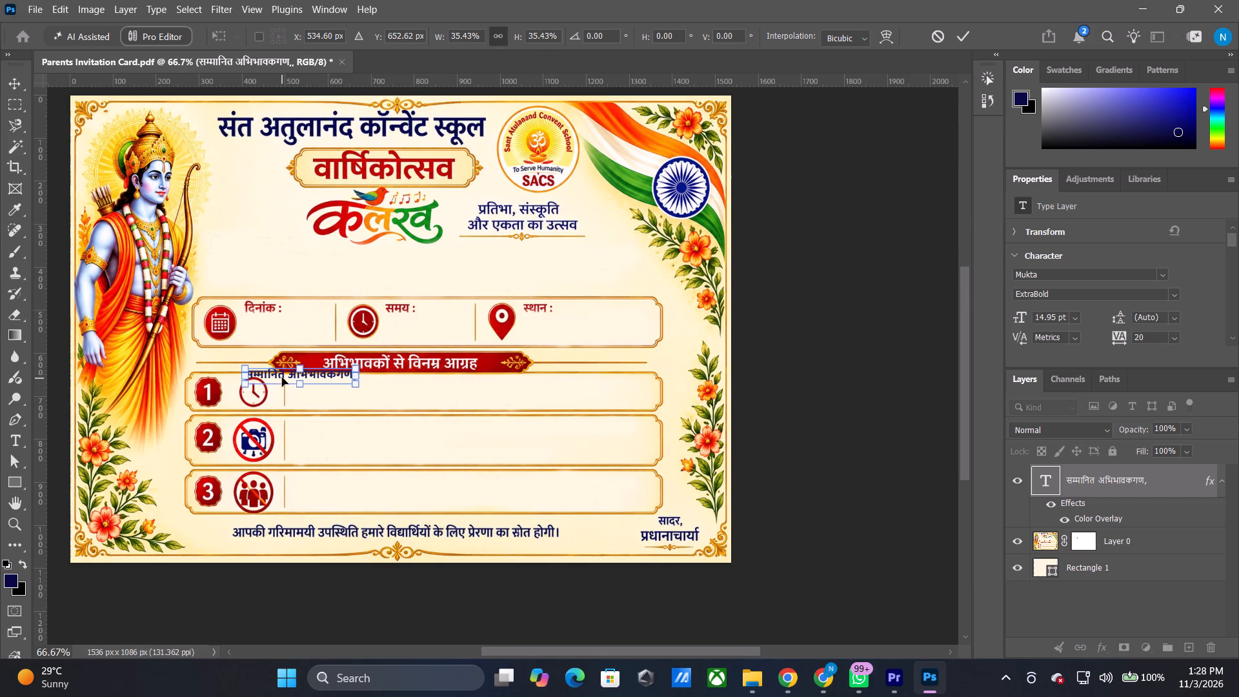
Move the "सम्मानित अभिभावकगण," text below the कलरव logo, above the date box, at about X 462.6 px, Y 356.6 px, and apply the transform.
left_click_drag(282, 378, 259, 258)
scroll(261, 256, "up", 1, "alt+shift")
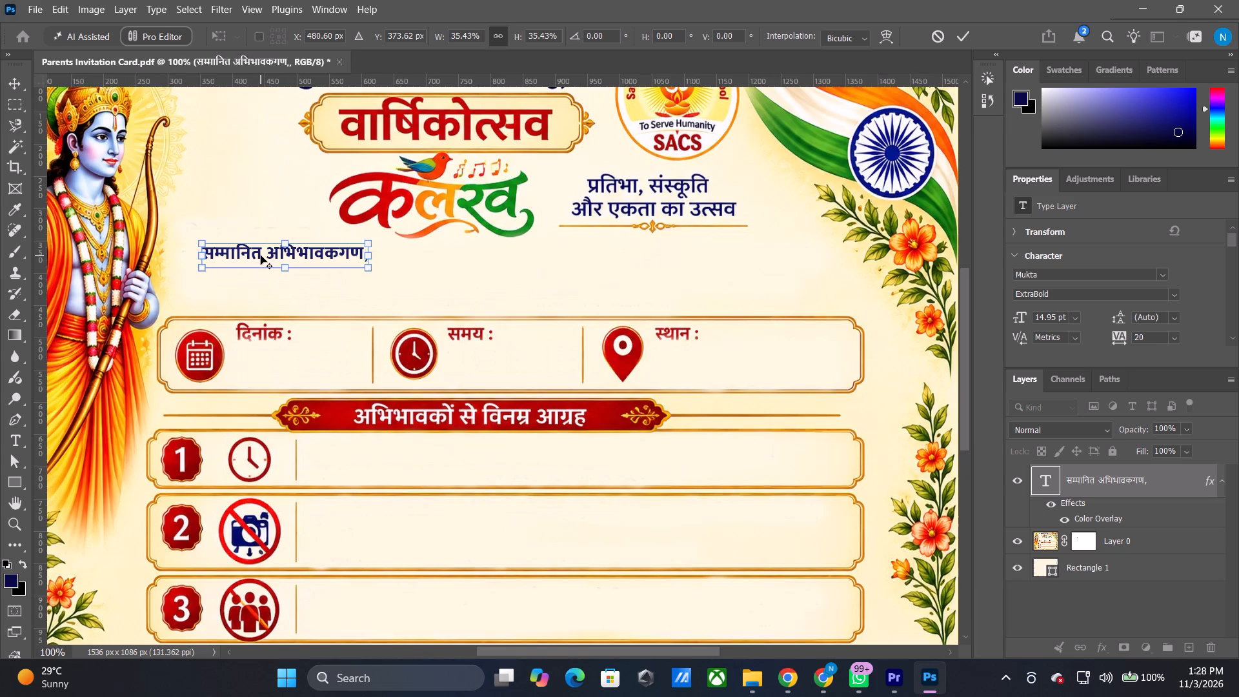
scroll(261, 256, "up", 1, "alt+shift")
left_click_drag(297, 259, 274, 237)
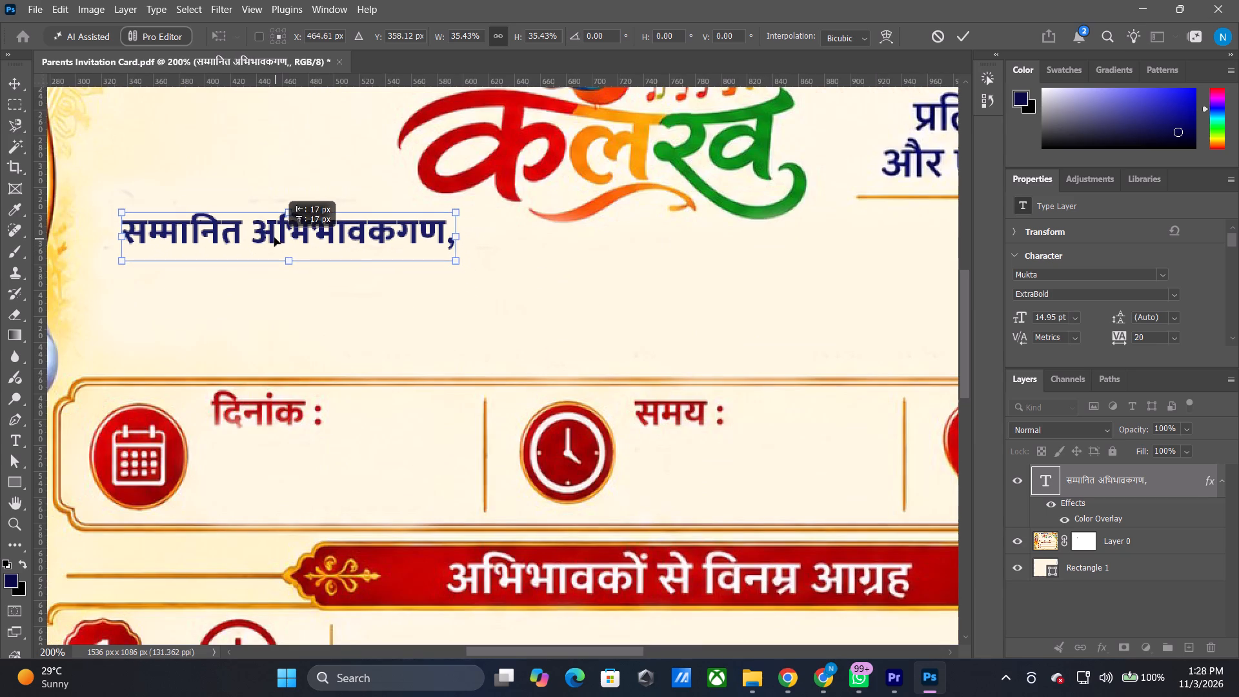
left_click_drag(274, 237, 273, 237)
scroll(317, 249, "down", 2, "alt+shift")
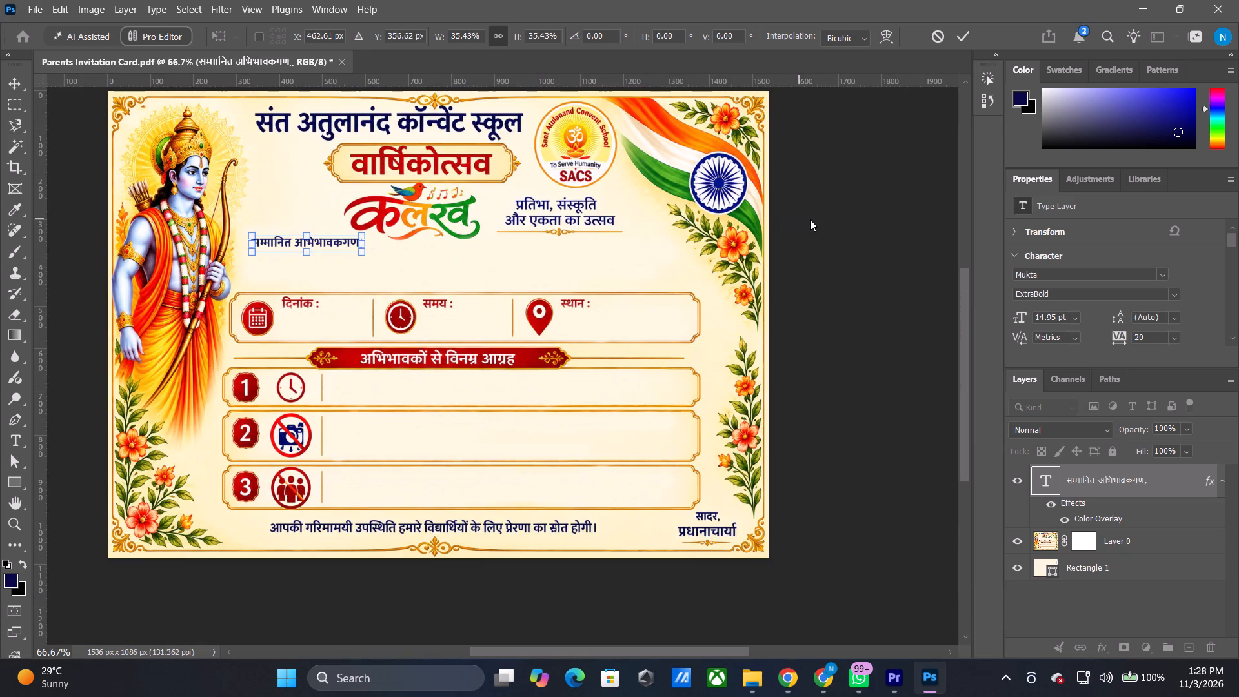
left_click(812, 219)
left_click(793, 185)
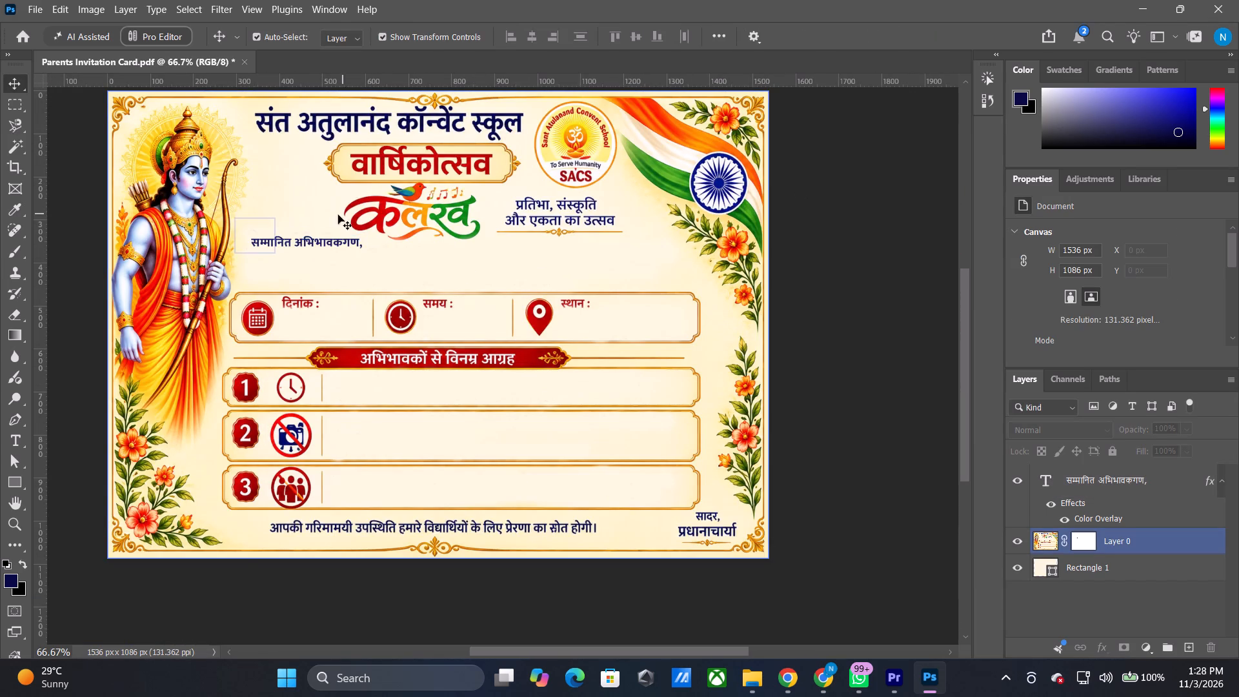
Nudge the "सम्मानित अभिभावकगण," text layer slightly upward beneath the कलरव logo, and leave it deselected.
left_click(316, 242)
key("Up")
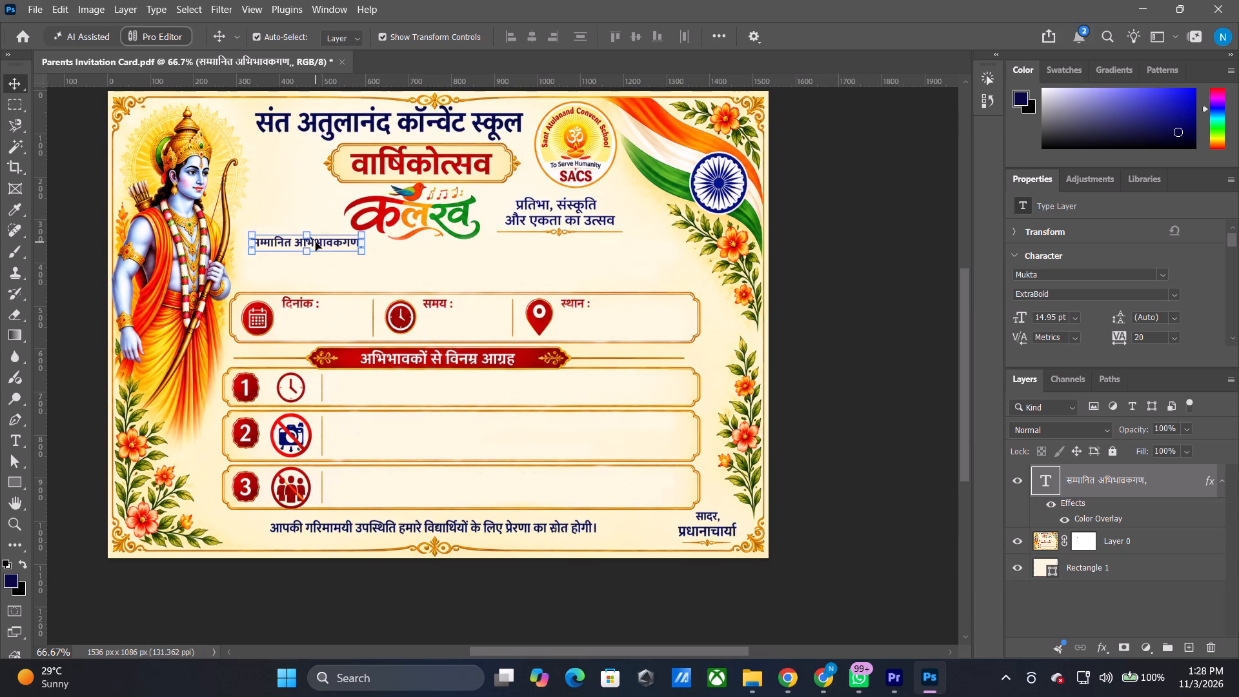
key("Up")
key("Down")
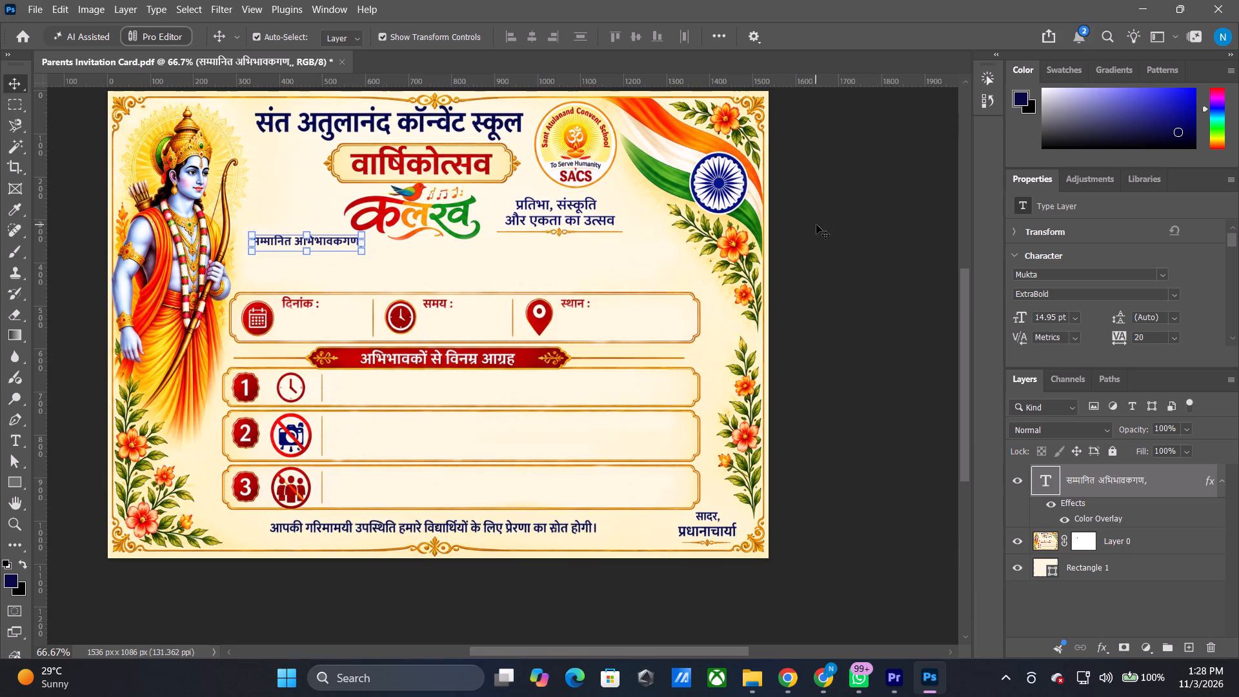
left_click(820, 224)
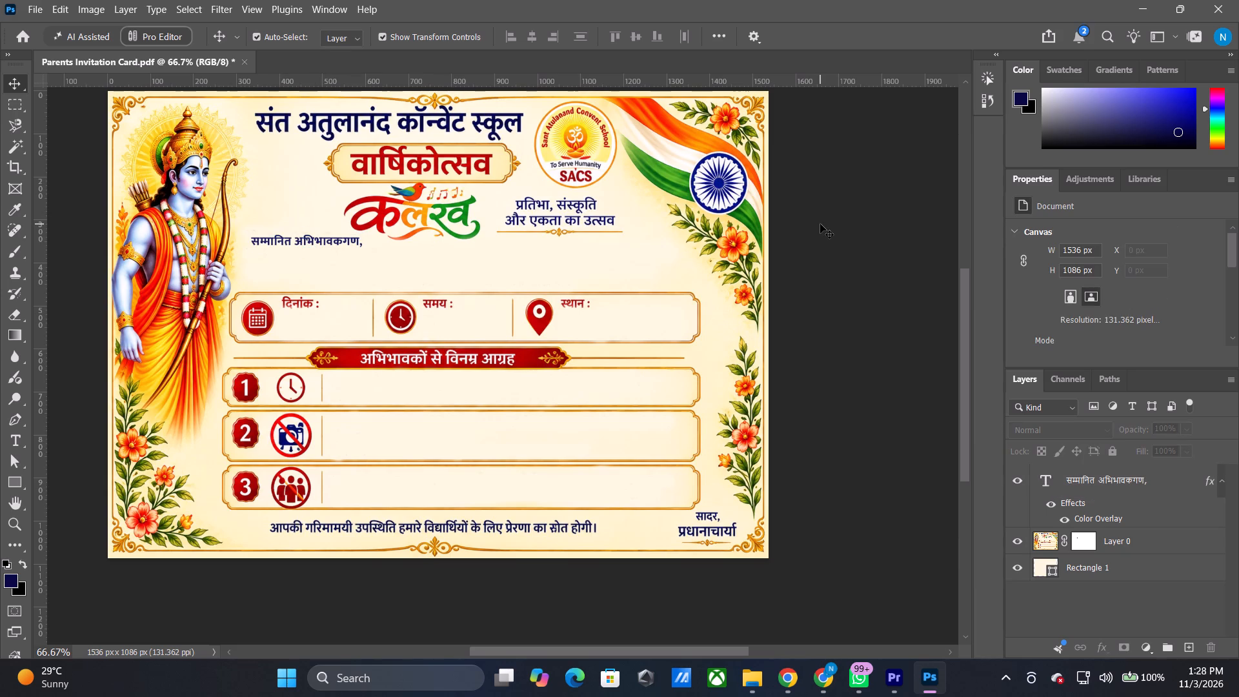
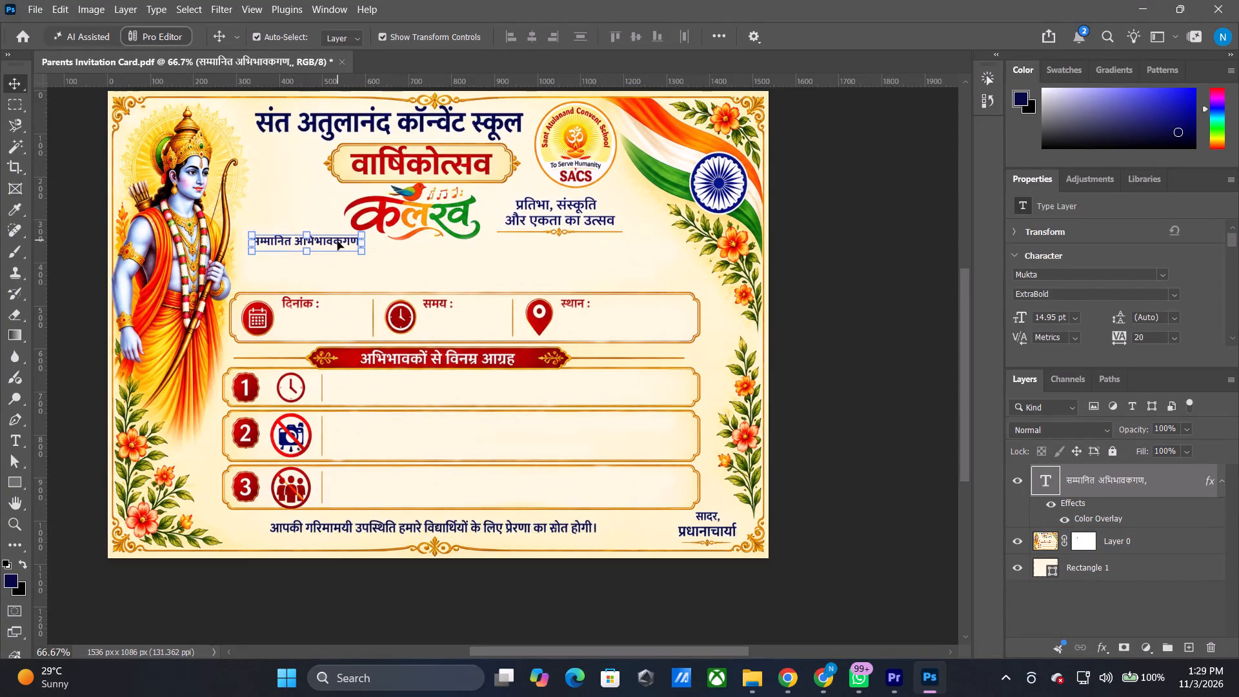
Duplicate the "सम्मानित अभिभावकगण," text layer and place the copy just below the original, above the date box.
left_click_drag(337, 241, 345, 259, "alt")
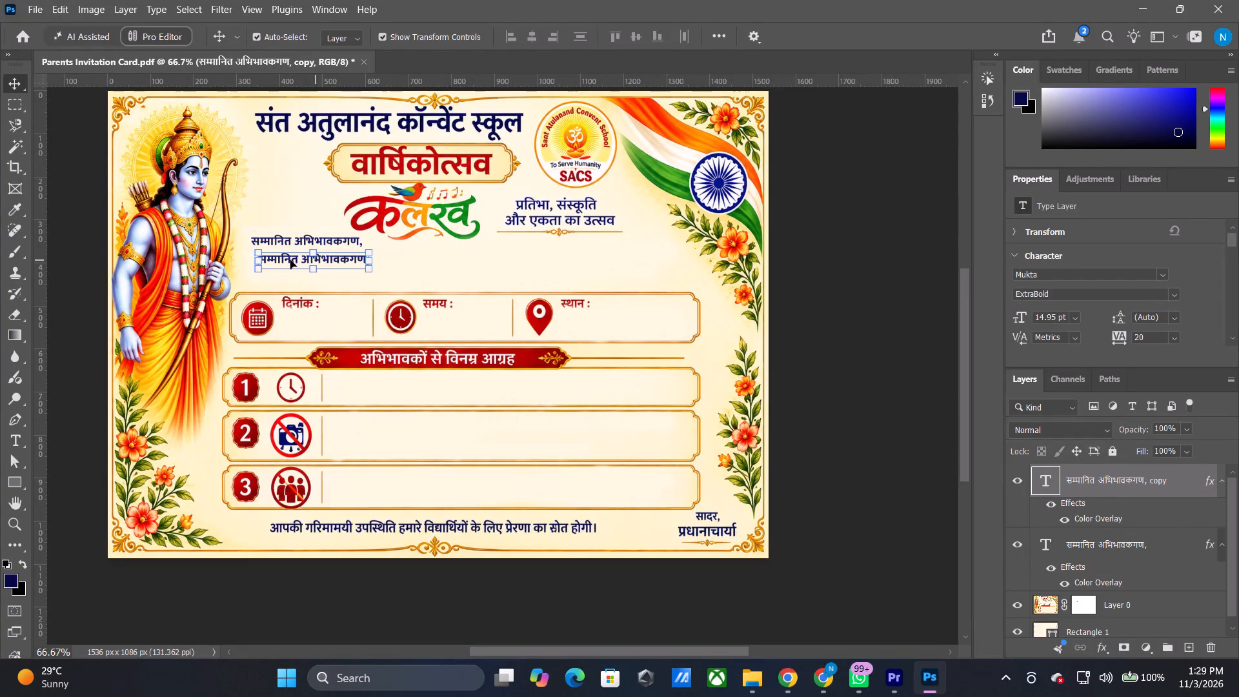
Open the copied "सम्मानित अभिभावकगण," line for text editing with the cursor at its end.
left_click(21, 432)
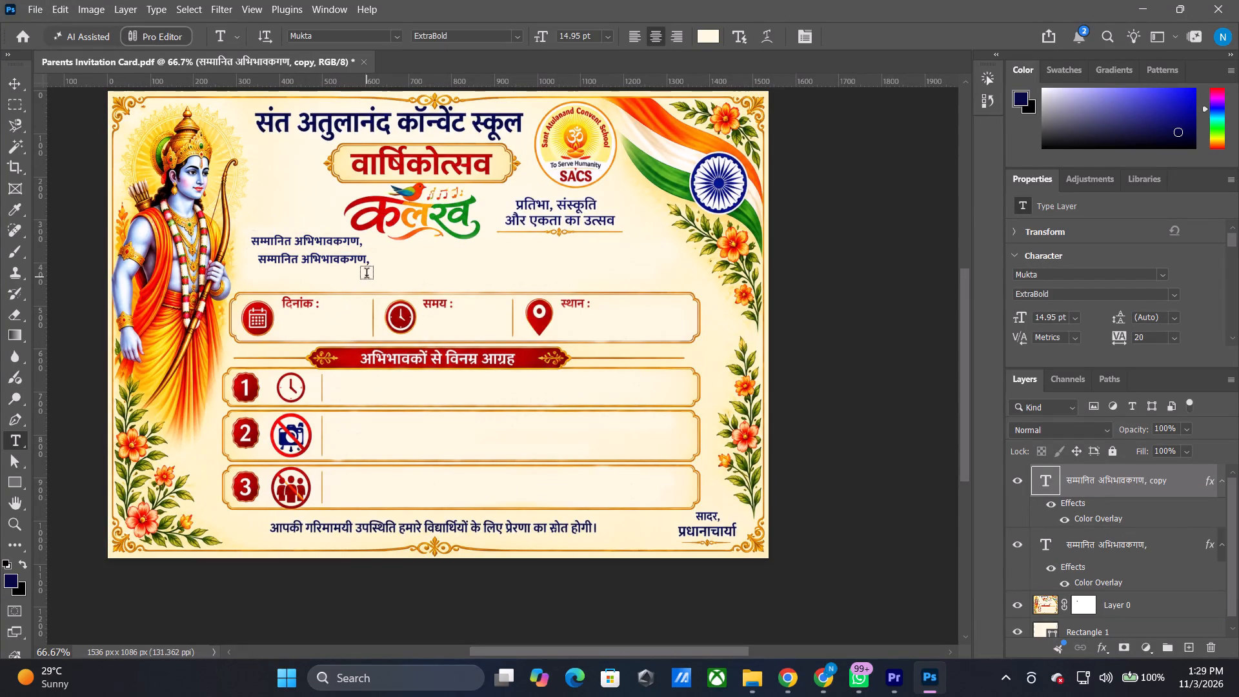
left_click(363, 265)
key("Right")
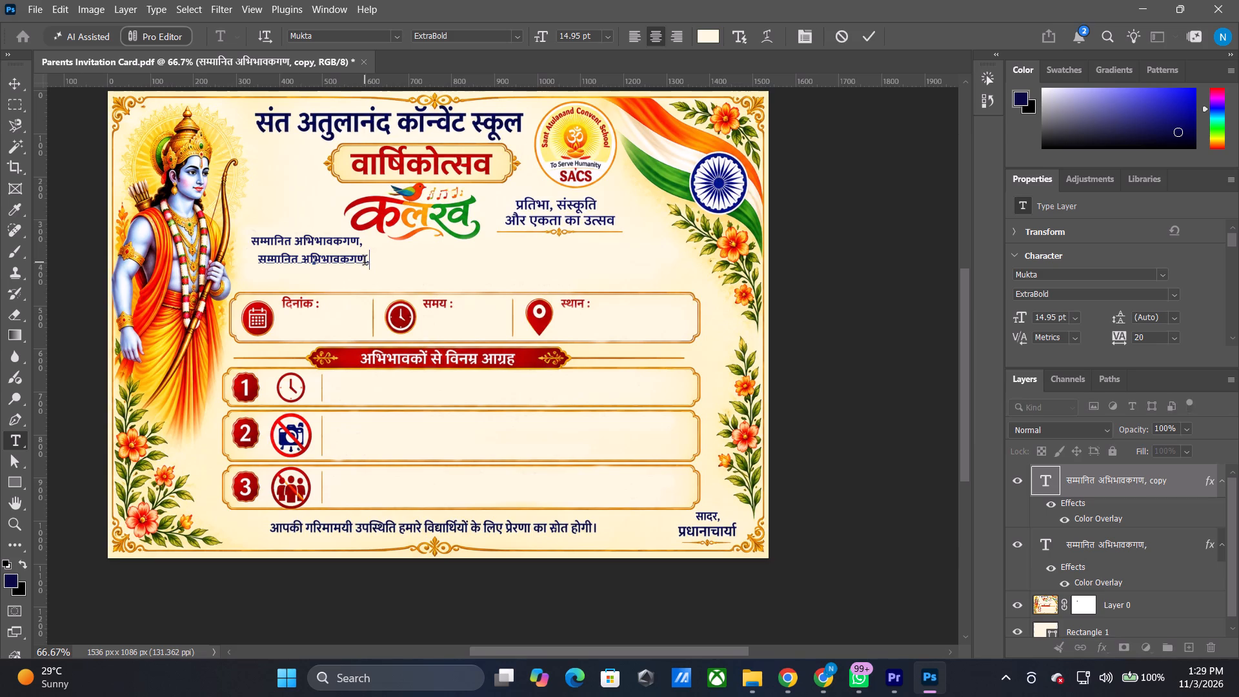
Replace the text in the copied salutation layer with the copied invitation paragraph beginning "हमें यह बताते हुए अत्यंत हर्ष हो रहा है".
key("BackSpace")
key("BackSpace")
key("BackSpace")
key("BackSpace")
key("BackSpace")
key("BackSpace")
key("BackSpace")
key("BackSpace")
key("BackSpace")
key("BackSpace")
key("BackSpace")
key("BackSpace")
key("BackSpace")
key("BackSpace")
key("BackSpace")
key("BackSpace")
key("BackSpace")
key("BackSpace")
key("BackSpace")
key("BackSpace")
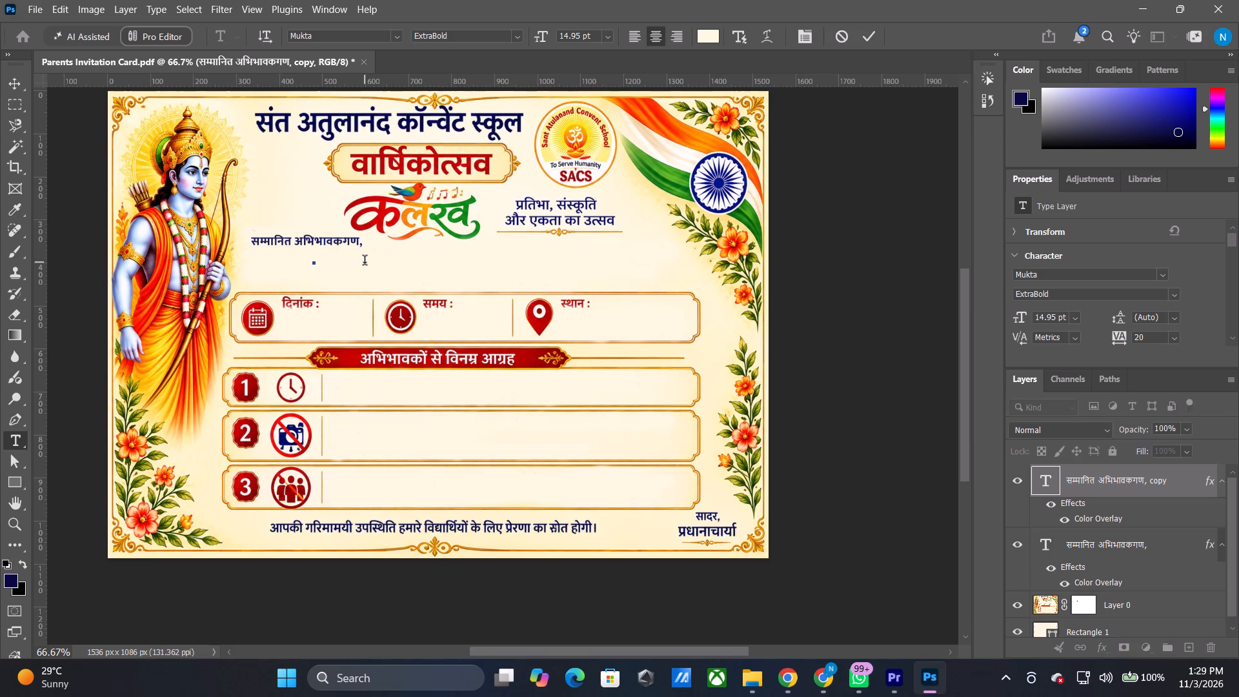
key("ctrl+v")
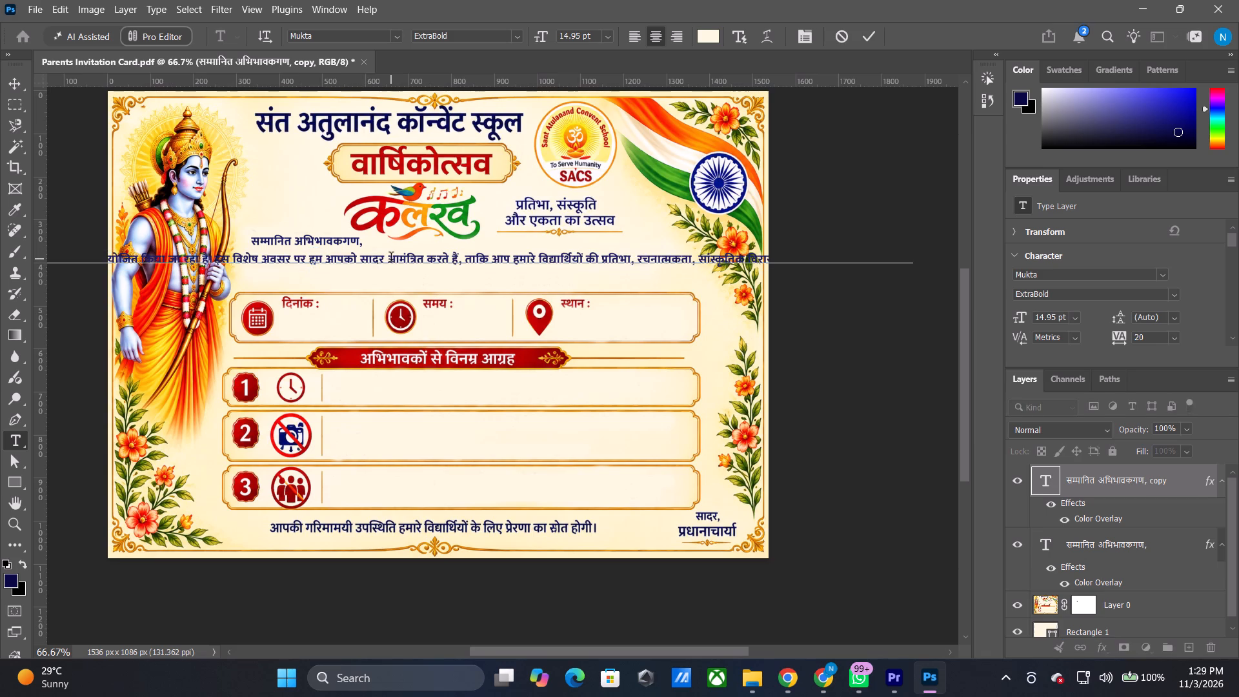
Scale the invitation paragraph down proportionally to 72.32%, giving 10.82 pt, and move it just above the date box.
left_click(18, 83)
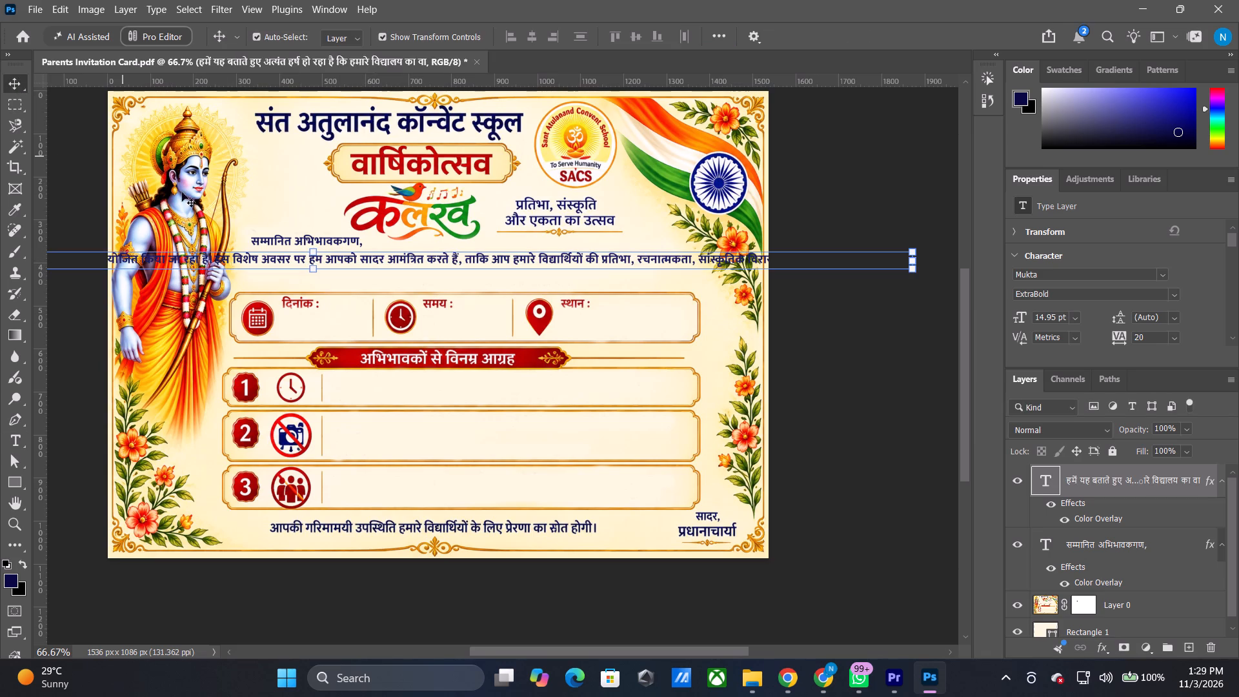
left_click_drag(914, 261, 887, 262)
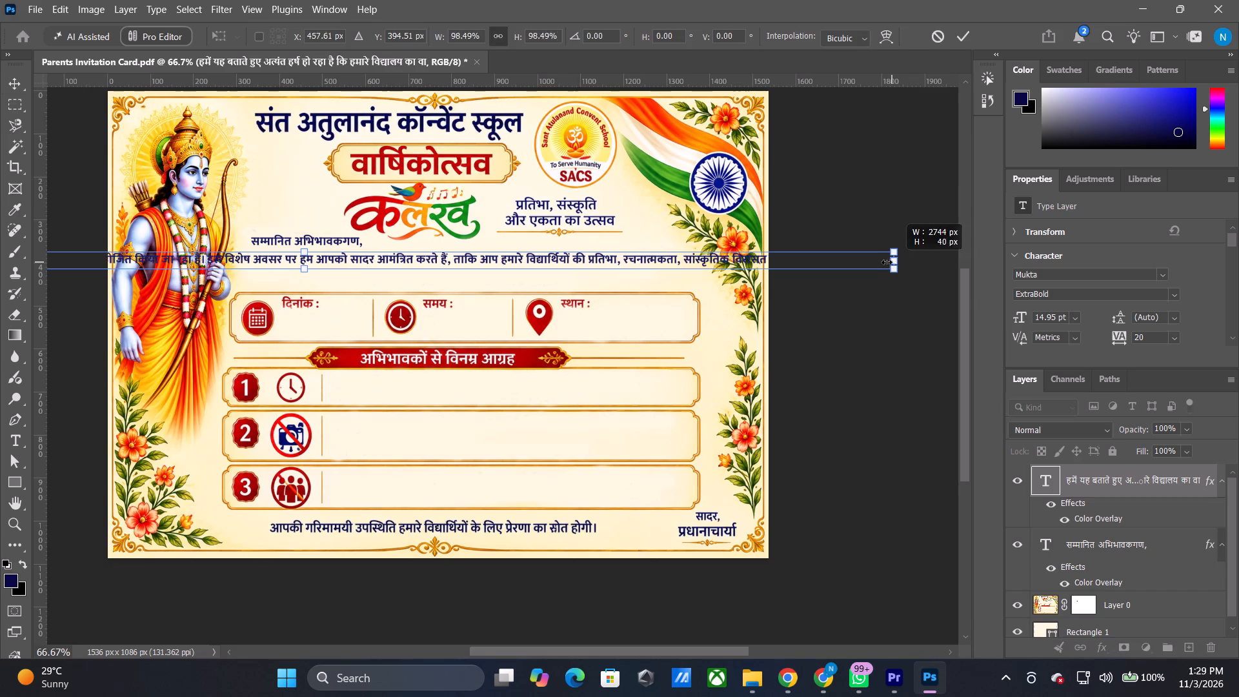
left_click_drag(887, 262, 582, 296)
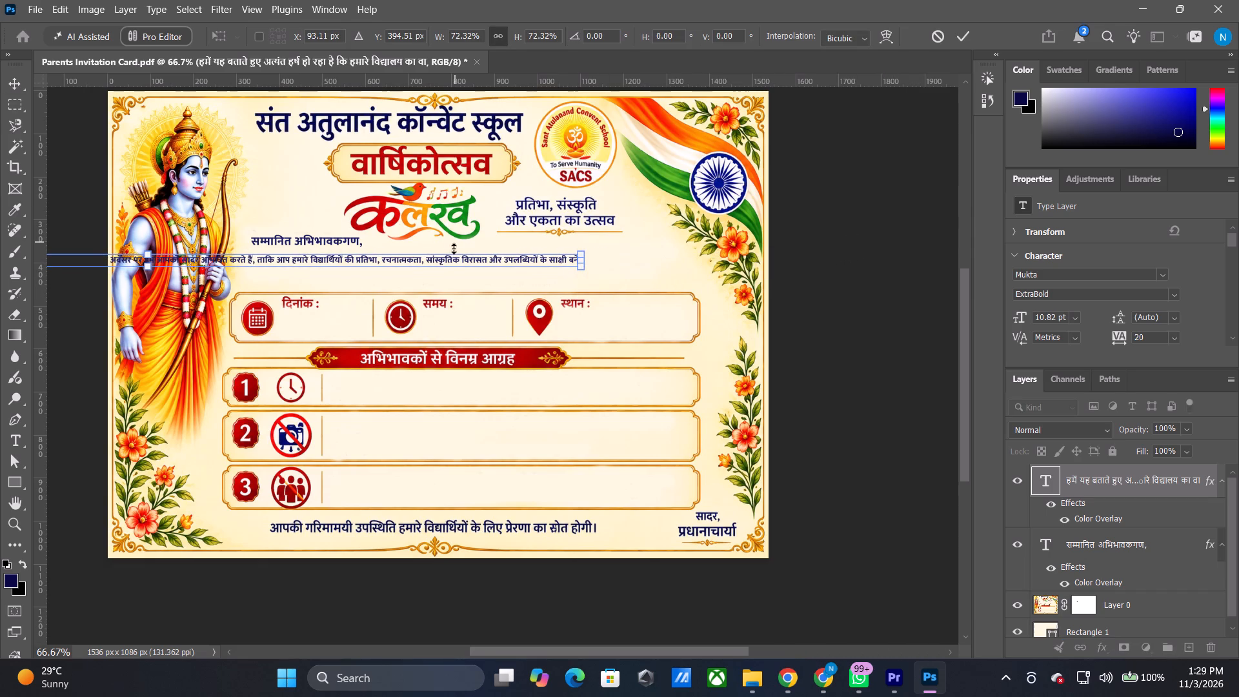
left_click_drag(453, 261, 730, 287)
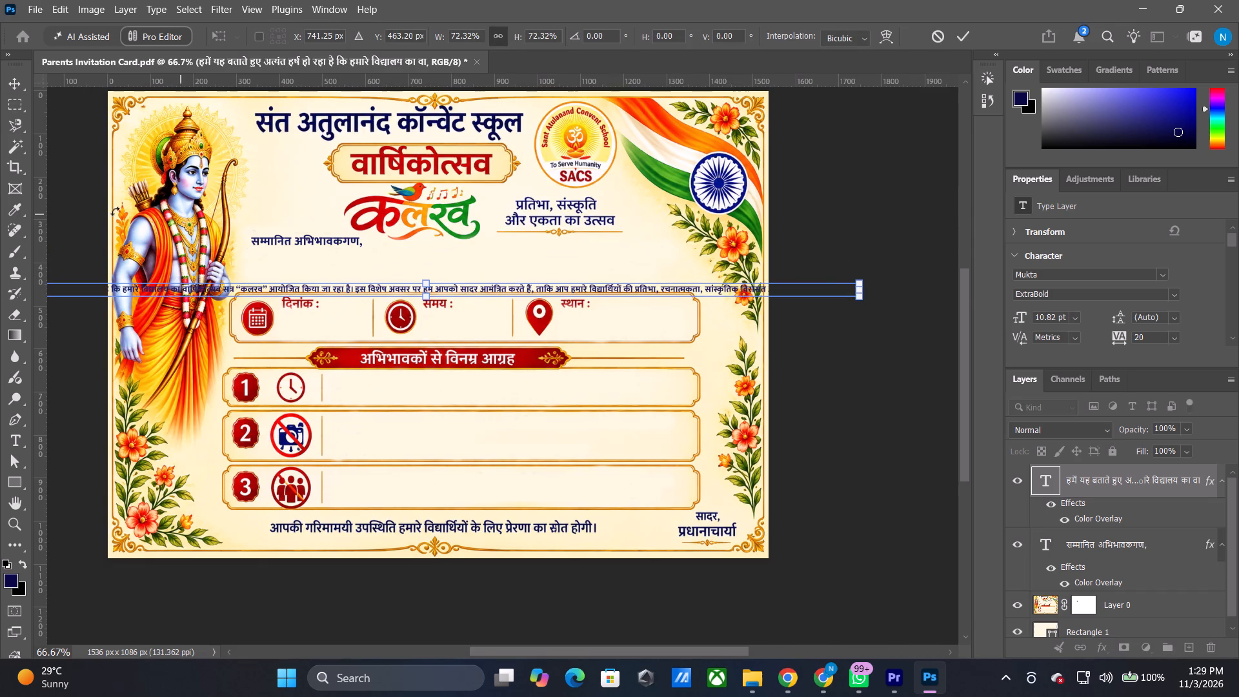
Break the invitation paragraph into three lines, after "आयोजित किया" and after "विद्यार्थियों की प्रतिभा,".
left_click(17, 444)
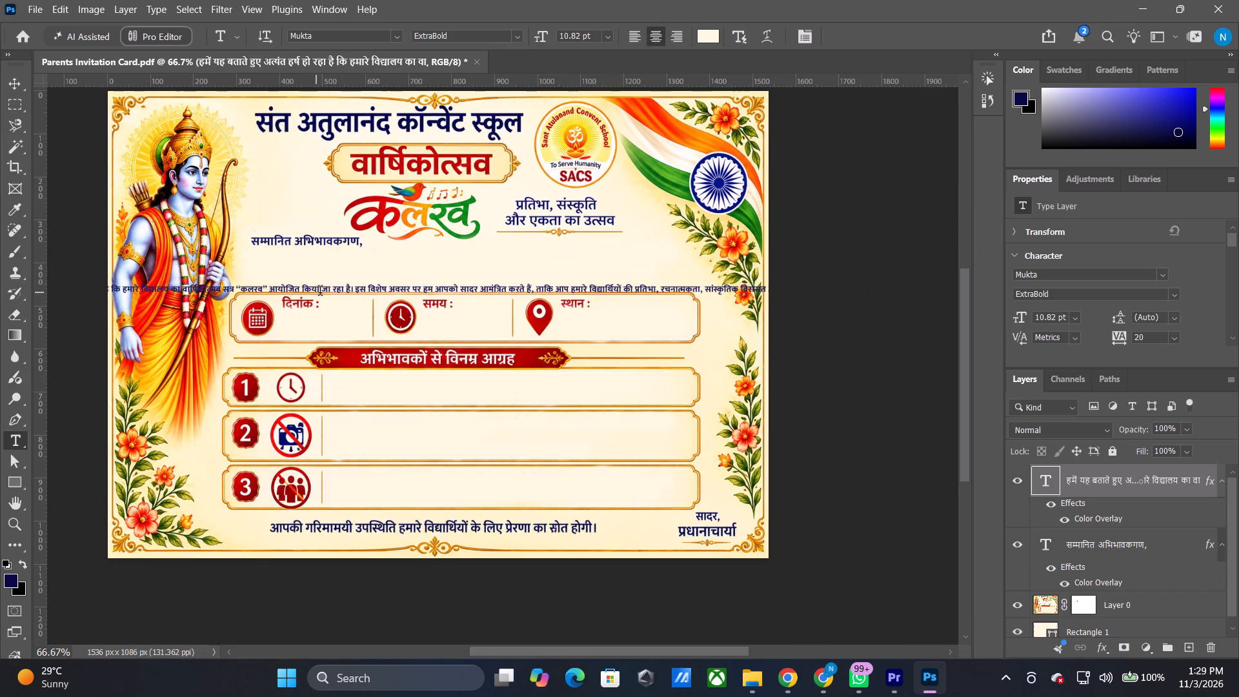
left_click(323, 292)
key("Return")
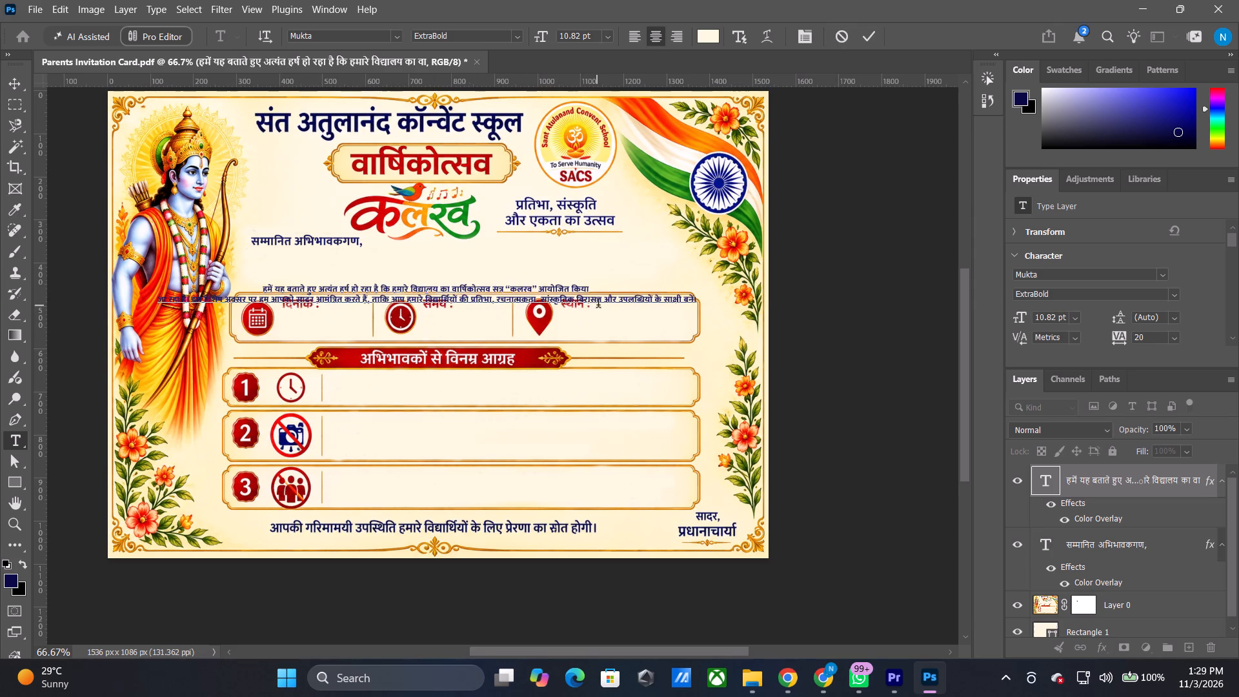
left_click(498, 301)
key("Return")
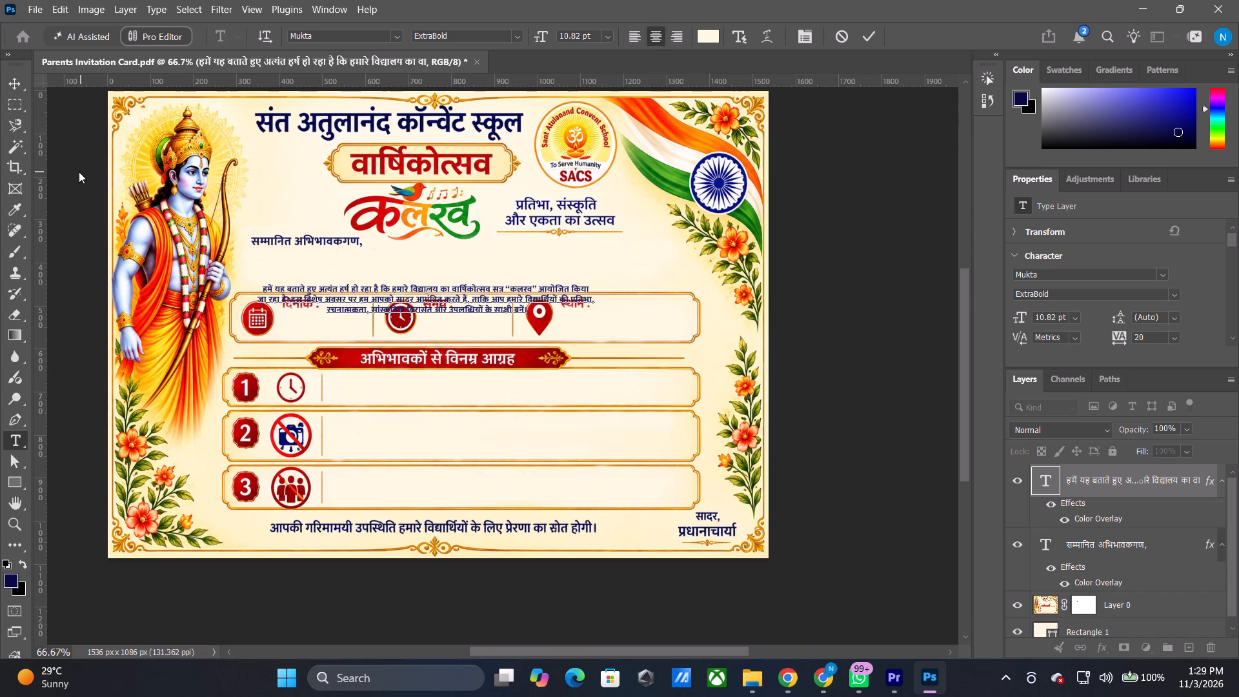
Move the three-line paragraph up between the salutation and the date box, and scale it to 128.59%, giving 13.91 pt.
left_click(15, 79)
left_click_drag(466, 307, 476, 283)
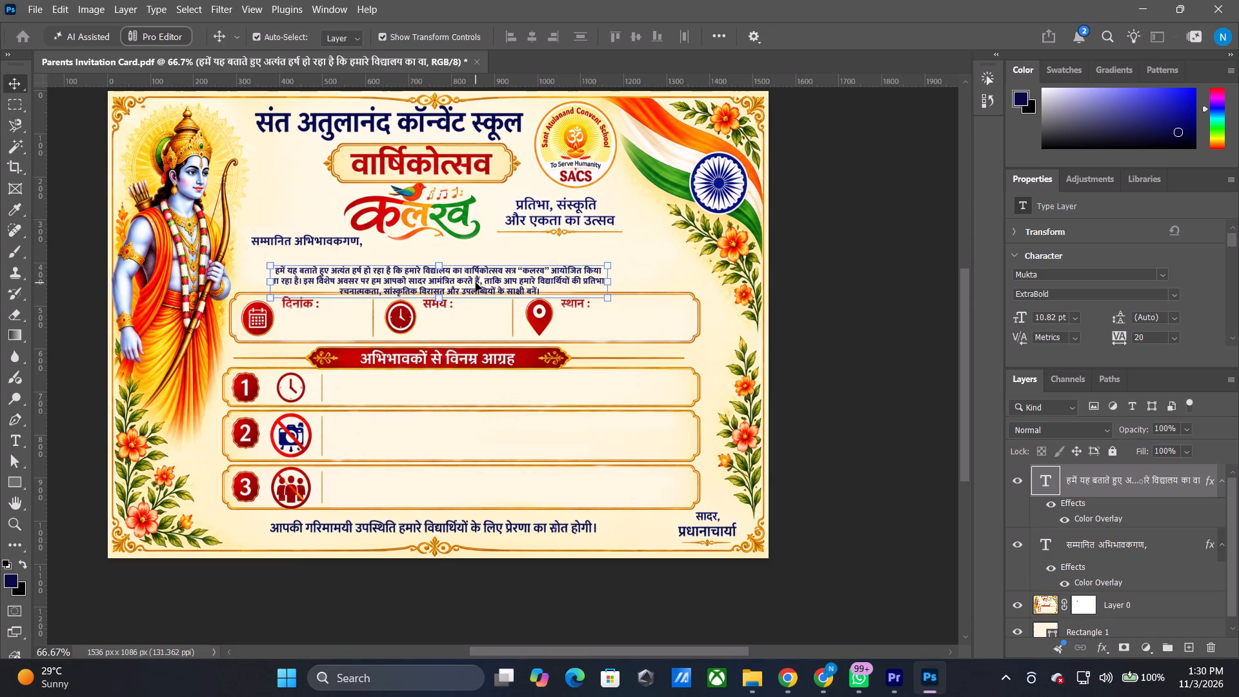
scroll(476, 283, "up", 1, "alt+shift")
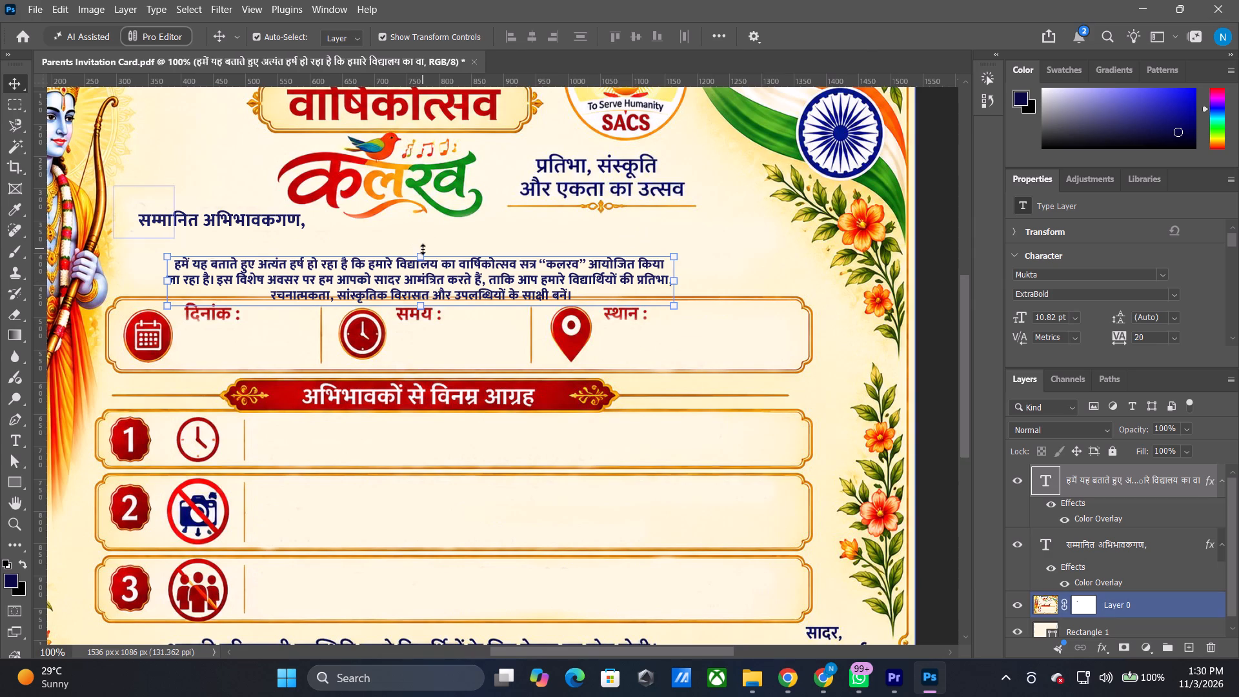
left_click_drag(423, 252, 428, 243)
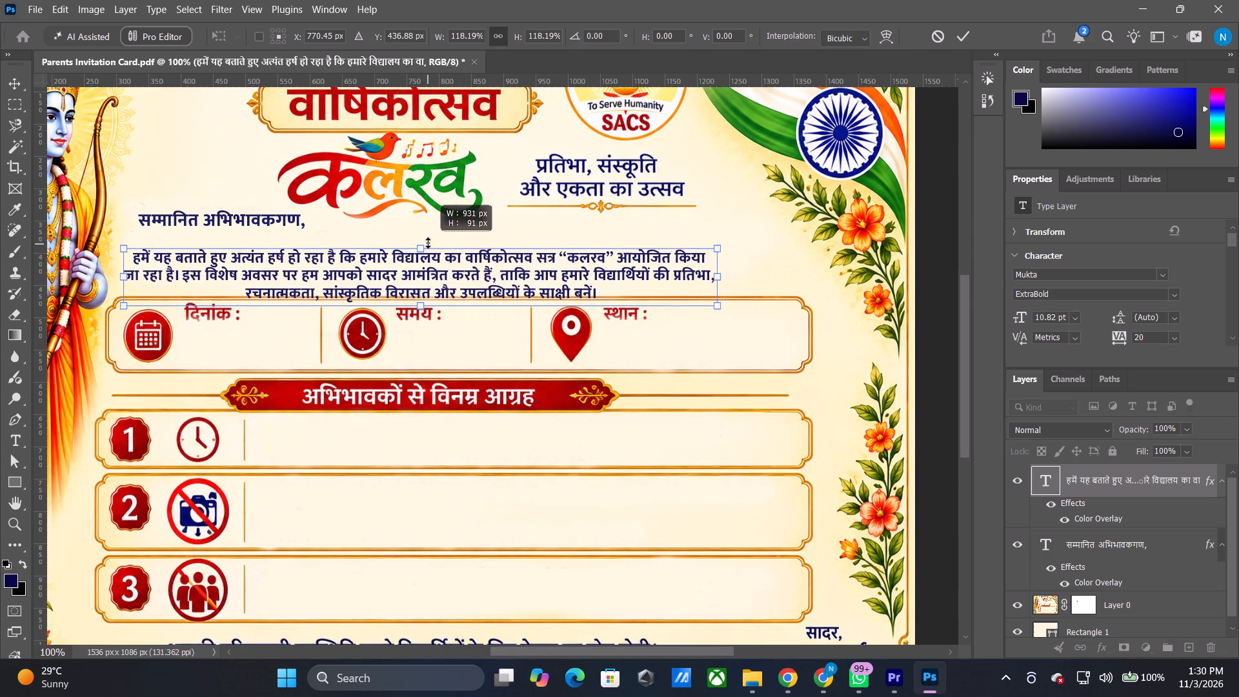
left_click_drag(428, 243, 432, 238)
Position the paragraph under the salutation at about X 839.47 px, Y 414.87 px, and apply the transform.
left_click_drag(407, 276, 432, 265)
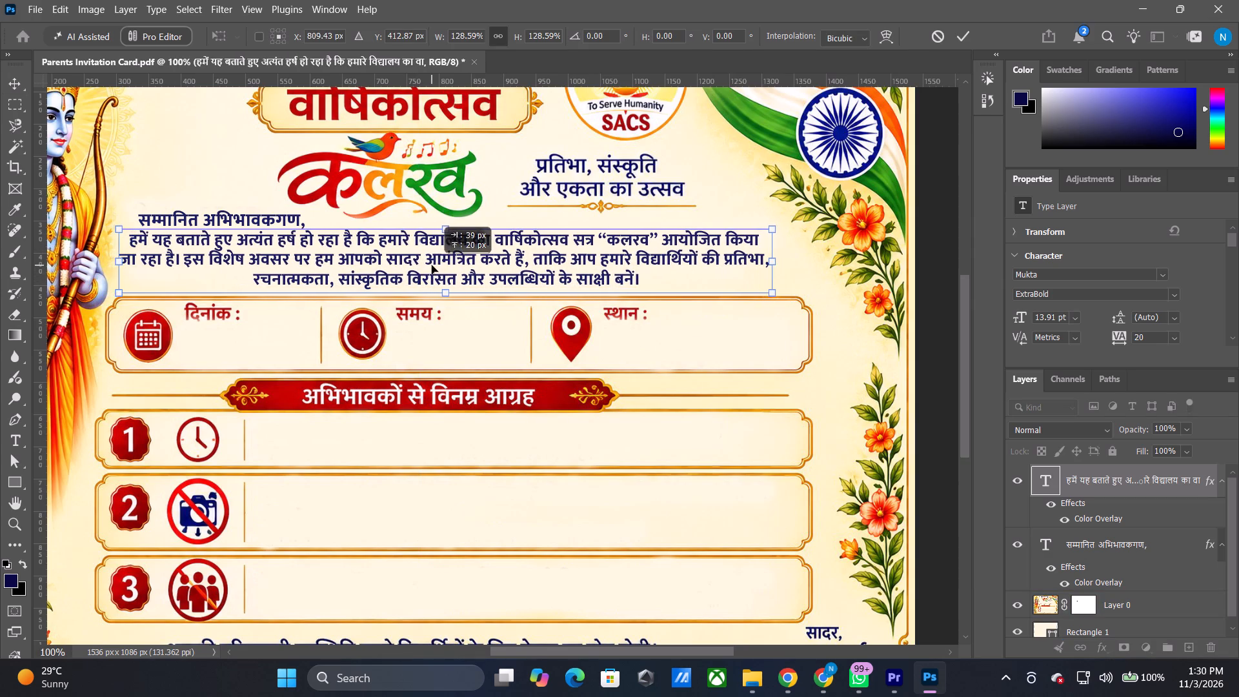
left_click_drag(432, 265, 447, 267)
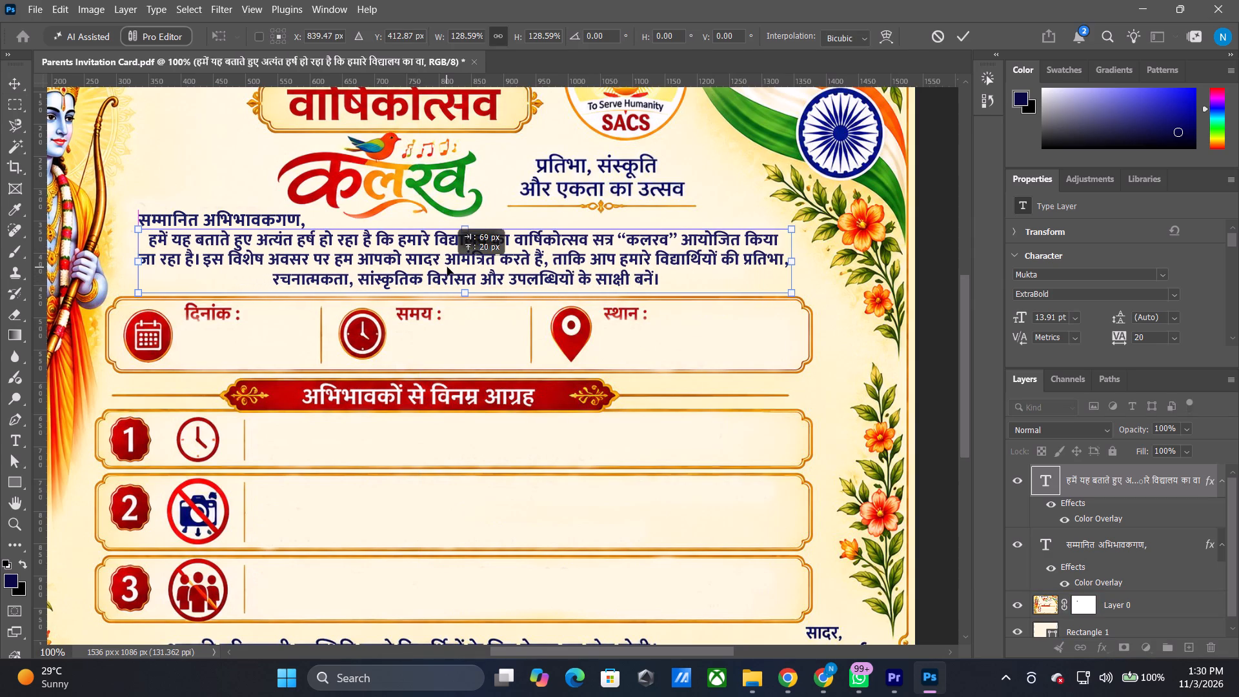
left_click_drag(447, 267, 447, 268)
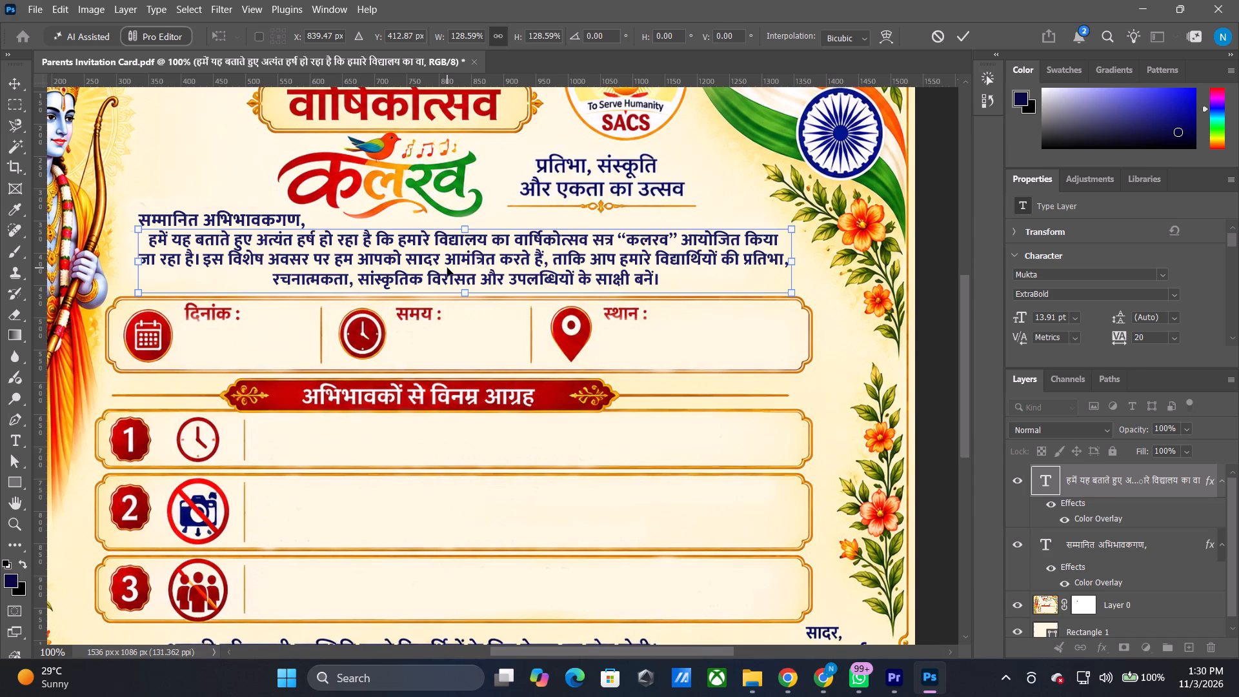
key("Down")
key("Down")
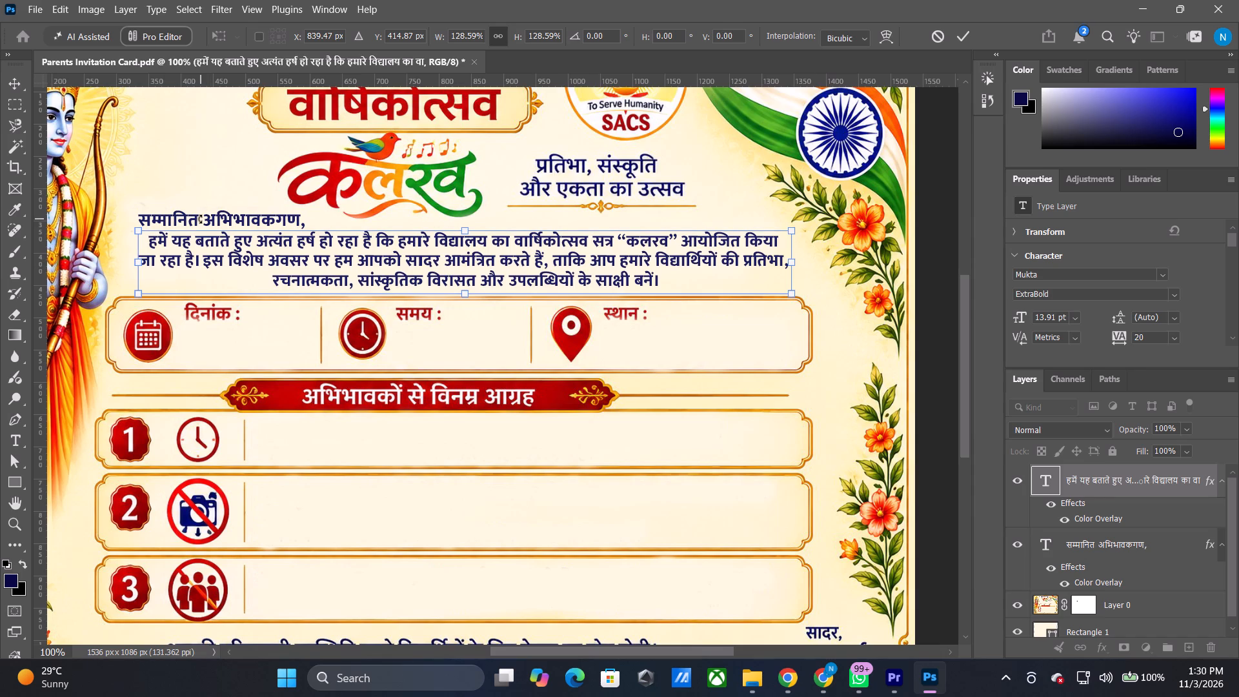
left_click(962, 33)
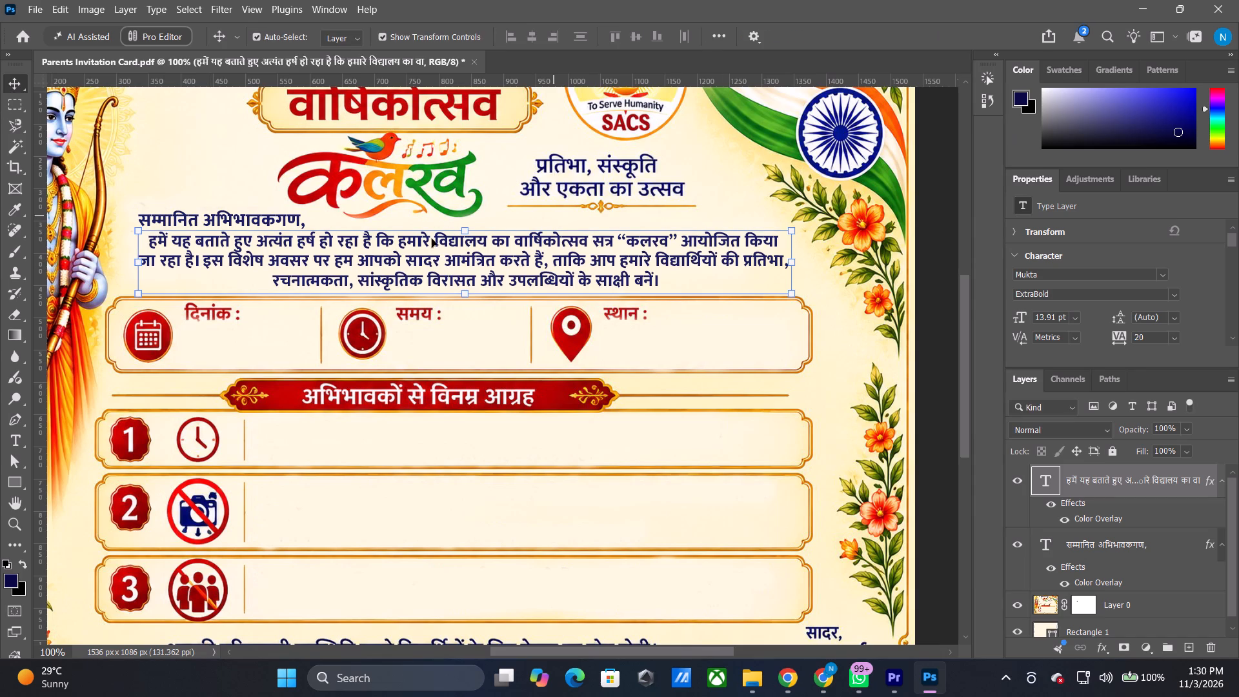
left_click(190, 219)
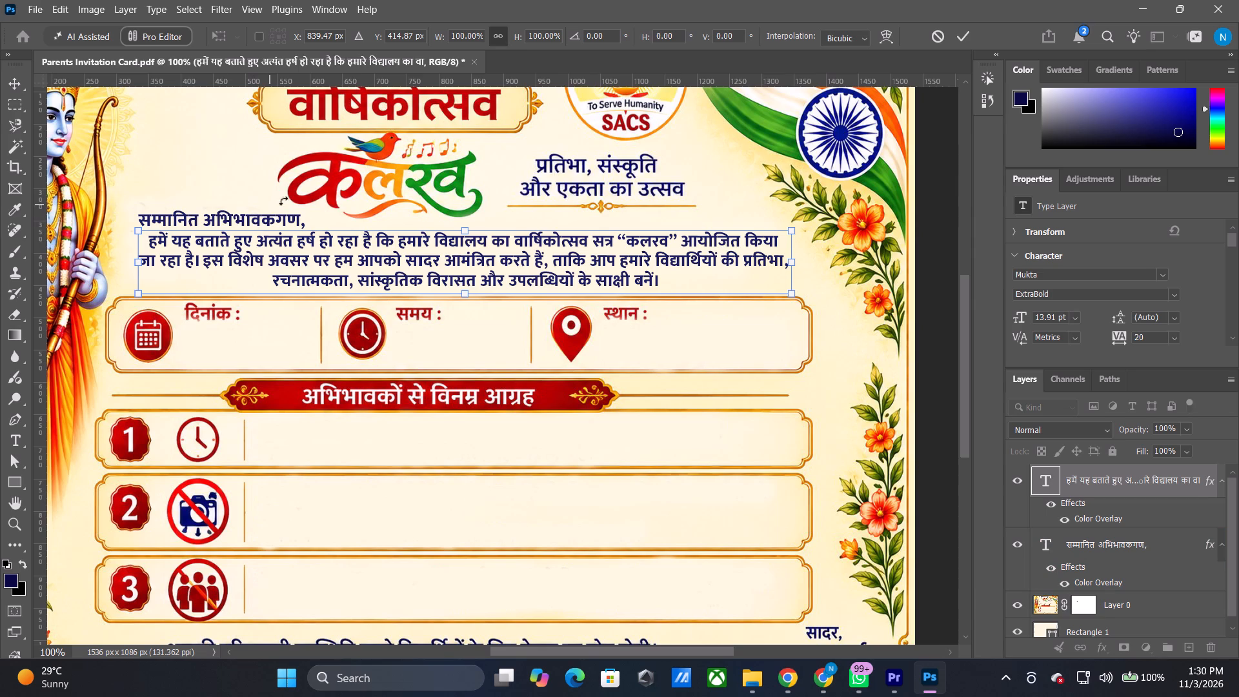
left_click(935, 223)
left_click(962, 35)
Nudge the "सम्मानित अभिभावकगण," salutation 4 px up and 20 px to the left, away from the paragraph.
left_click(945, 220)
left_click(241, 219)
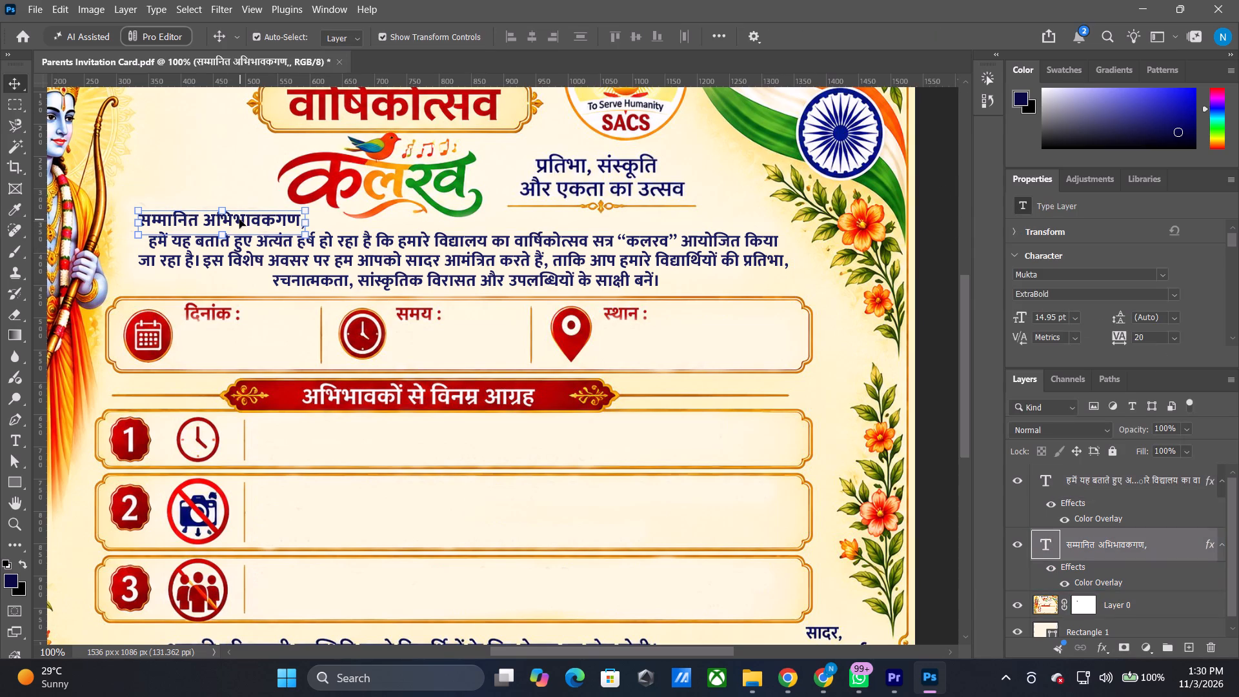
key("Up")
key("Up")
key("Up")
key("Up")
key("Left")
key("Left")
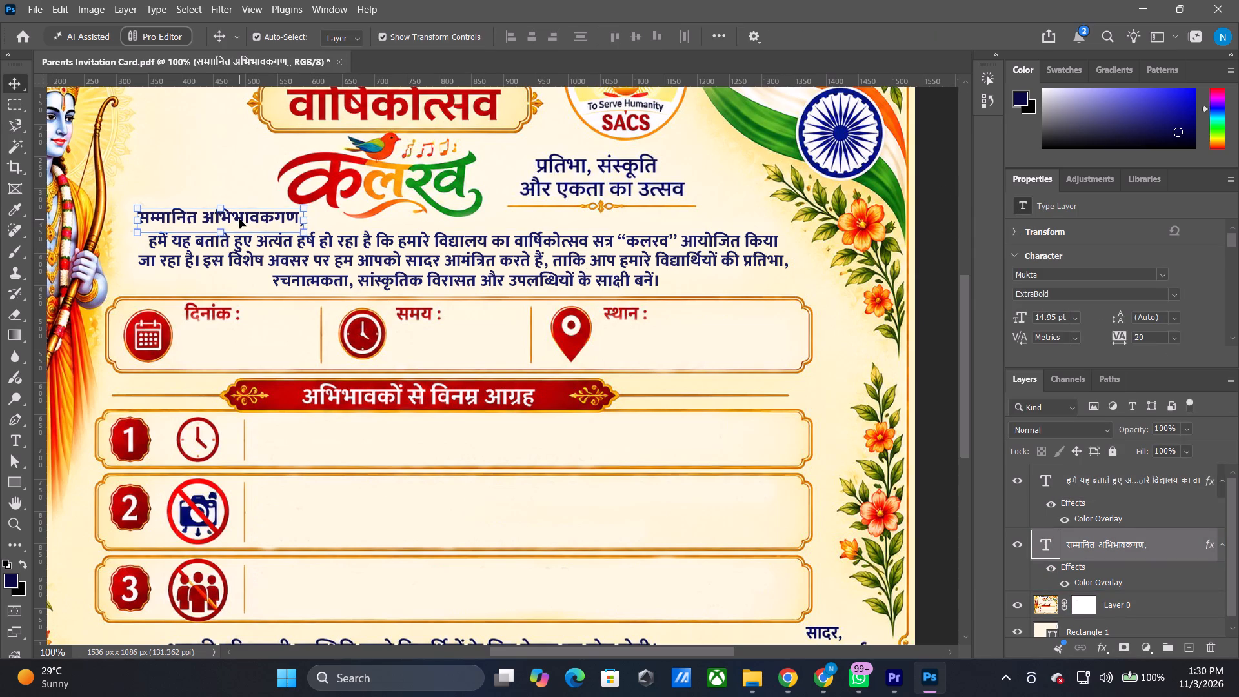
key("Left")
key("Left")
key("Left")
key("Left")
key("Left")
key("Left")
key("Left")
key("Left")
key("Left")
key("Left")
key("Left")
key("Left")
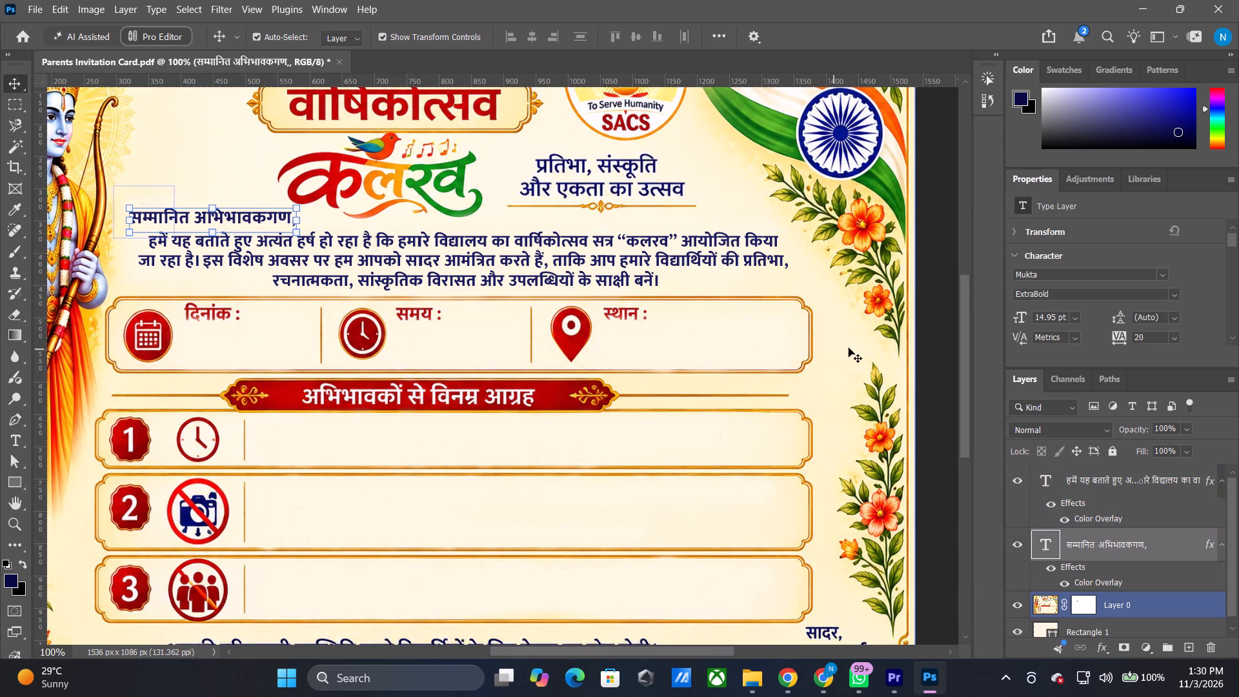
key("Left")
key("Left")
key("Left")
key("Left")
key("Left")
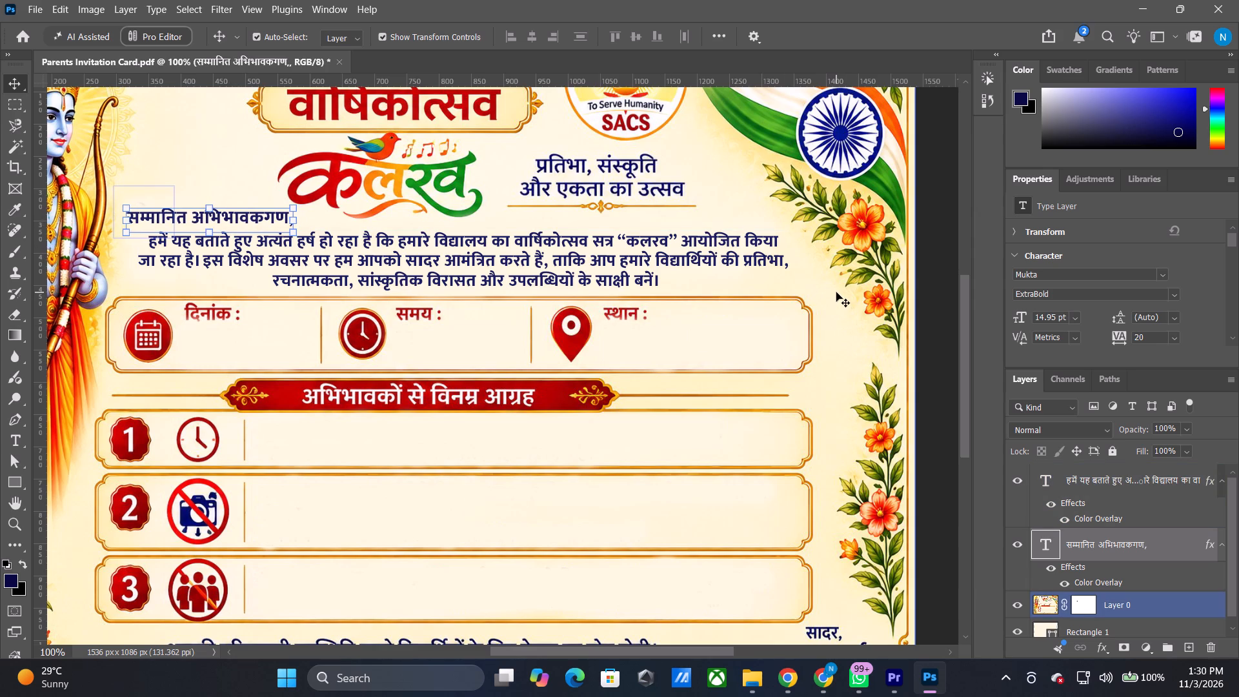
key("Left")
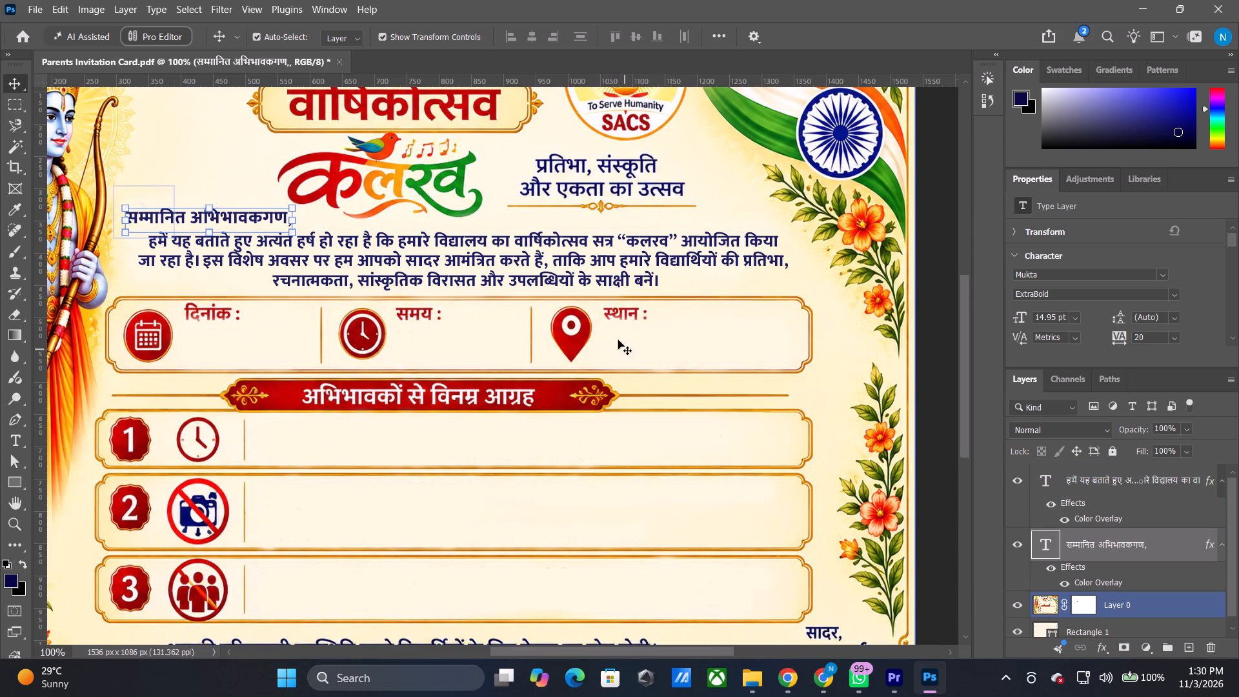
Nudge the invitation paragraph 2 px down towards the date box and deselect it.
left_click(582, 276)
key("Down")
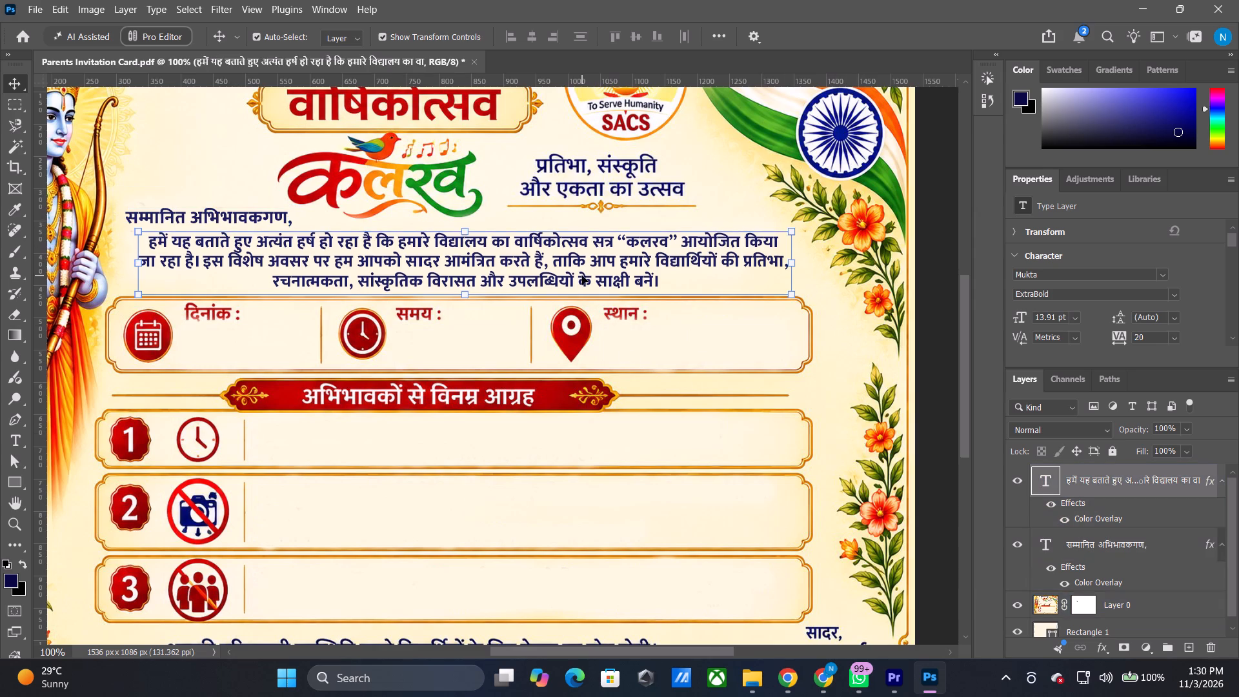
key("Down")
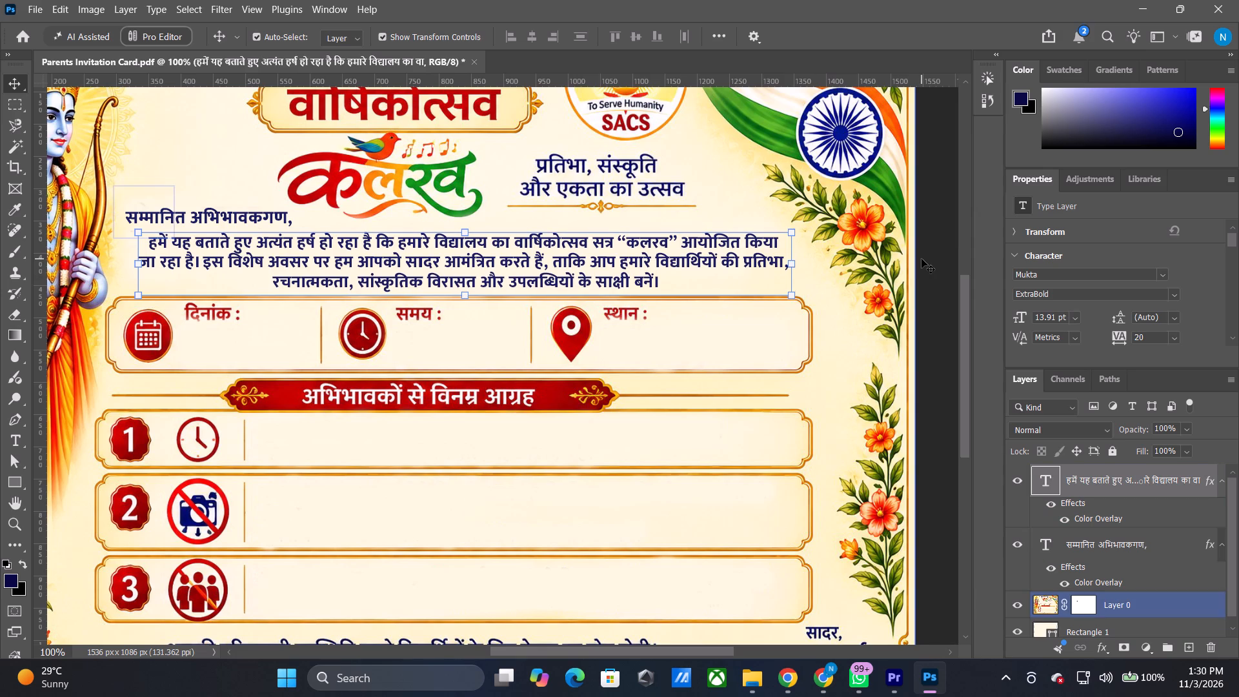
left_click(922, 259)
Change the Color Overlay of the "सम्मानित अभिभावकगण," text layer to red #c50205, sampled from the location pin icon.
scroll(550, 293, "down", 2, "alt+shift")
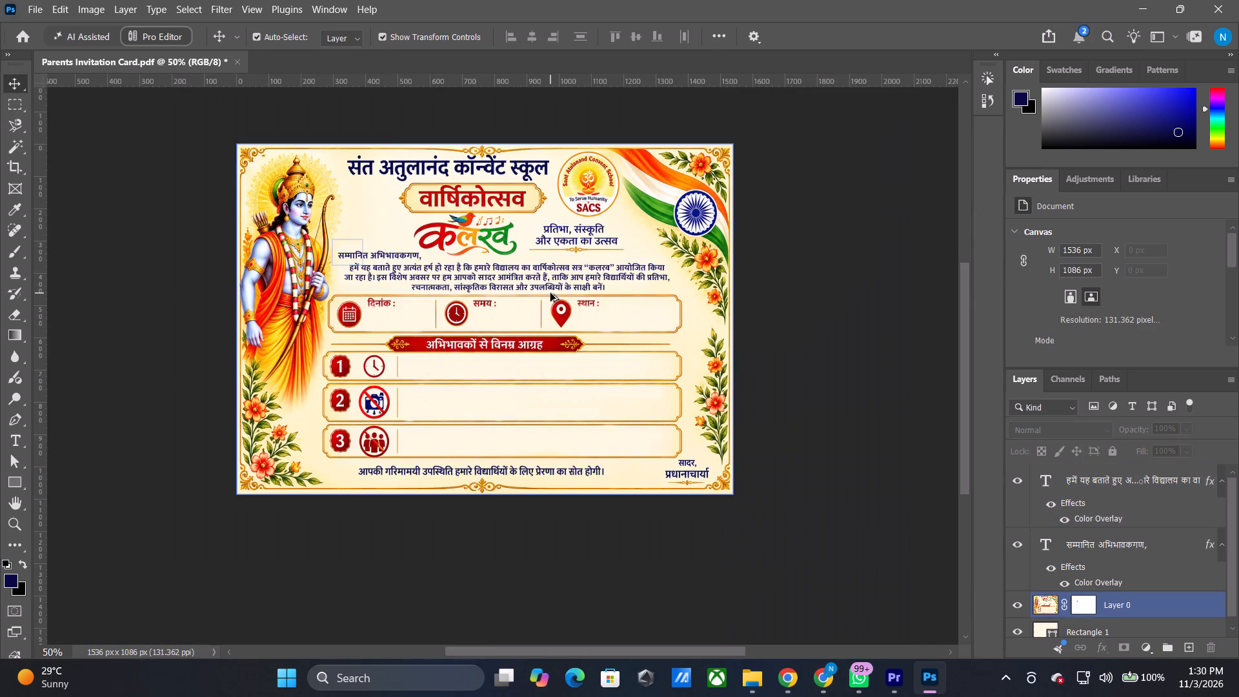
scroll(550, 293, "up", 2, "alt+shift")
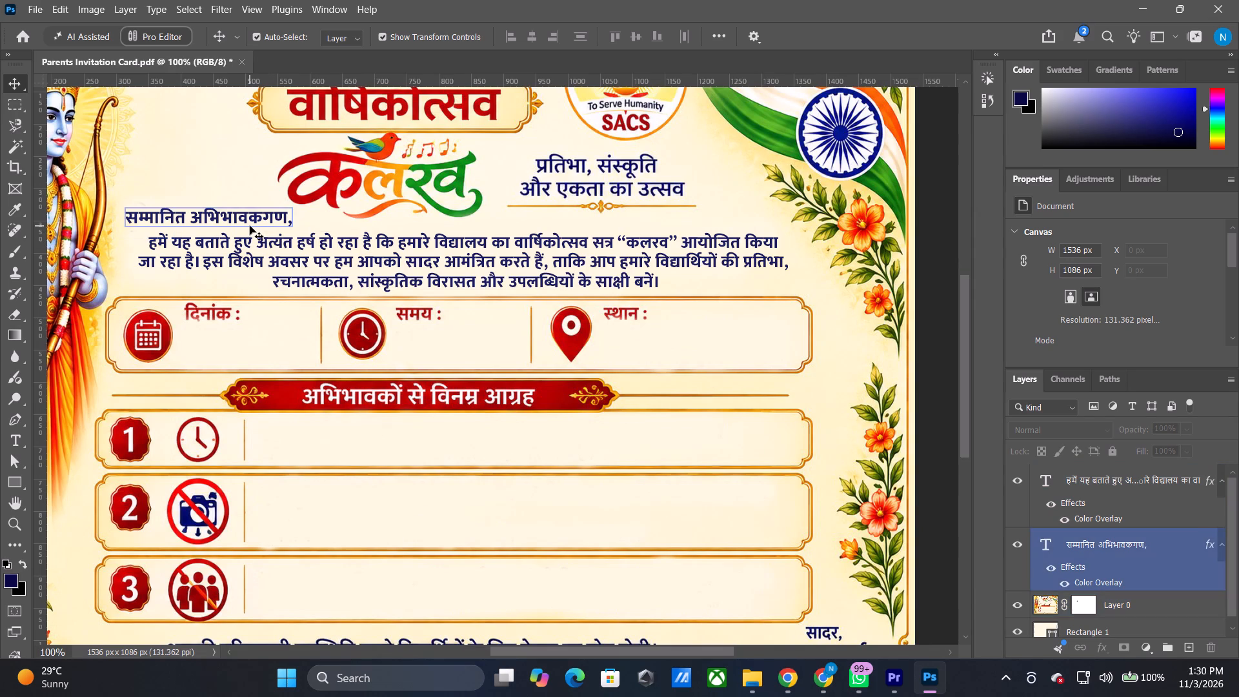
left_click(172, 210)
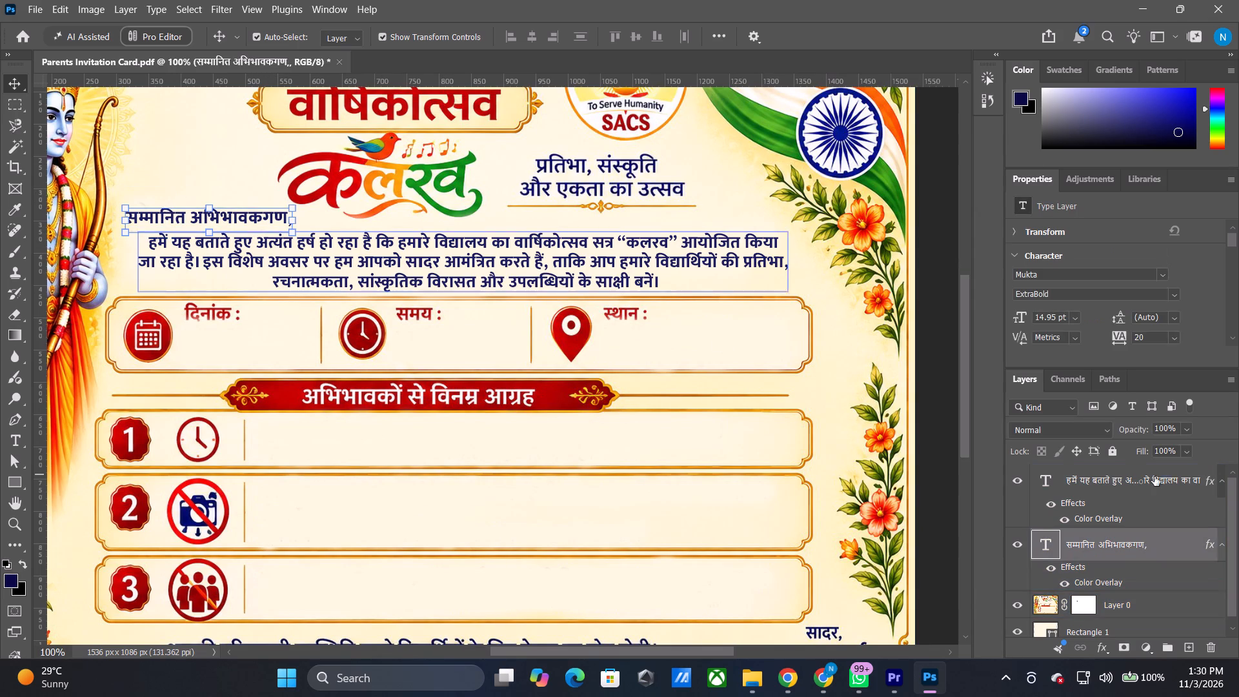
left_click(1098, 652)
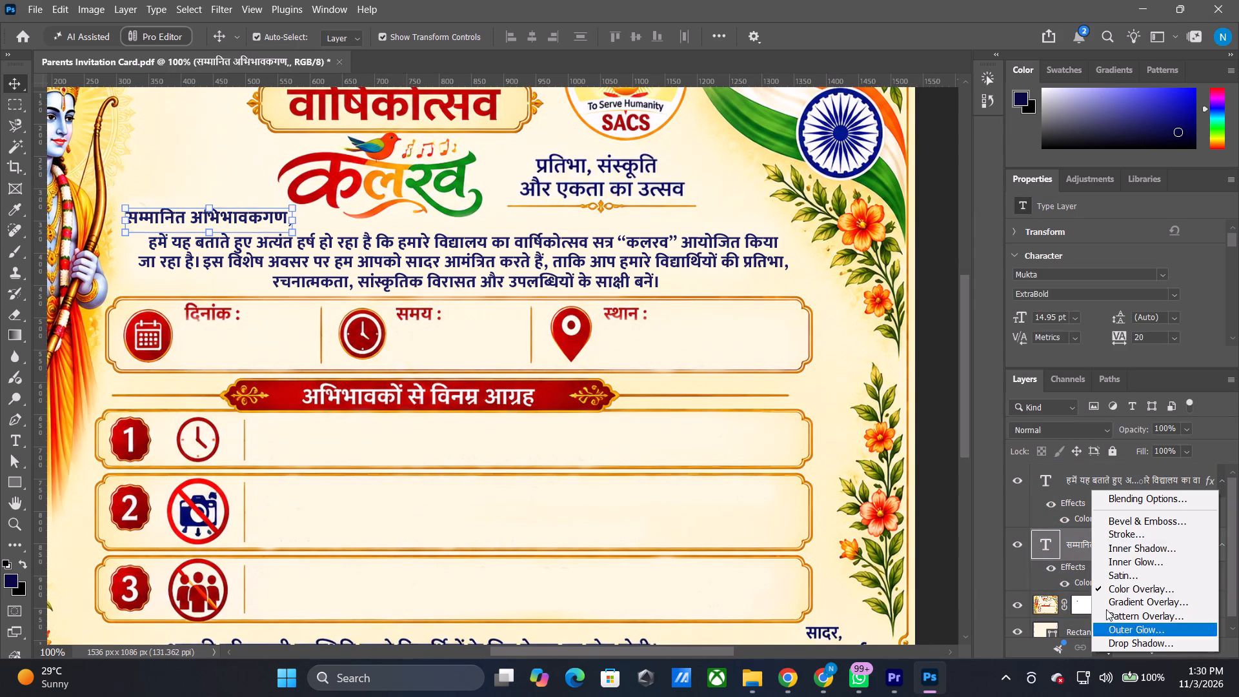
left_click(1120, 593)
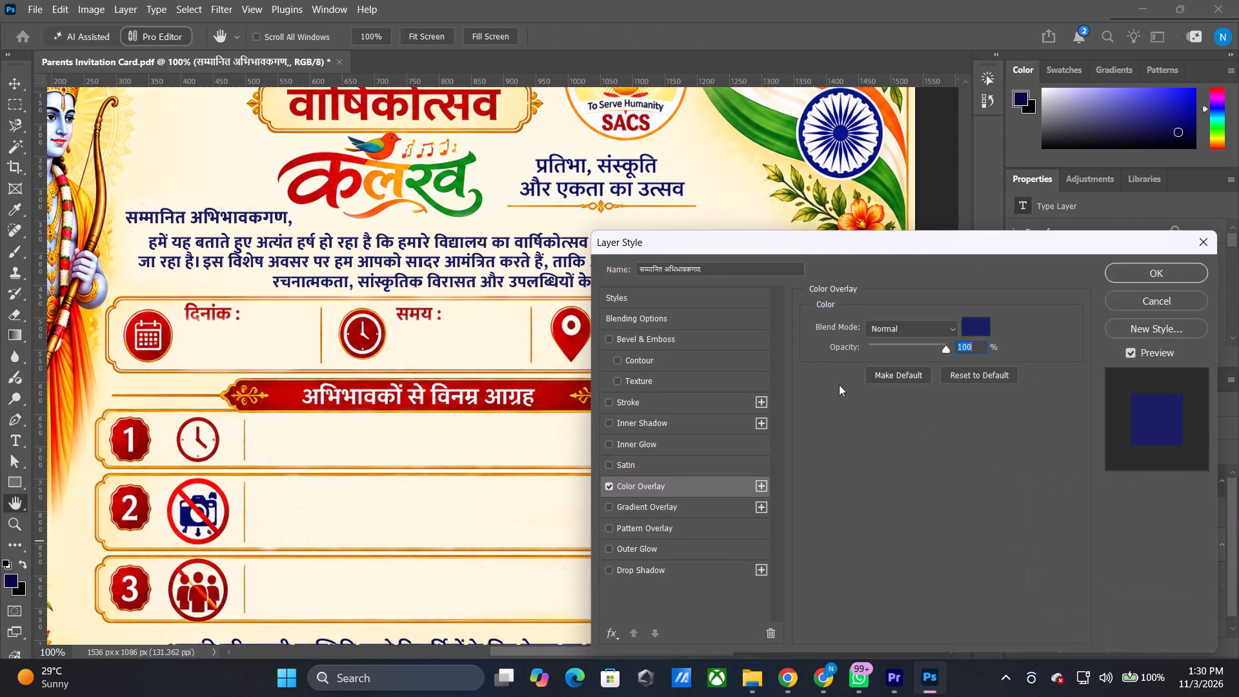
left_click(972, 325)
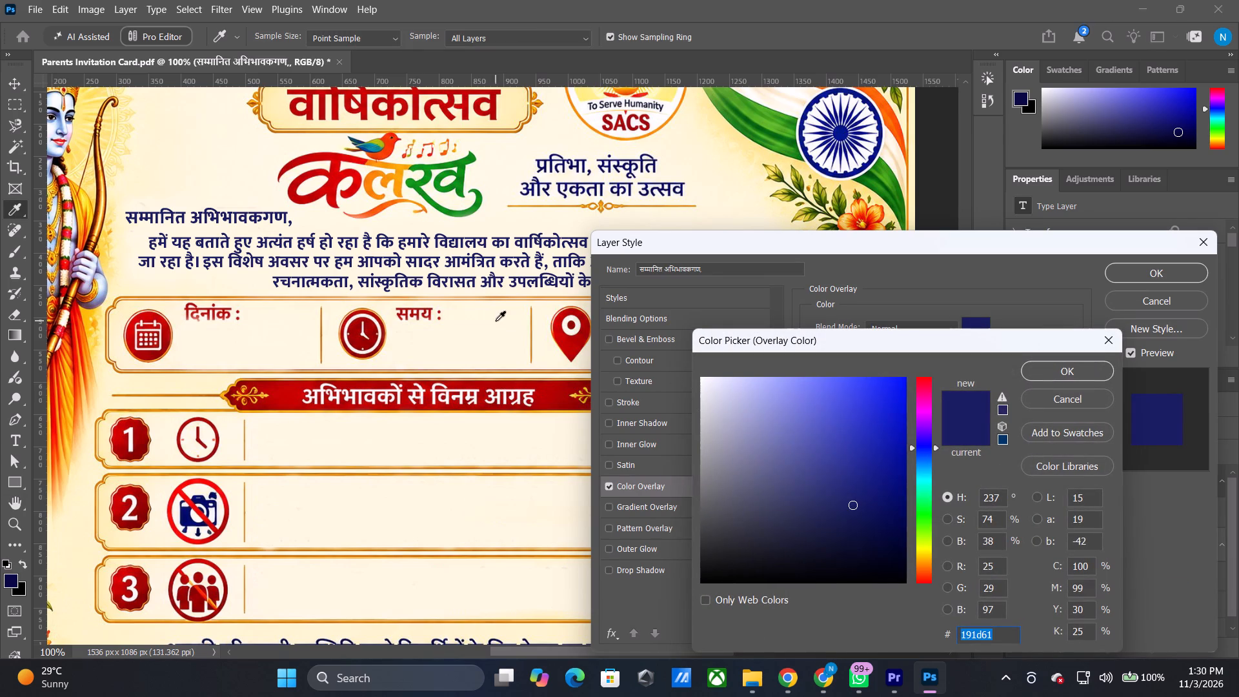
left_click(565, 345)
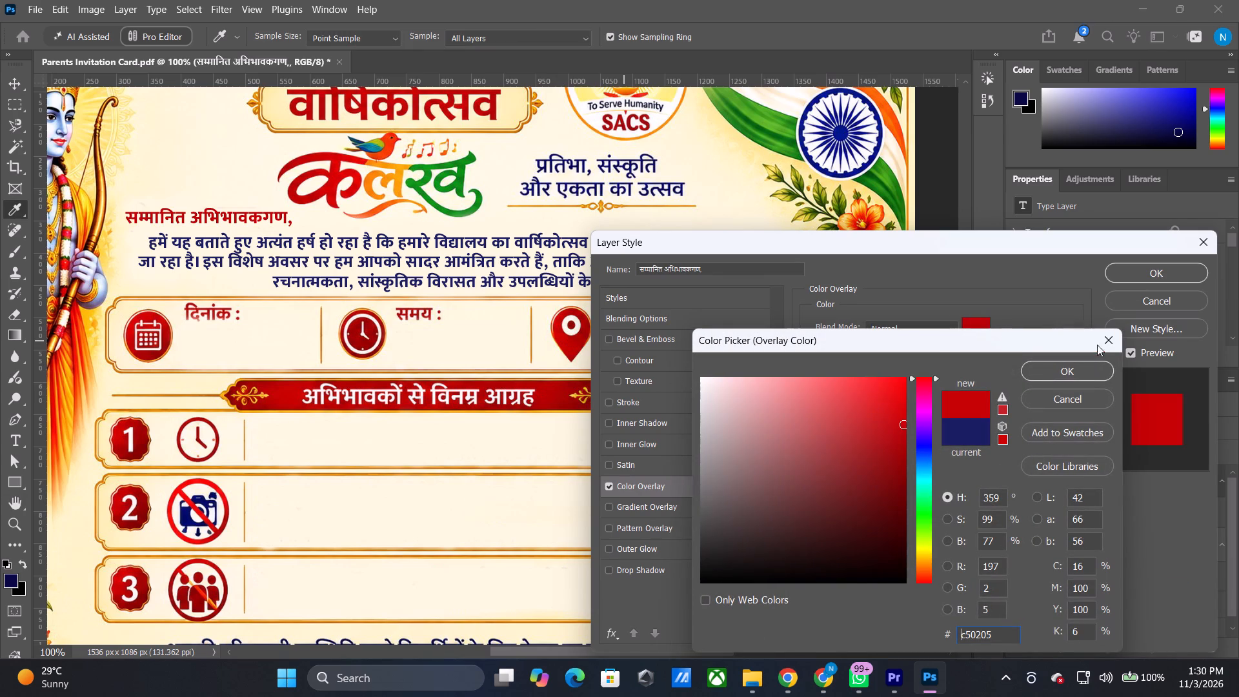
left_click(1074, 374)
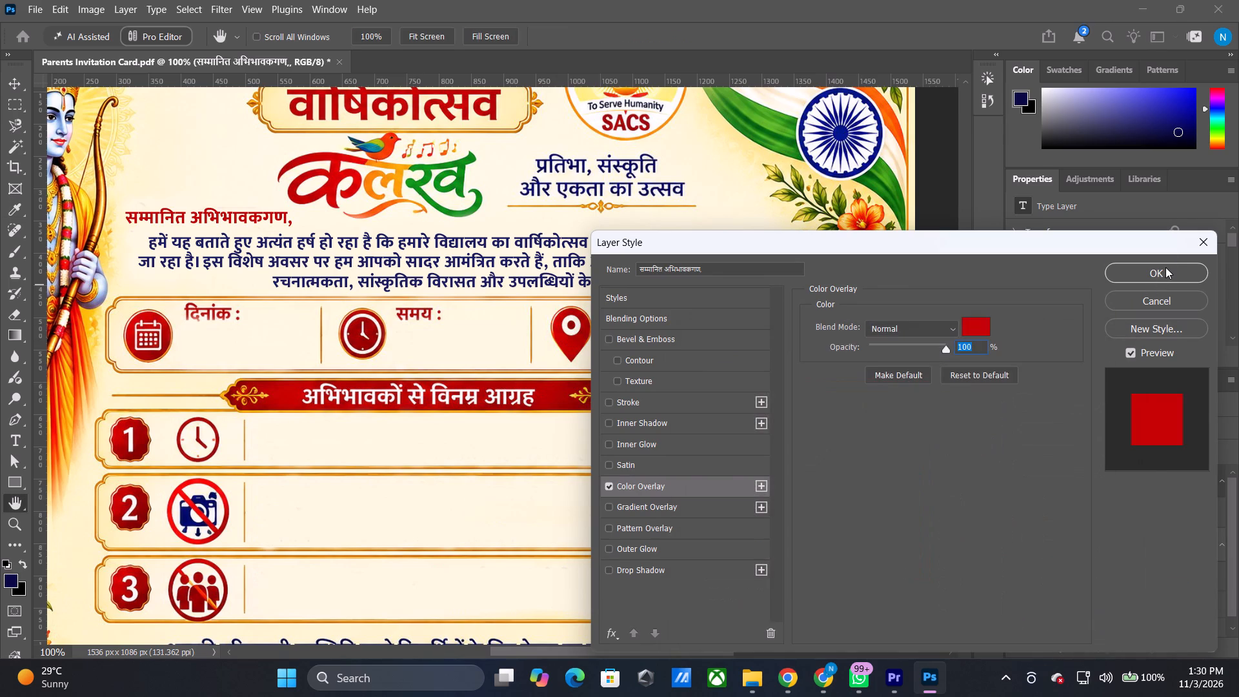
left_click(1165, 267)
left_click(933, 222)
scroll(439, 414, "down", 2, "alt+shift")
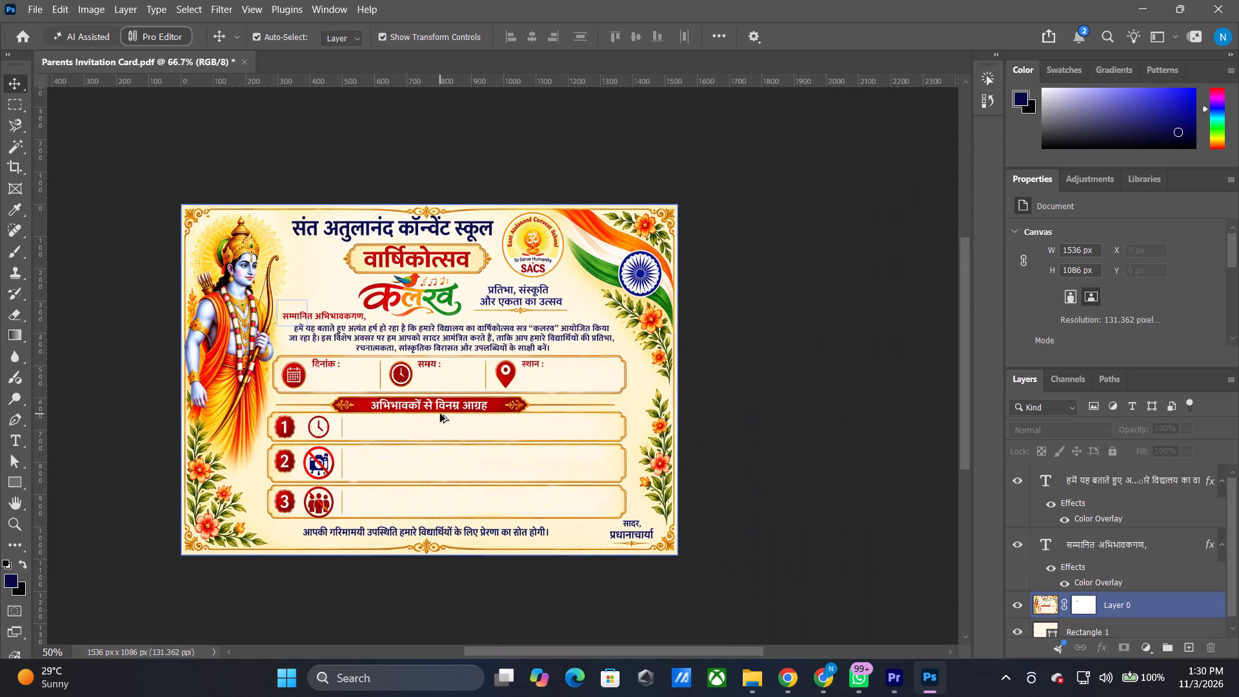
Scale the invitation paragraph up proportionally to about 103.06%, extending it towards the floral border on the card's right side, and deselect it.
scroll(439, 414, "up", 1, "alt+shift")
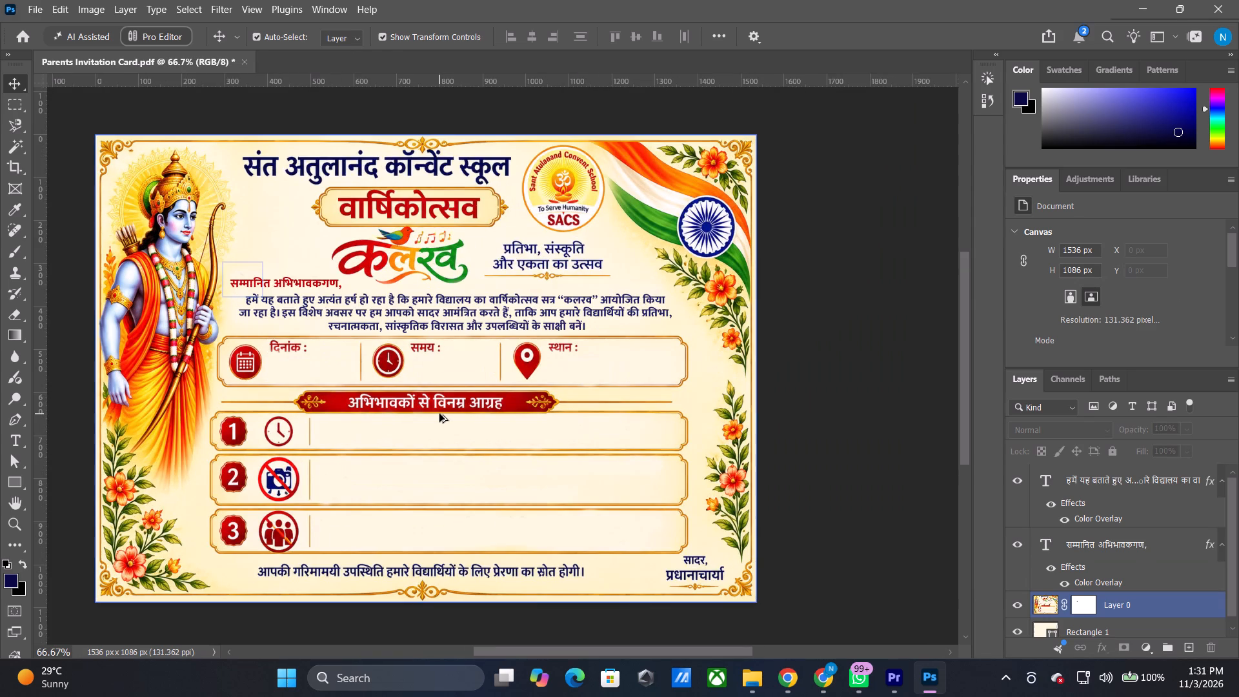
scroll(439, 414, "up", 1, "alt+shift")
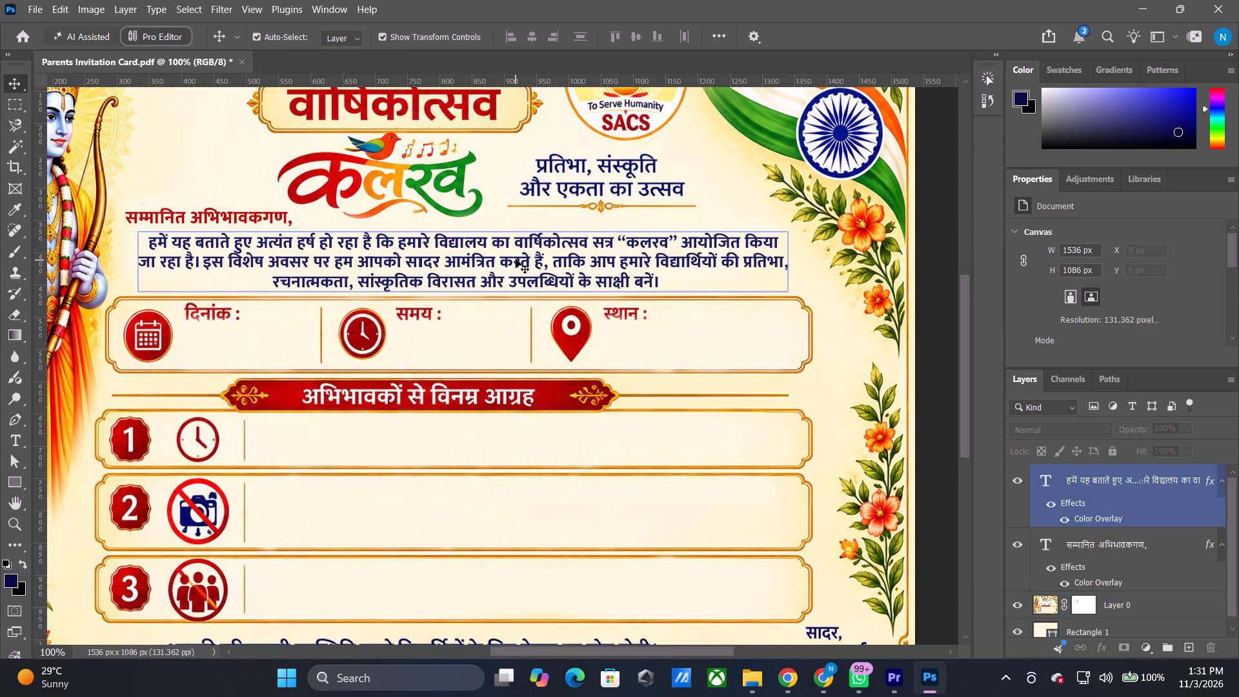
left_click(516, 259)
left_click_drag(797, 269, 809, 268)
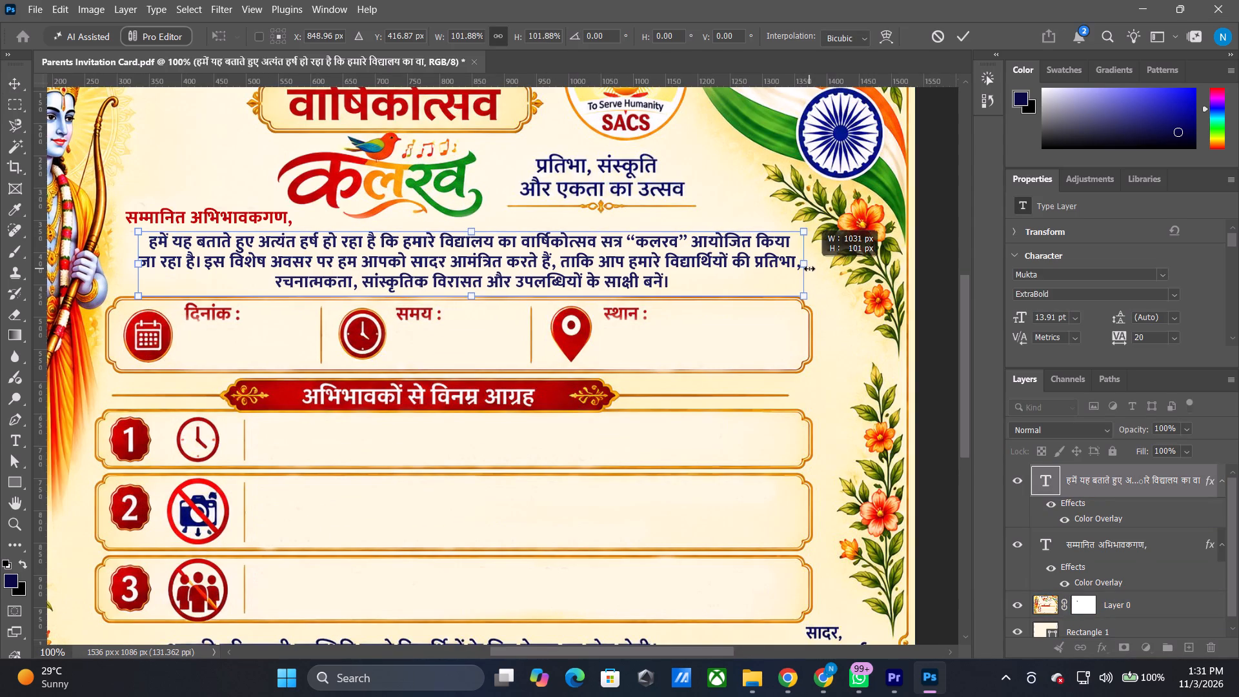
left_click_drag(809, 268, 817, 269)
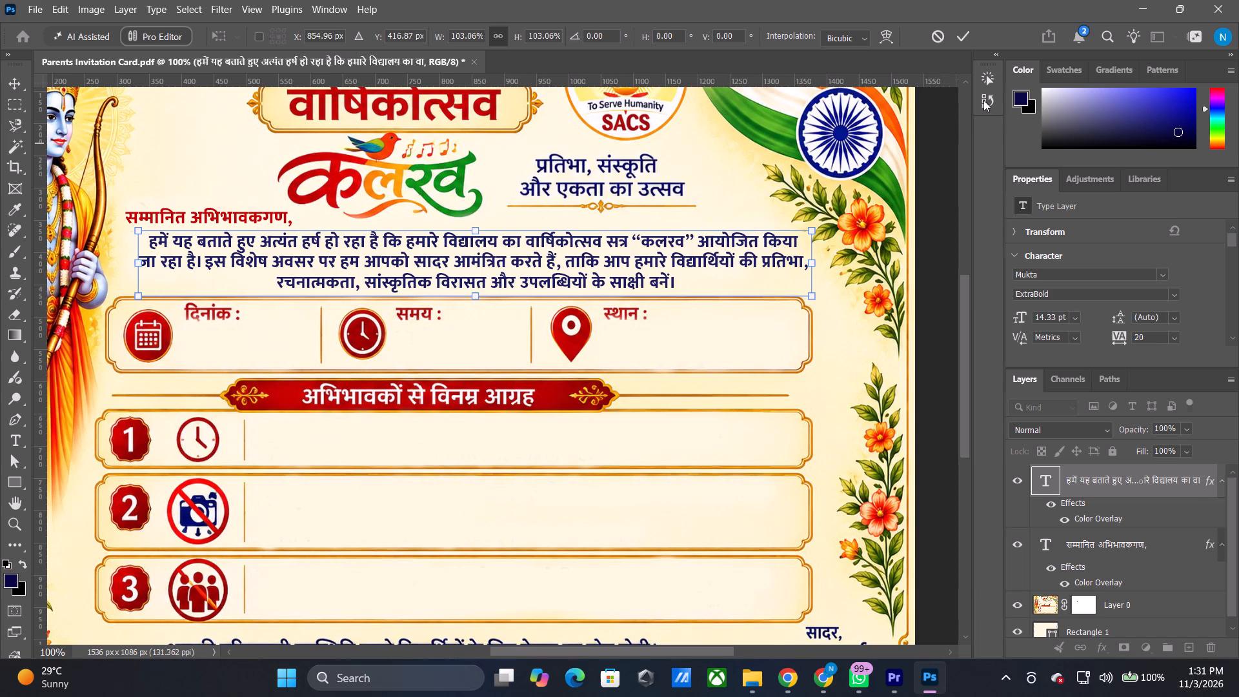
left_click(963, 35)
left_click(924, 276)
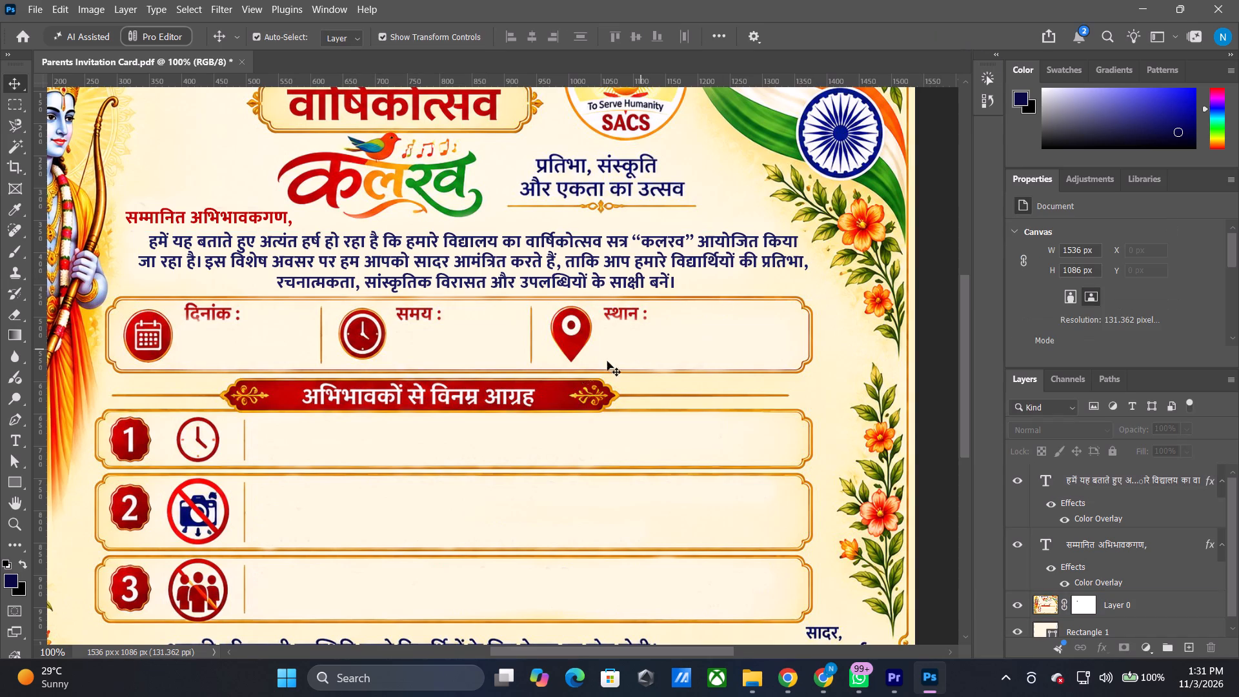
scroll(499, 402, "down", 1, "alt+shift")
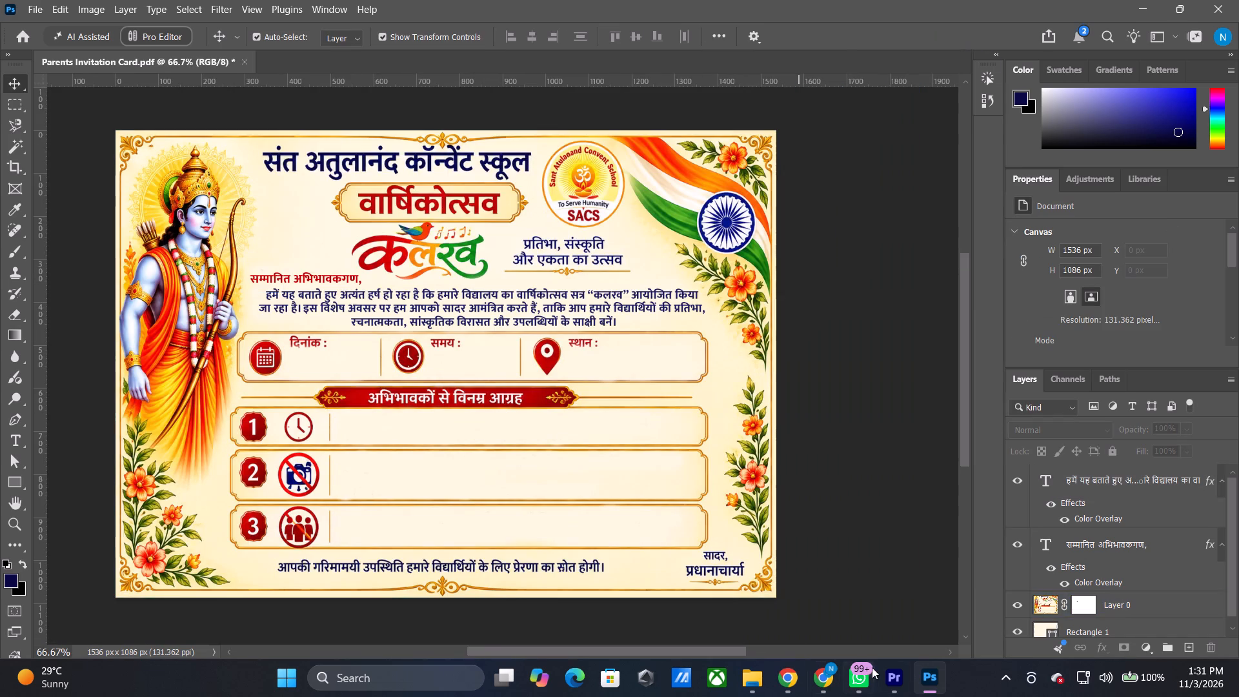
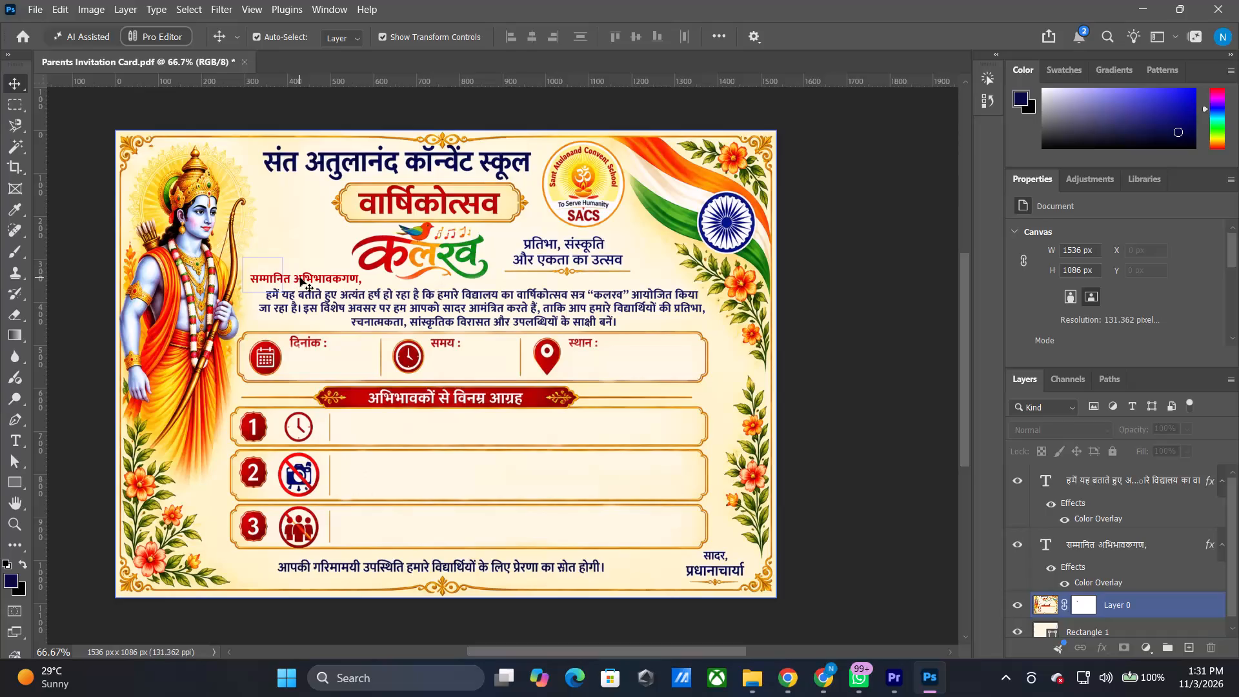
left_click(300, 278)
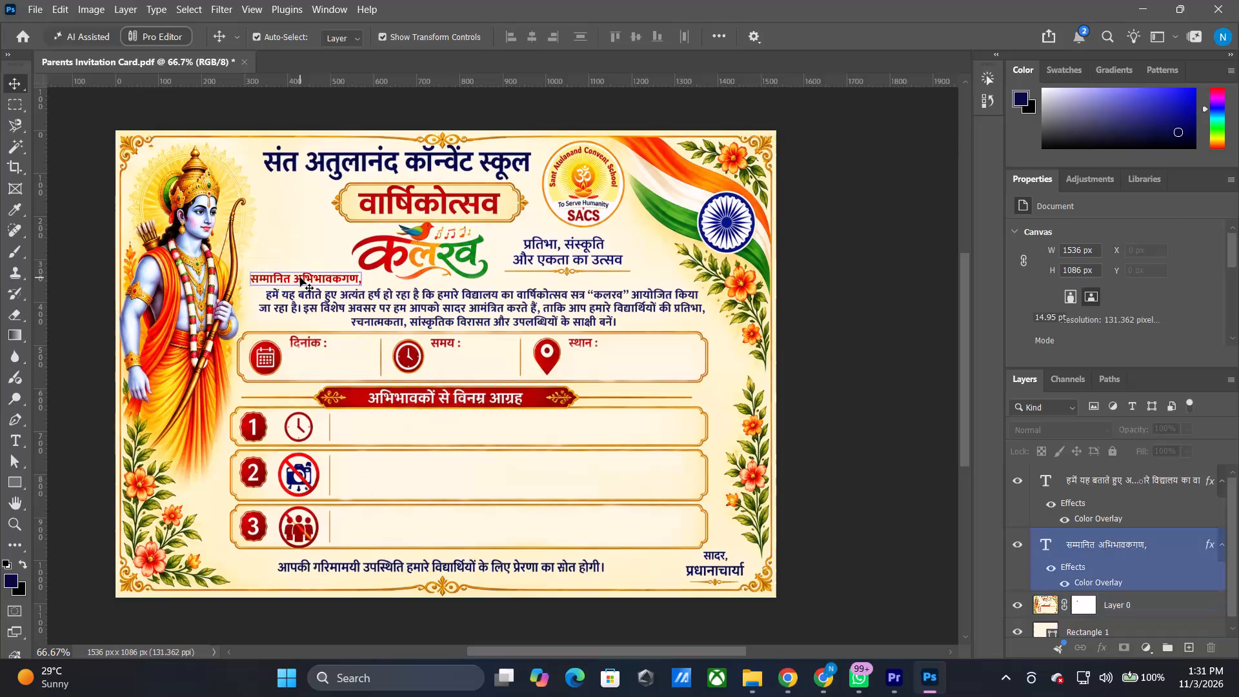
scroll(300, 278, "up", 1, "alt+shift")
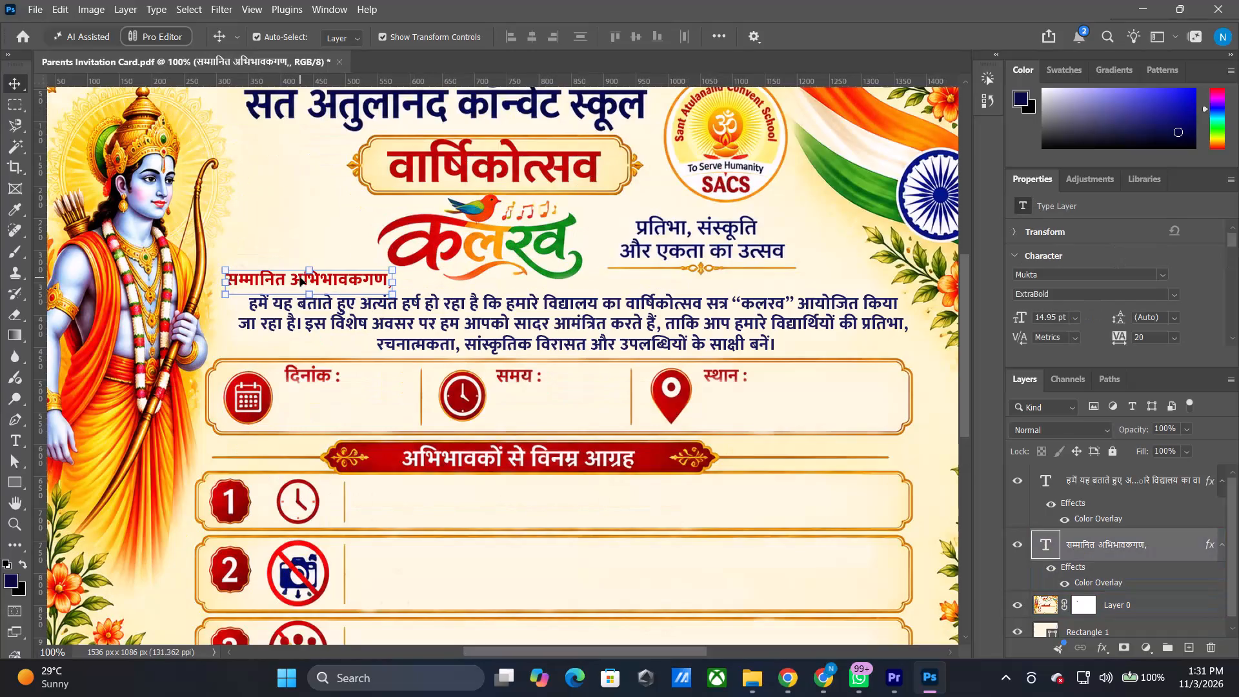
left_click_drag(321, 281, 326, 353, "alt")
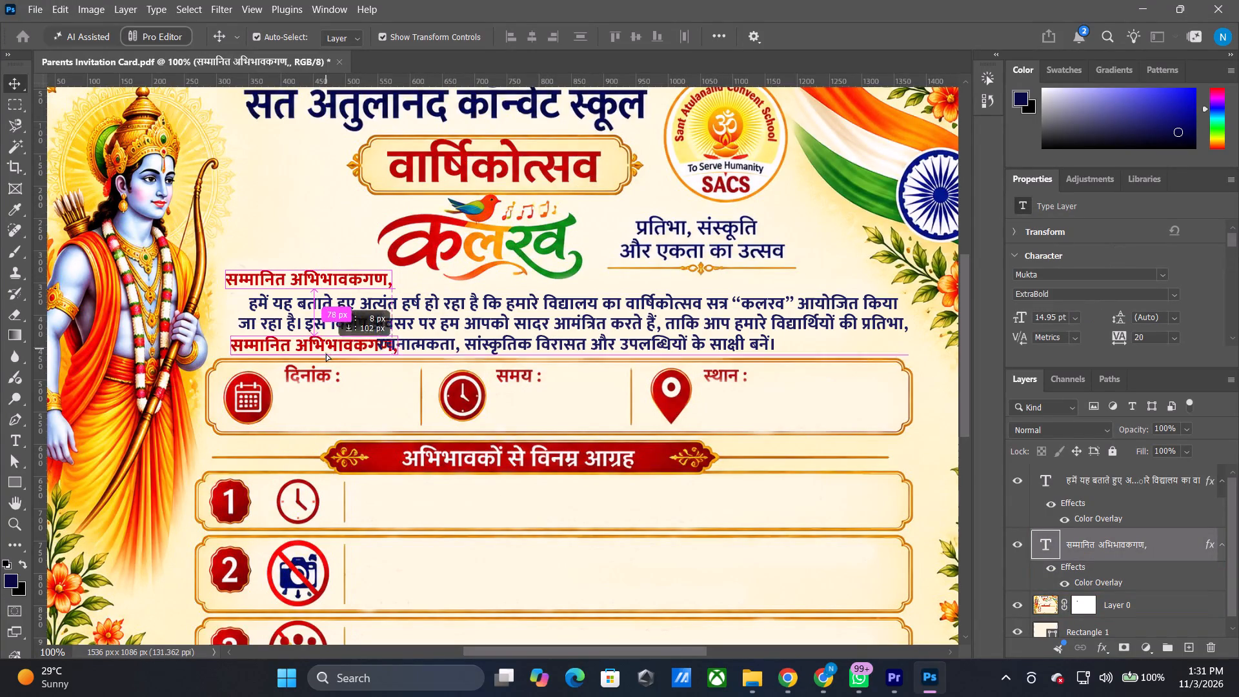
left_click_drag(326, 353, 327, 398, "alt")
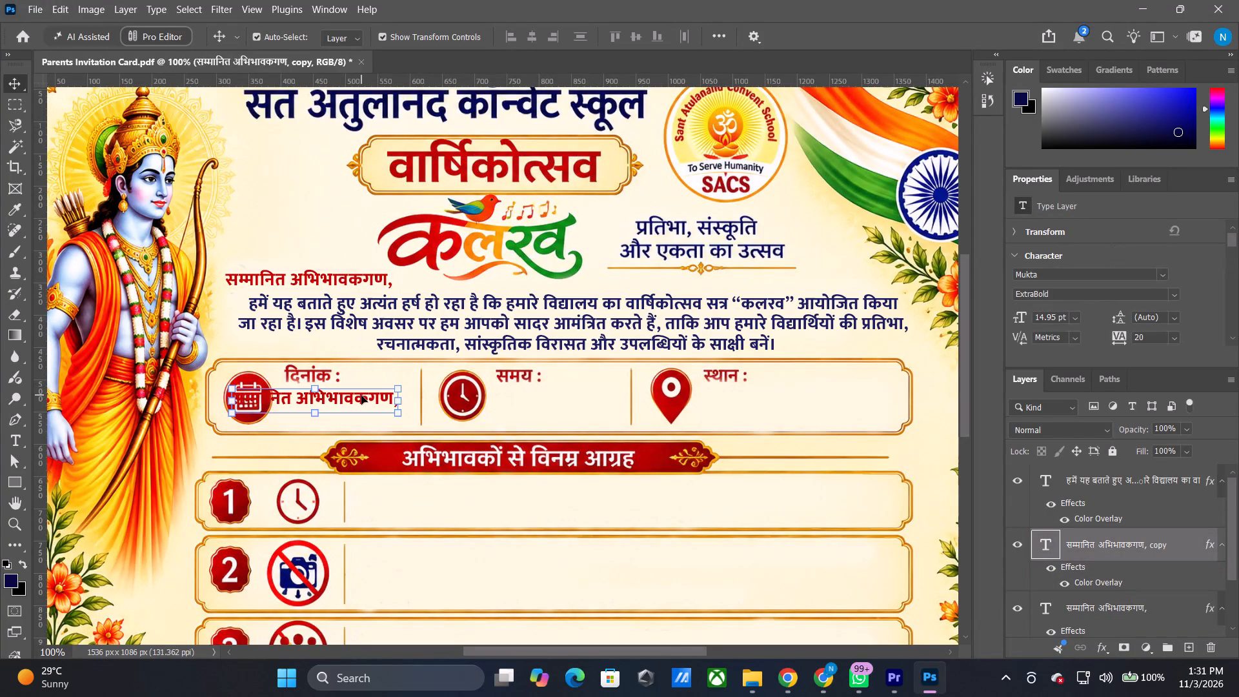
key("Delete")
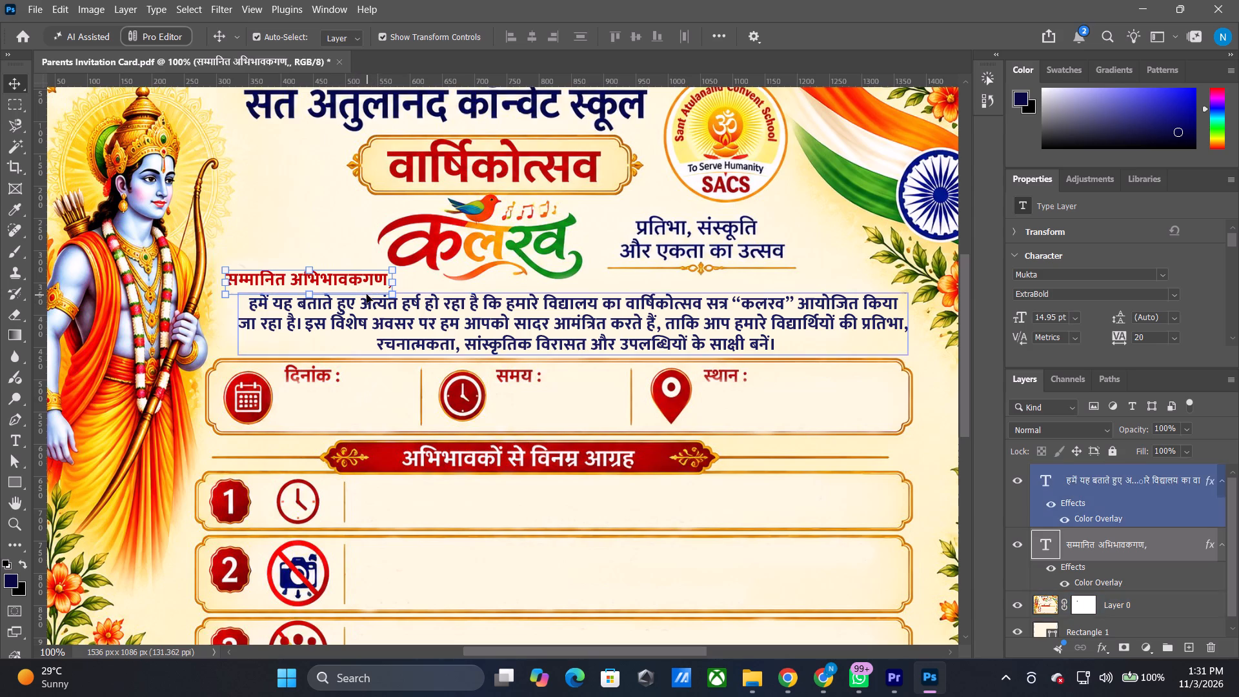
Duplicate the red "सम्मानित अभिभावकगण," salutation into the date box, just beneath the "दिनांक :" label.
left_click_drag(360, 281, 378, 409, "alt")
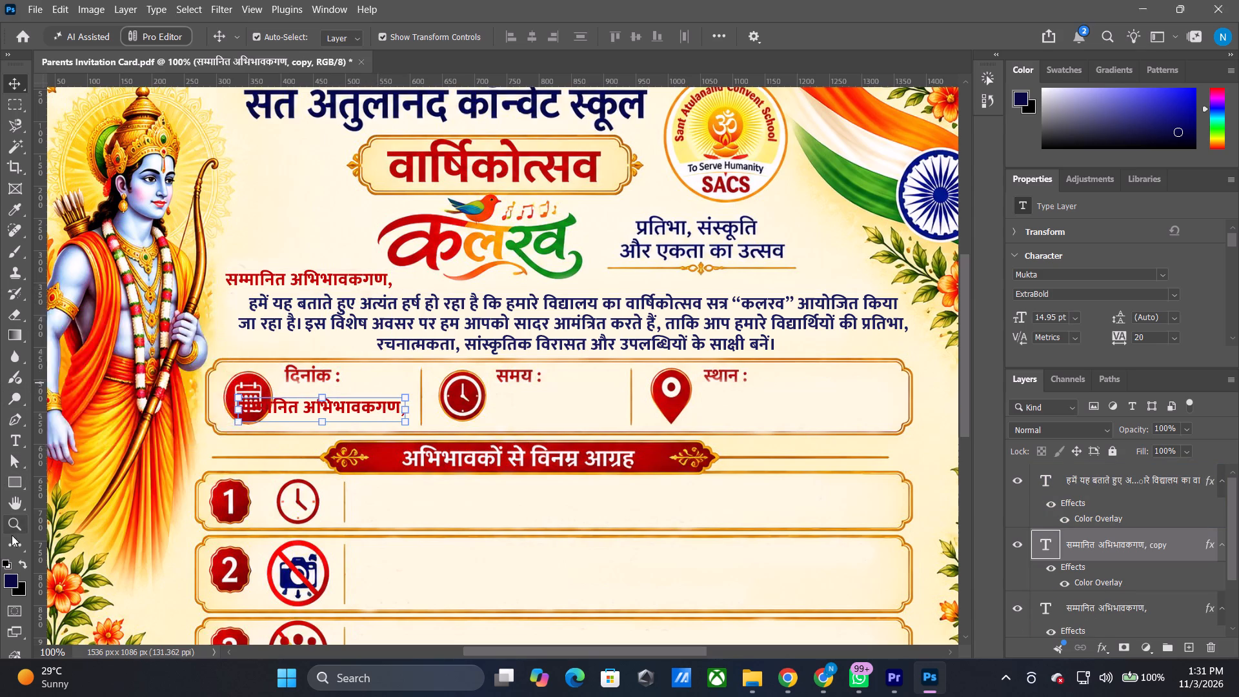
Clear all the text from the duplicated salutation beneath "दिनांक :", keeping its text layer open for editing.
left_click(21, 444)
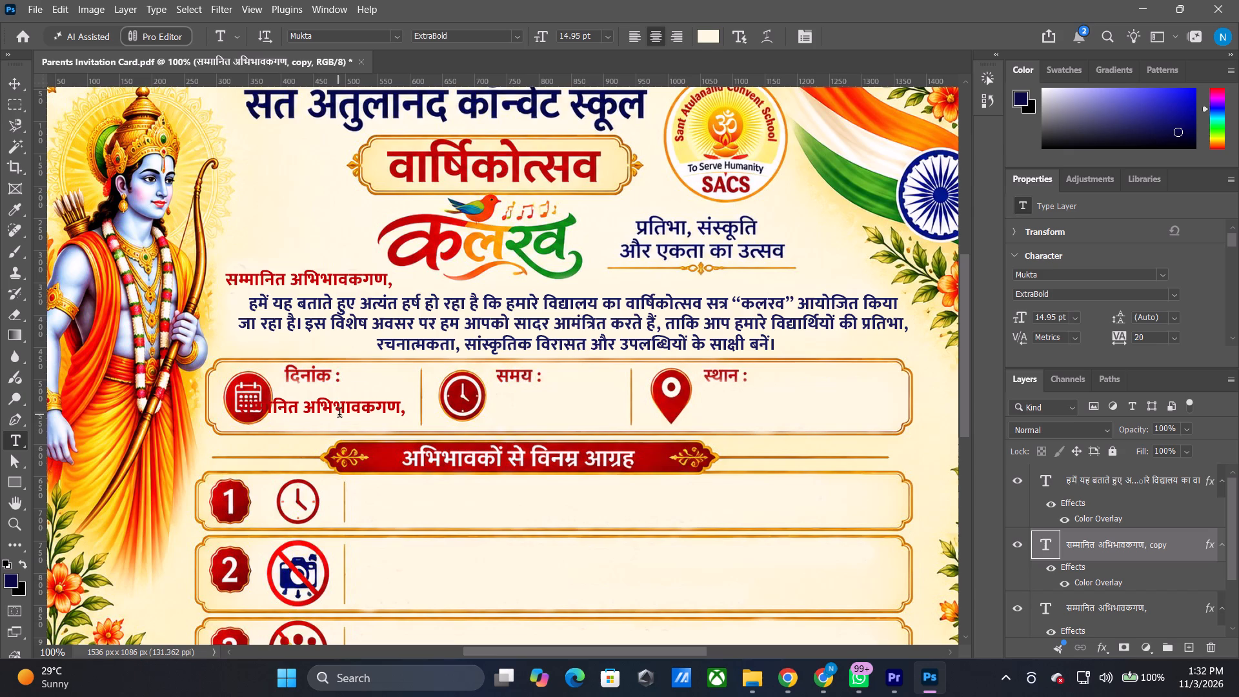
left_click(341, 411)
key("Right")
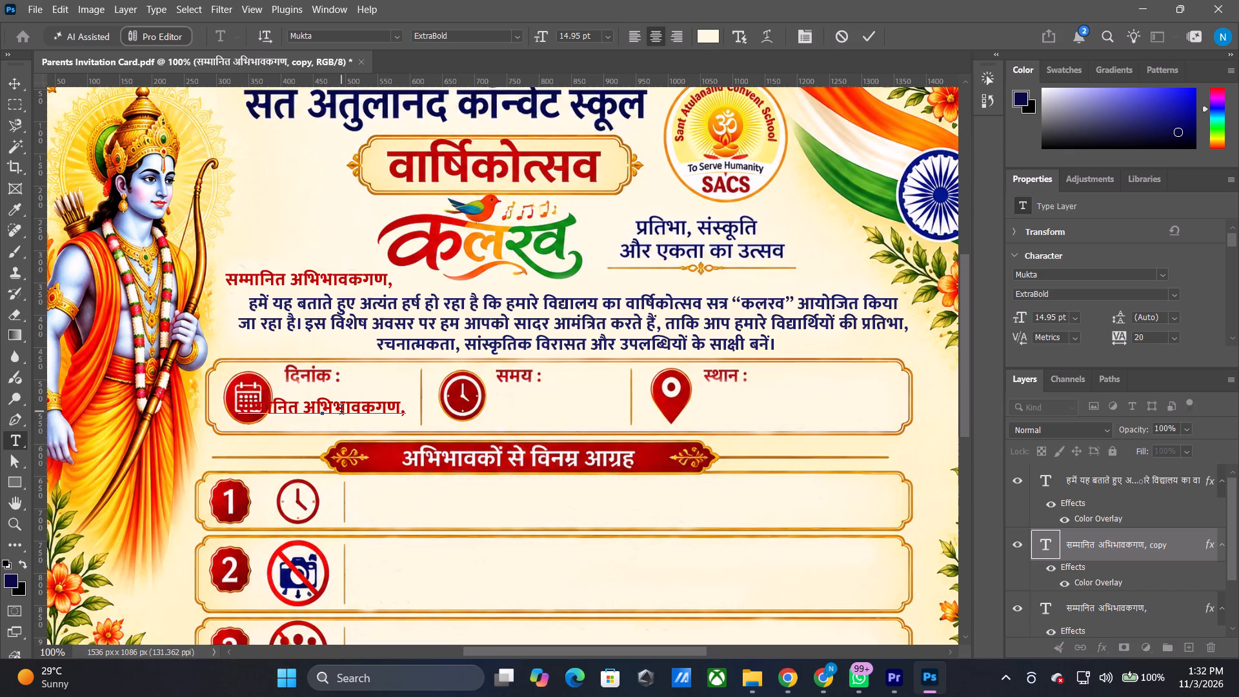
key("Right")
key("Right")
key("Right")
key("Right")
key("Right")
key("Right")
key("Right")
key("Right")
key("BackSpace")
key("BackSpace")
key("BackSpace")
key("BackSpace")
key("BackSpace")
key("BackSpace")
key("BackSpace")
key("BackSpace")
key("BackSpace")
key("BackSpace")
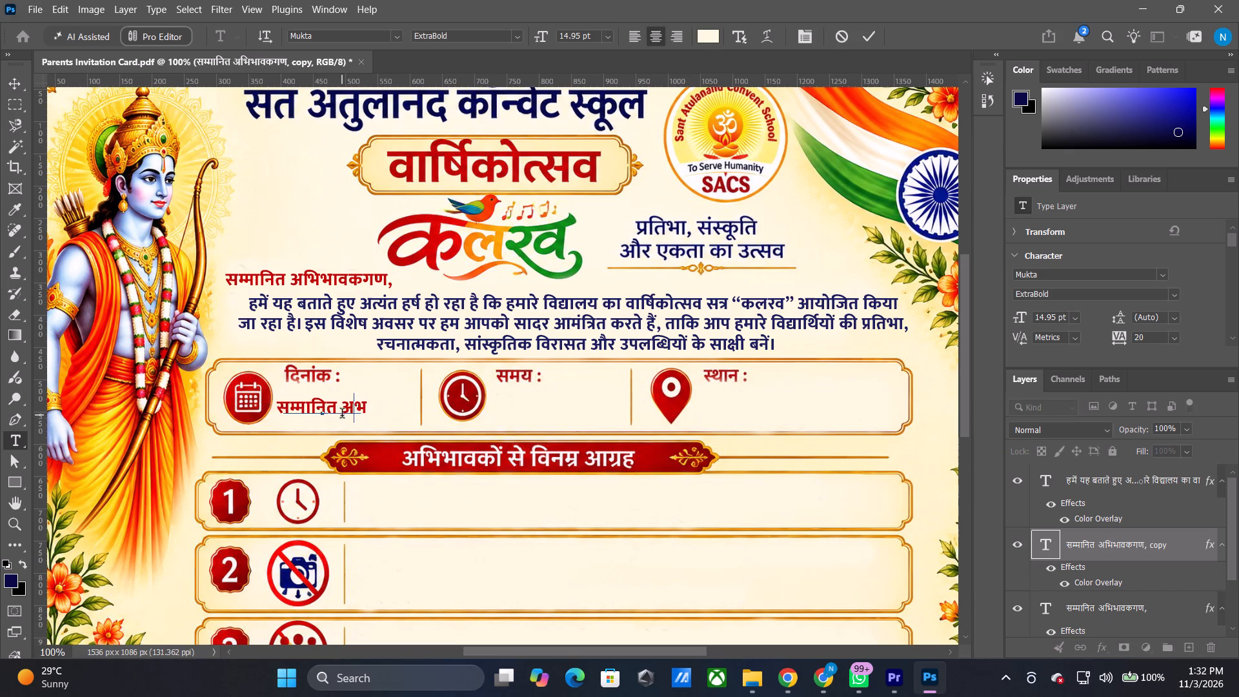
key("BackSpace")
key("BackSpace")
key("BackSpace")
key("BackSpace")
key("BackSpace")
key("BackSpace")
key("BackSpace")
key("BackSpace")
key("BackSpace")
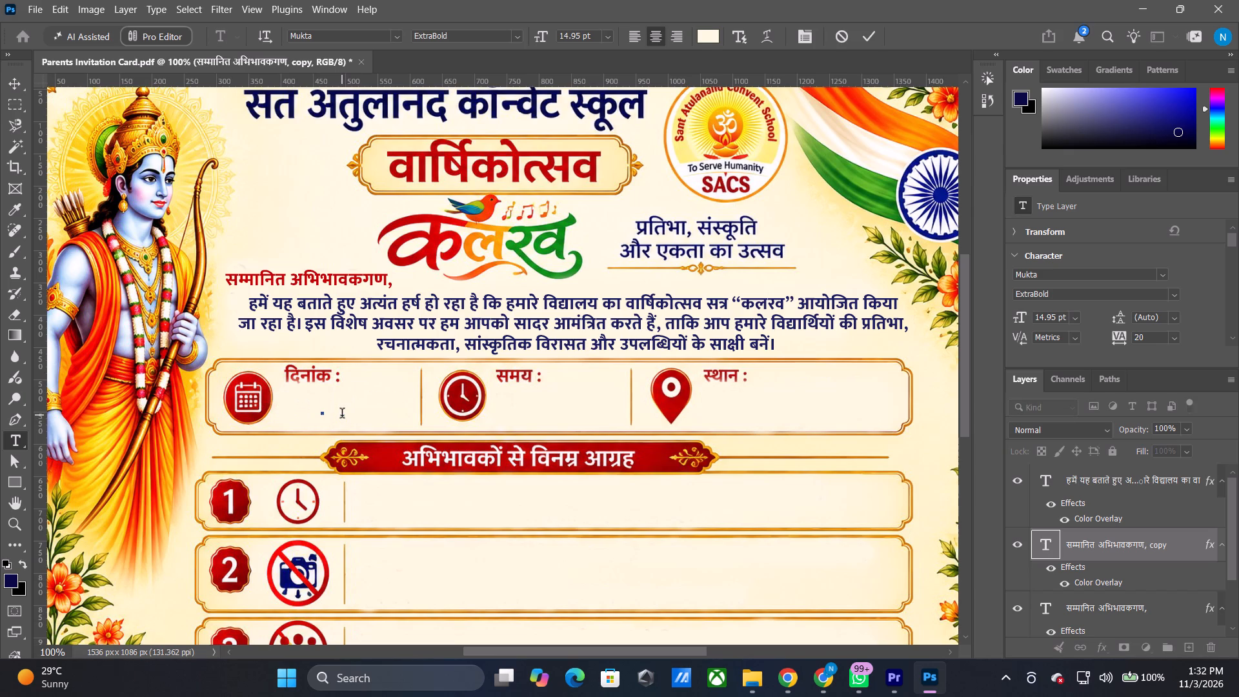
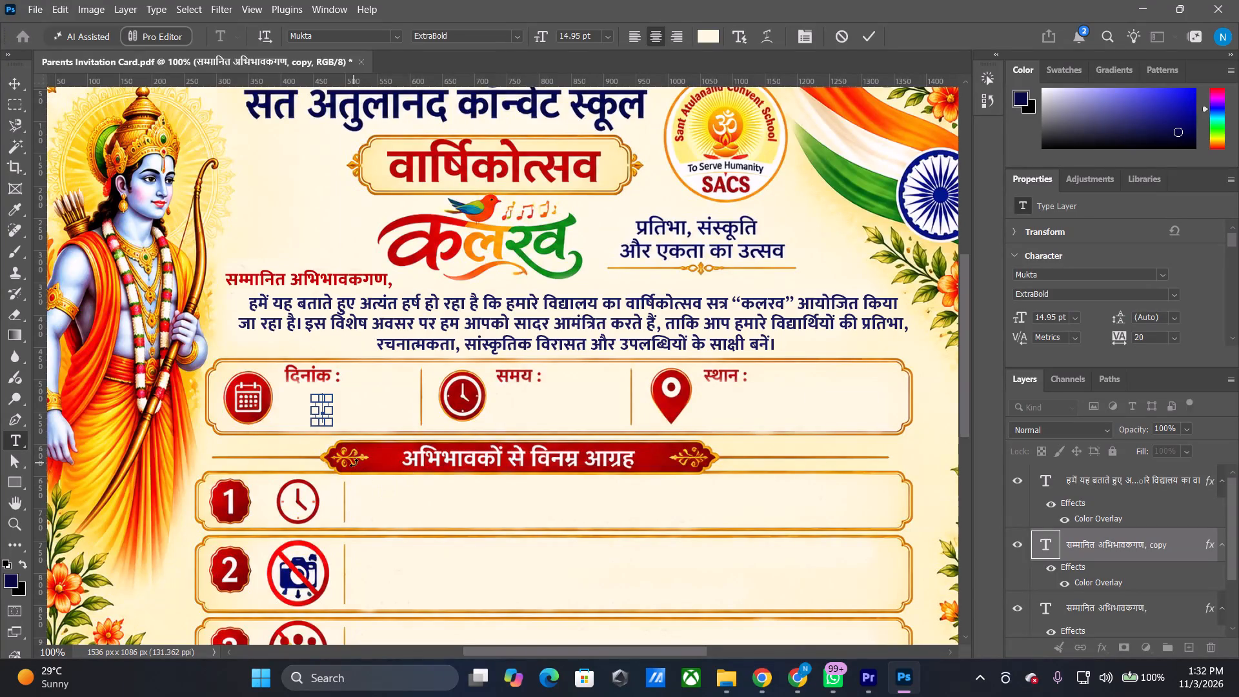
Fill the empty text layer beneath "दिनांक :" with the copied date text "4 नवंबर".
key("ctrl+v")
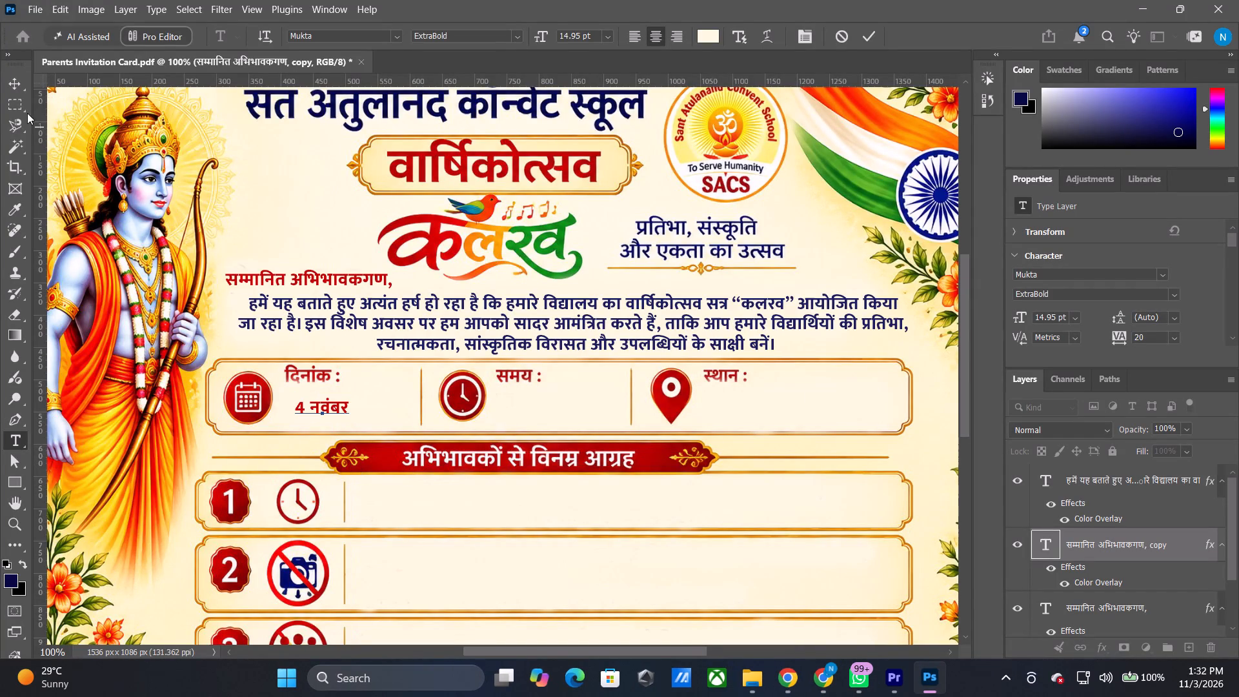
left_click(16, 85)
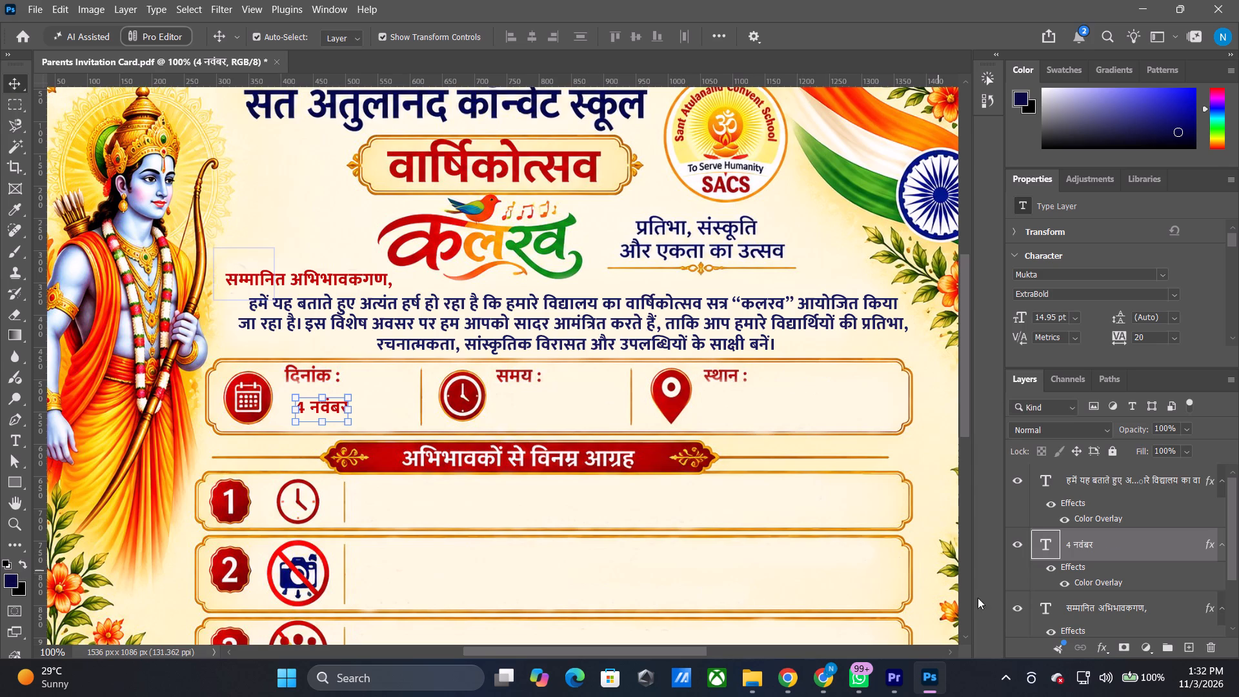
Change the "4 नवंबर" text's Color Overlay to navy 191d61, sampled from the invitation paragraph.
left_click(1109, 647)
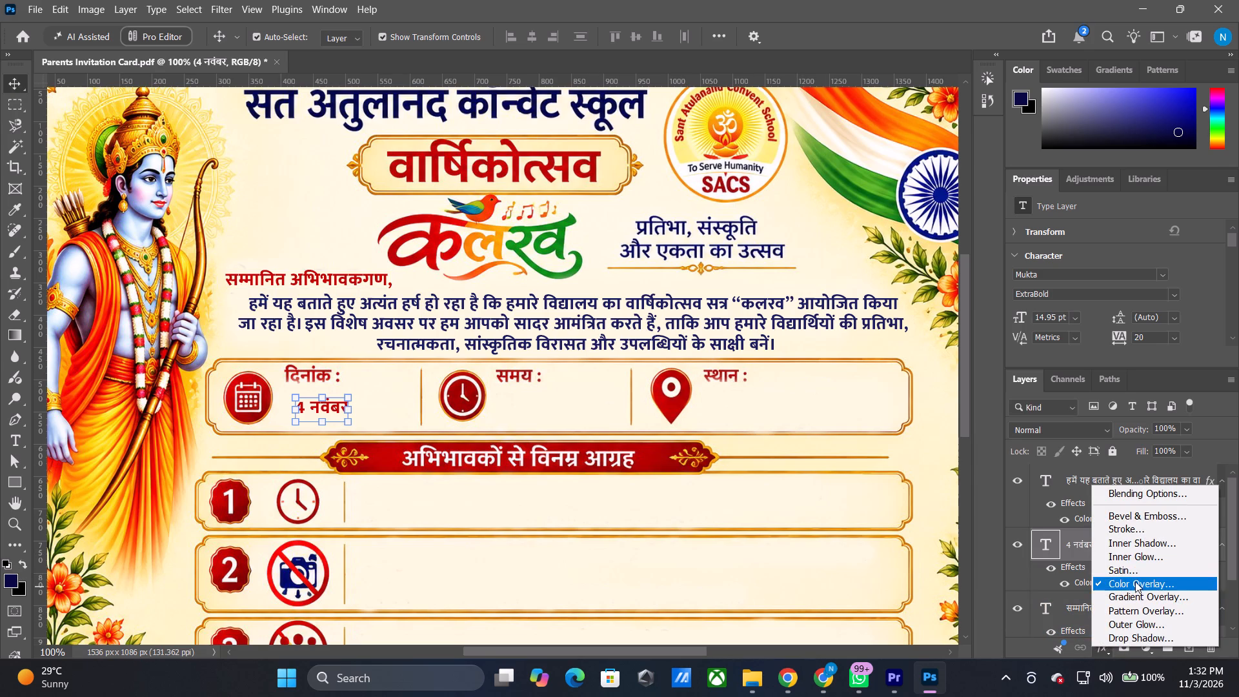
left_click(1135, 582)
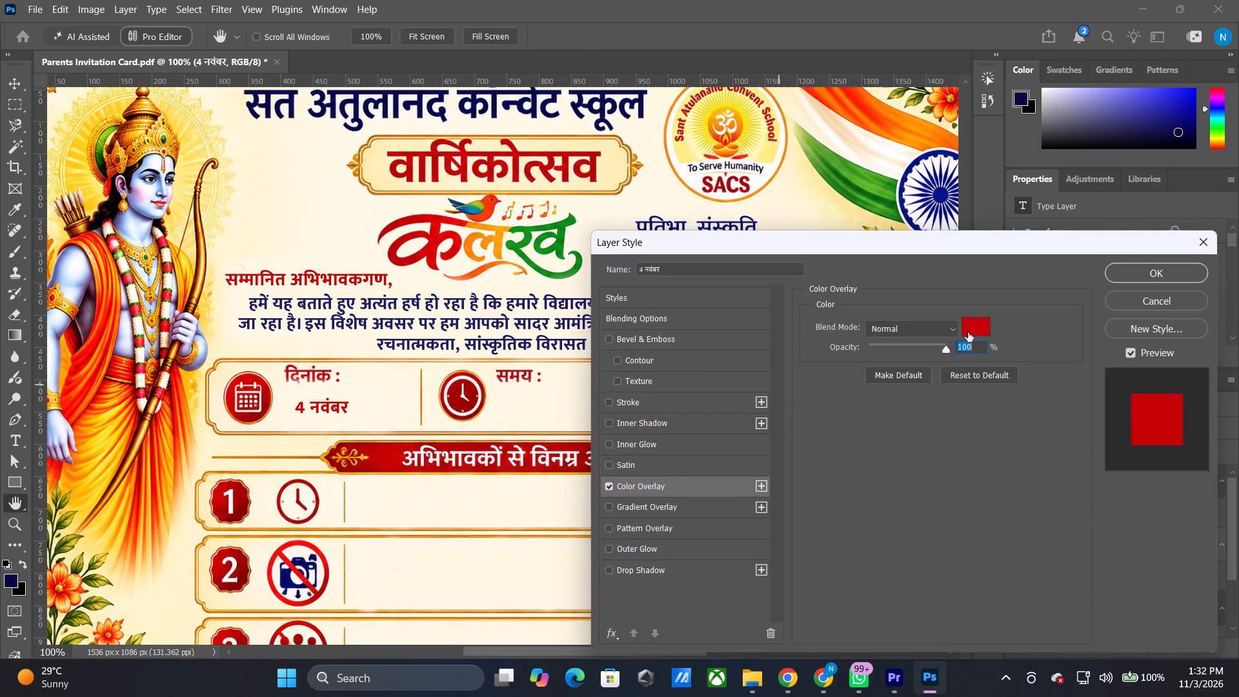
left_click(968, 332)
left_click(423, 343)
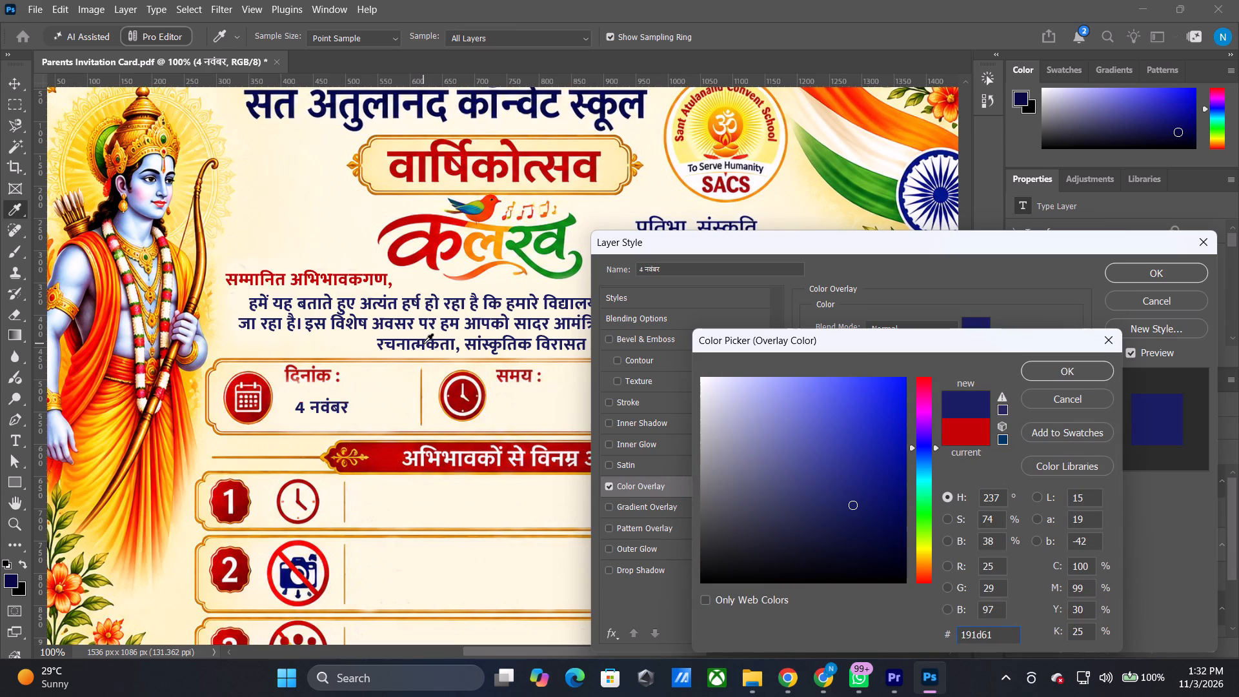
left_click(1082, 369)
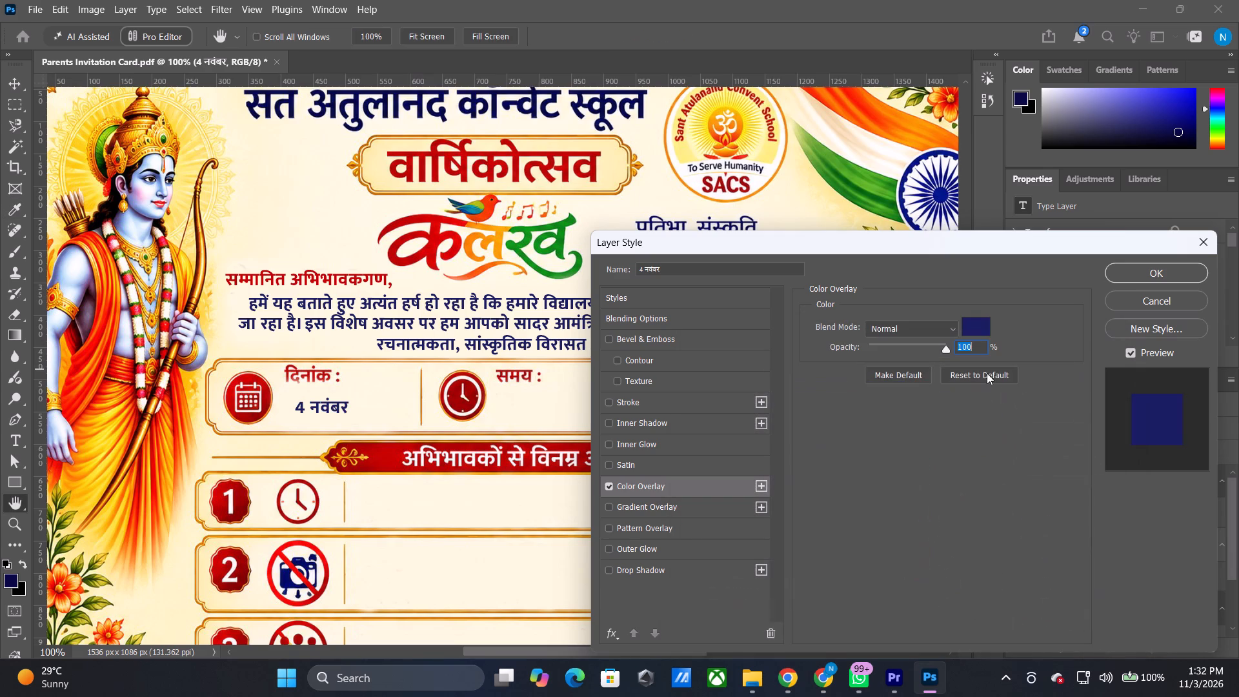
left_click(1151, 267)
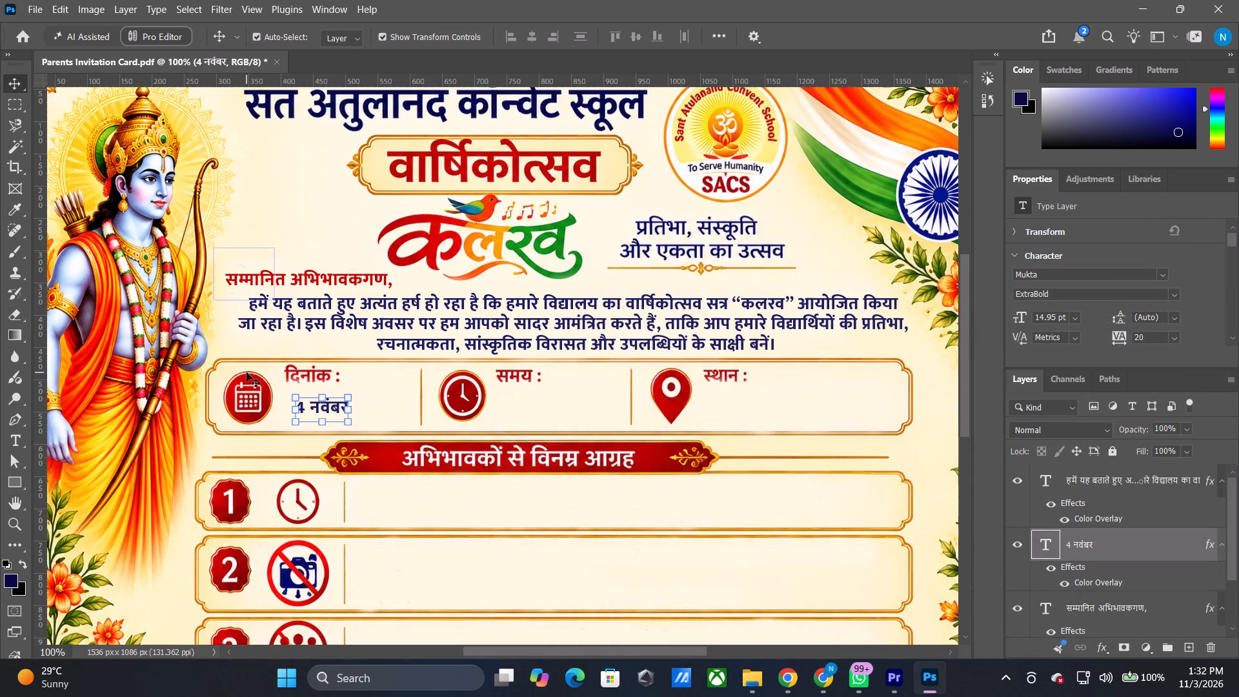
Move the "4 नवंबर" text slightly lower beneath the "दिनांक :" label, within the date box.
scroll(321, 432, "up", 2, "alt+shift")
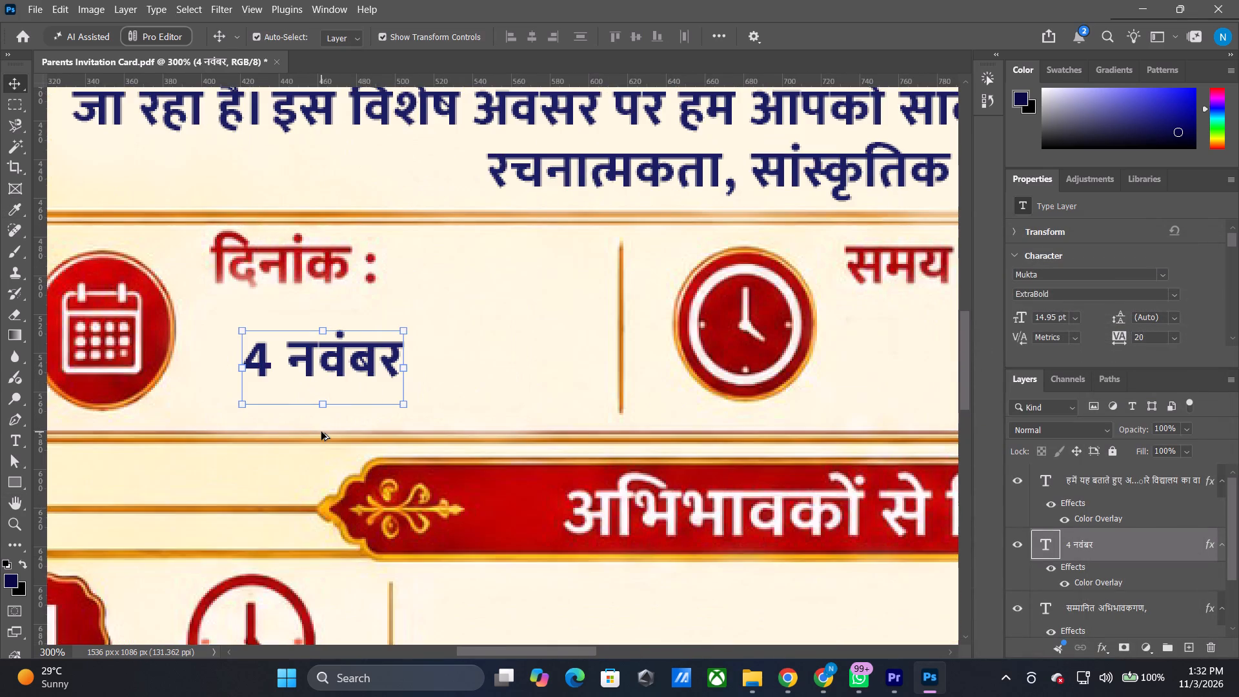
scroll(321, 432, "up", 1, "alt+shift")
left_click_drag(347, 327, 351, 353)
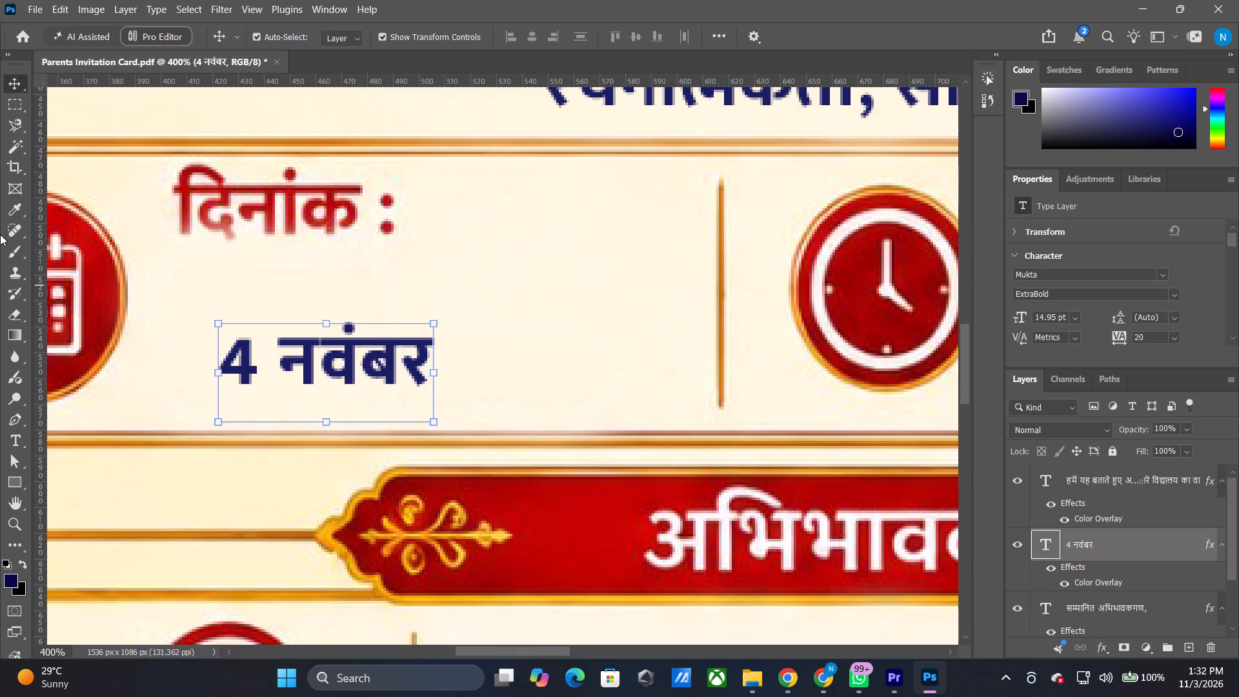
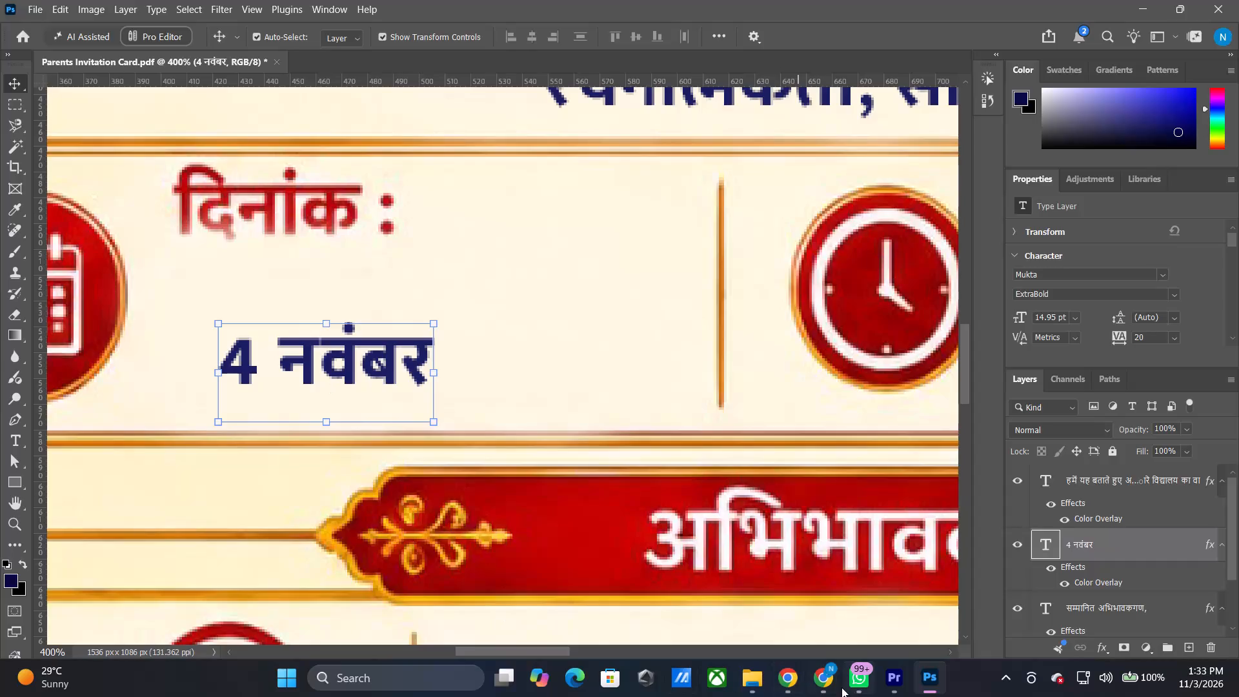
Switch to Chrome, search for "budhwar in hindi" in a new tab, and copy the Hindi word "बुधवार".
left_click(798, 683)
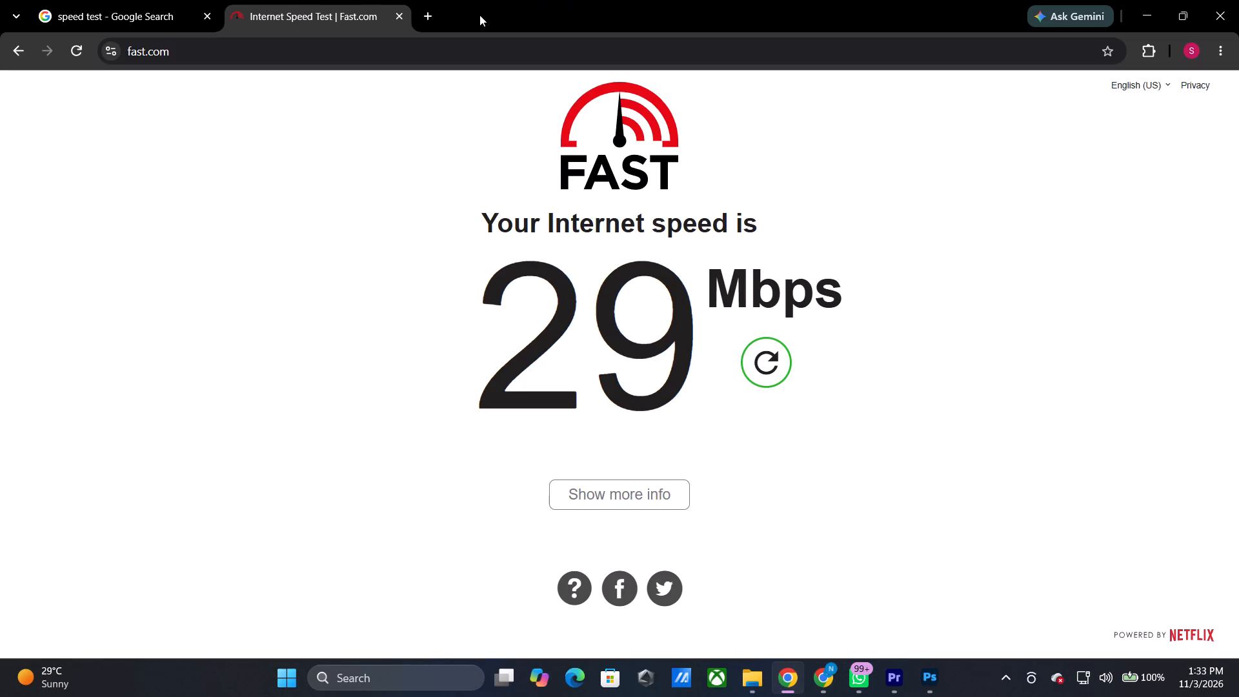
left_click(433, 18)
left_click(458, 338)
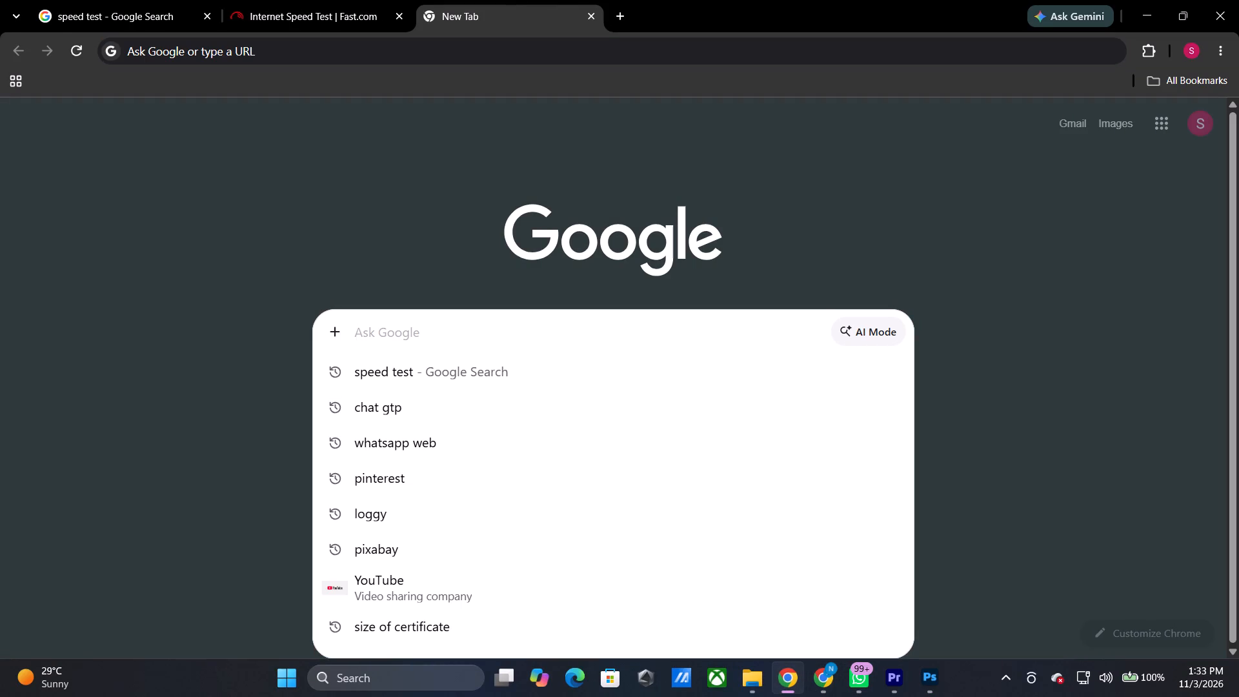
type("budhwar")
key("space")
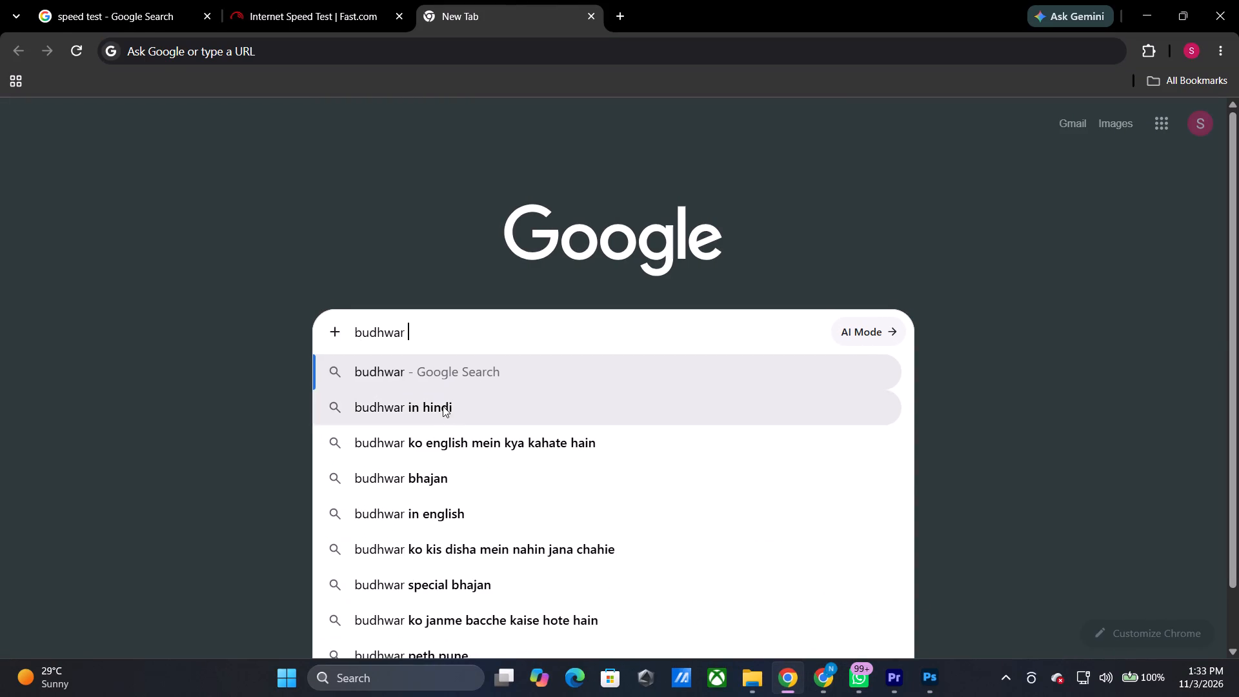
left_click(443, 406)
left_click_drag(185, 263, 195, 263)
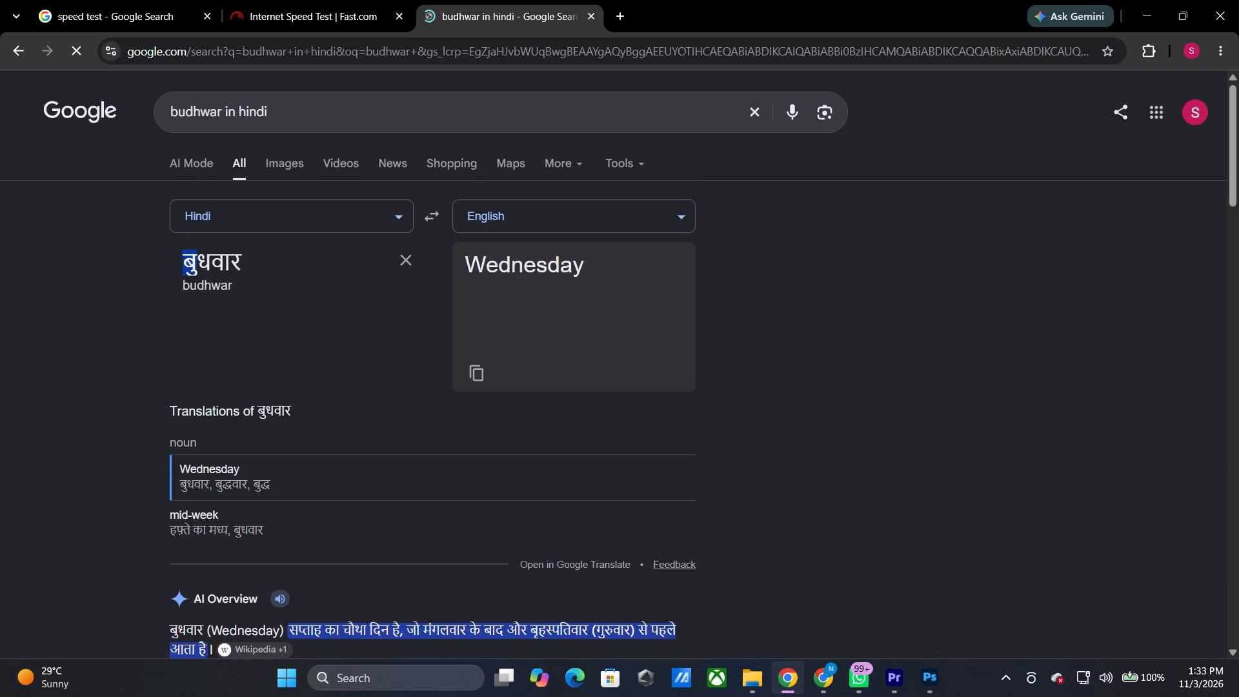
left_click_drag(195, 263, 248, 263)
key("ctrl+c")
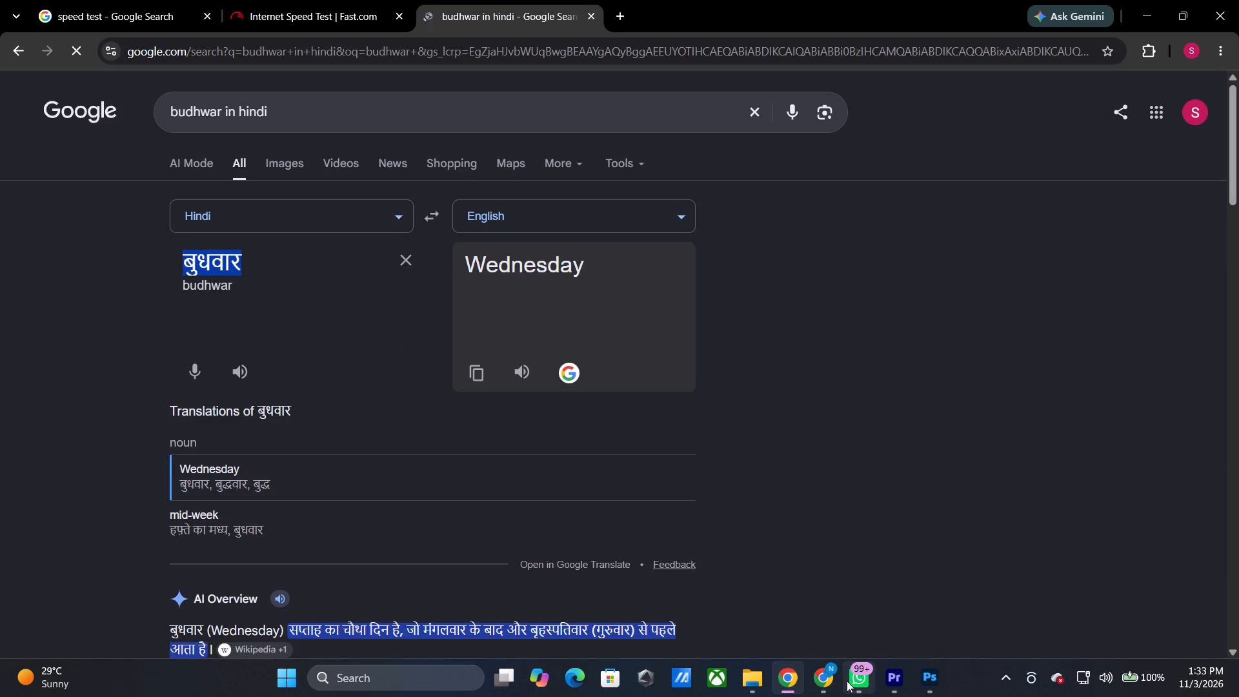
Back in Photoshop, insert the copied "बुधवार" before "4 नवंबर" in the date text, on its own line above it.
left_click(919, 677)
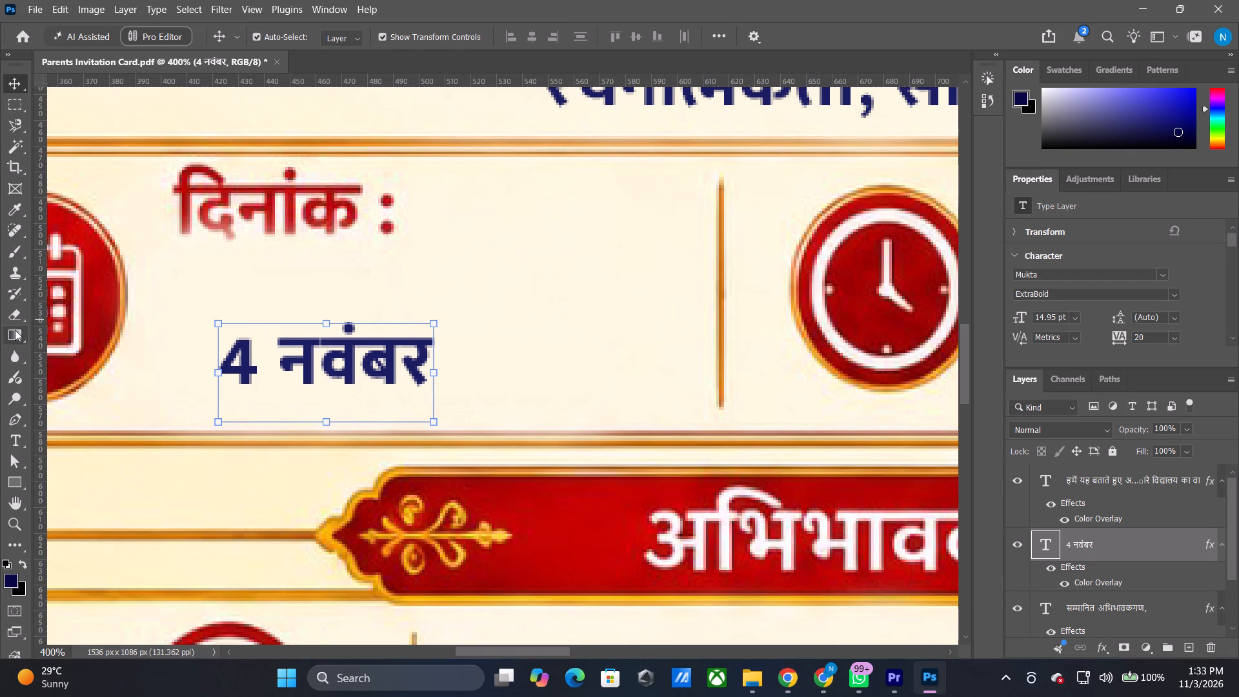
left_click(16, 432)
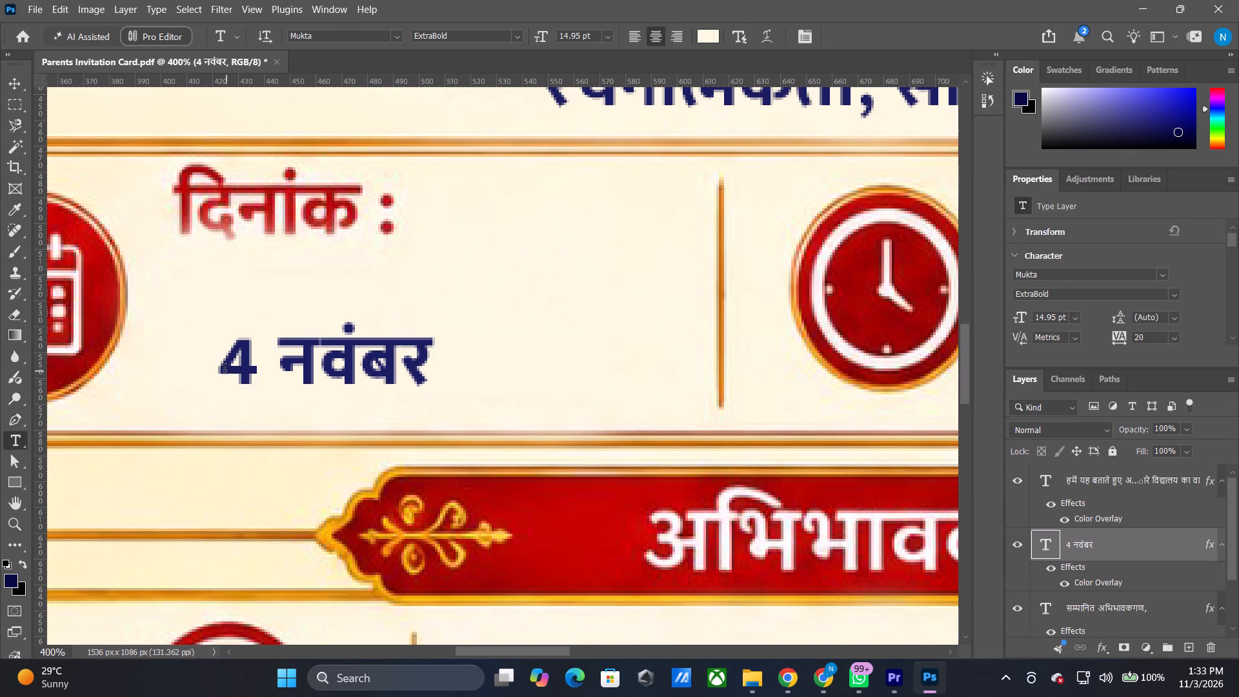
left_click(221, 369)
key("ctrl+v")
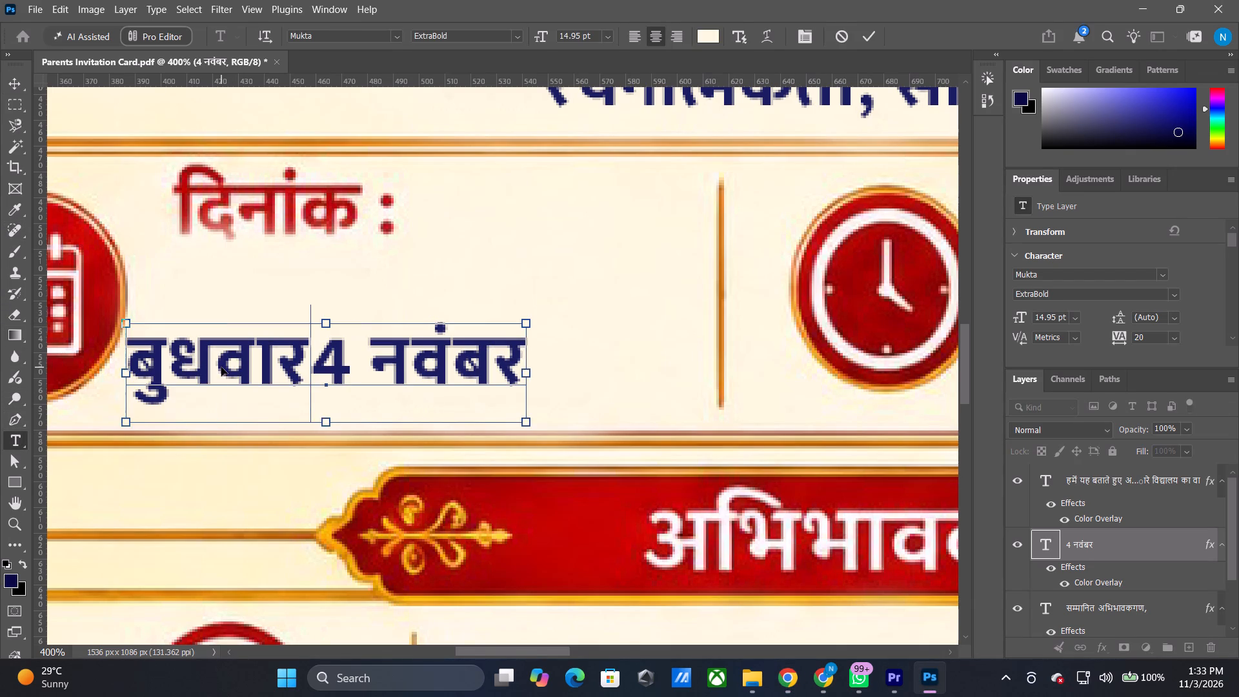
key("Return")
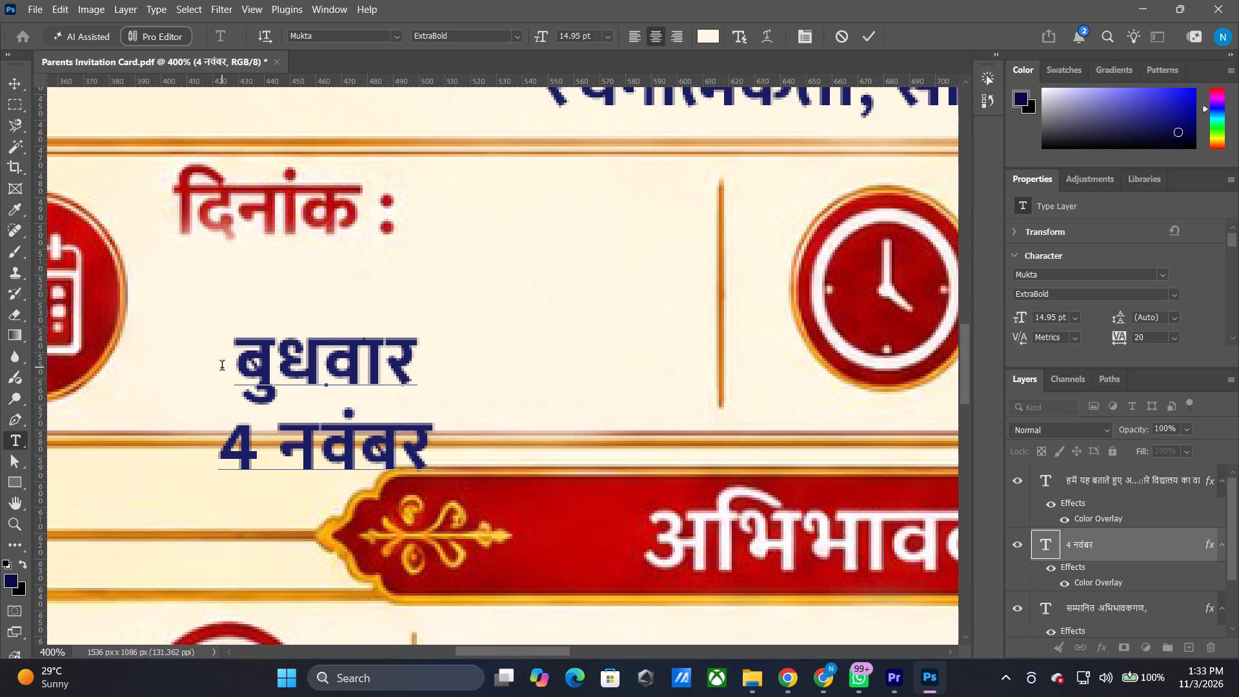
Move the two-line date text up so it sits inside the date box, directly beneath the "दिनांक :" label.
left_click(17, 90)
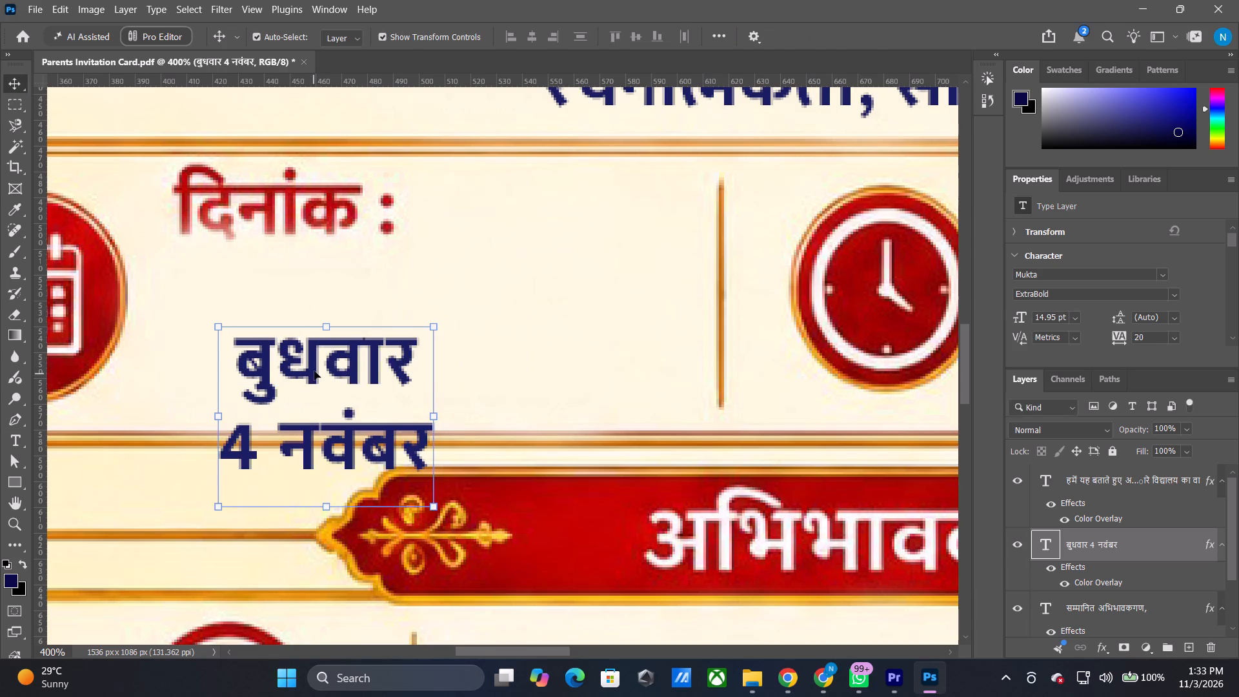
left_click_drag(316, 362, 313, 274)
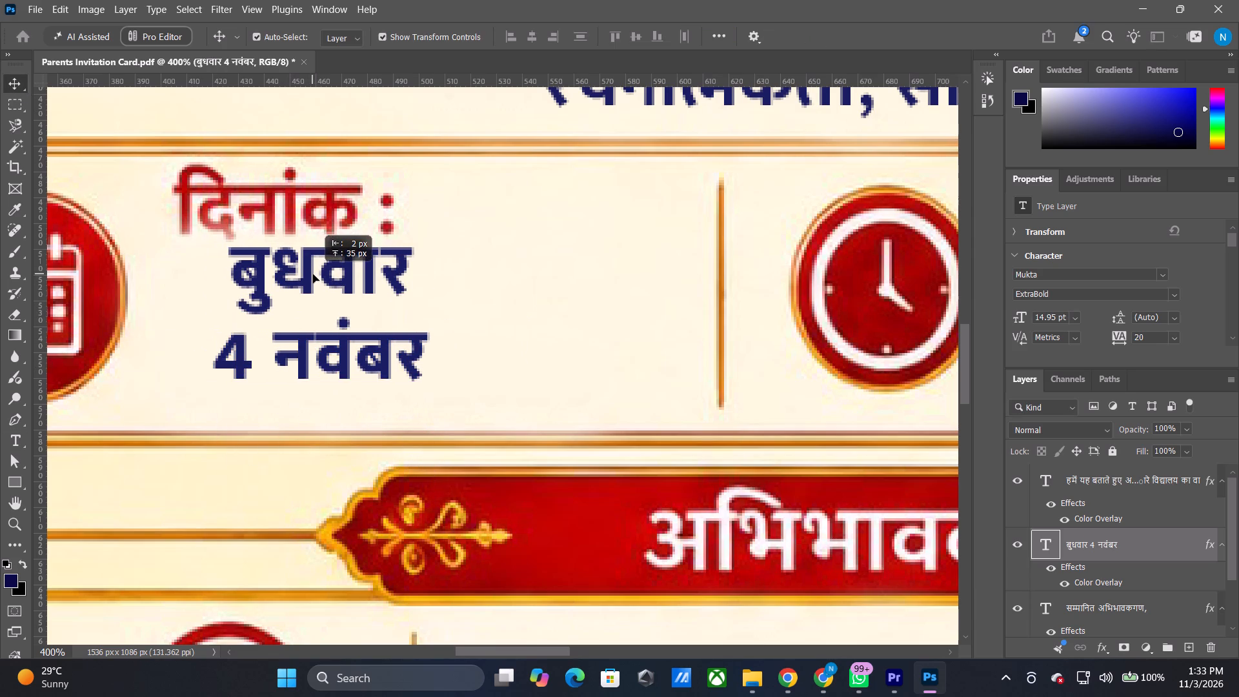
left_click_drag(313, 274, 315, 277)
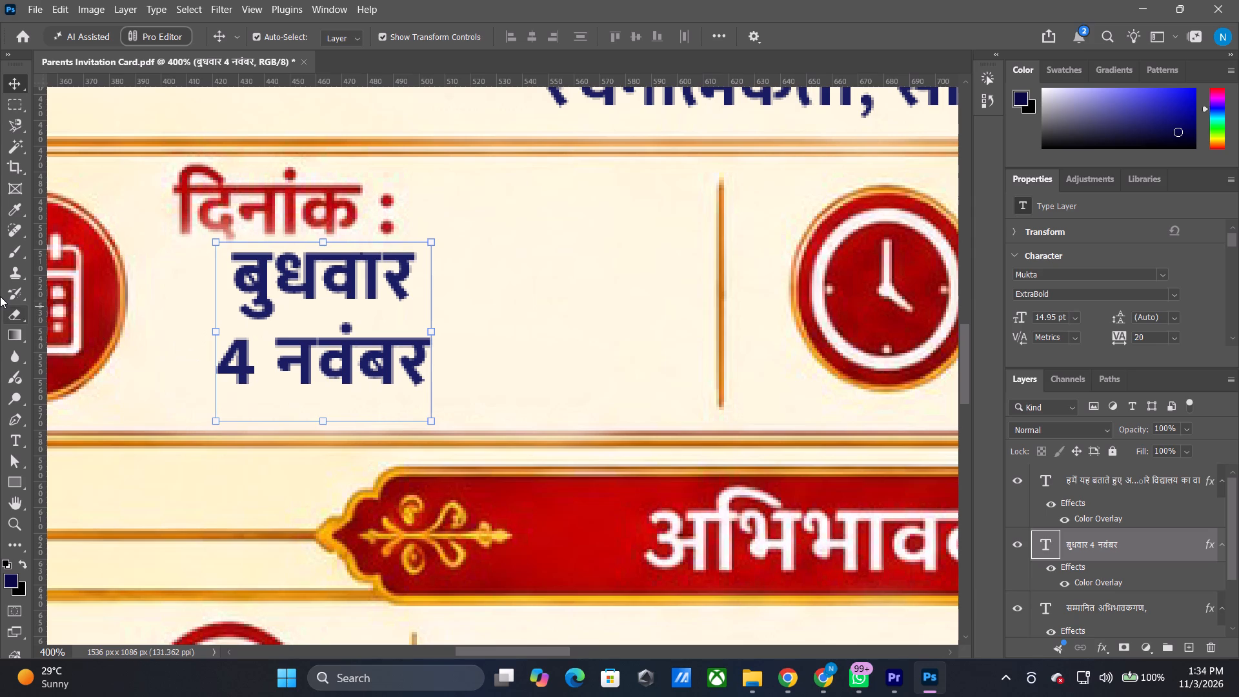
Add a comma after "बुधवार" and join the two lines with a space so the text reads "बुधवार, 4 नवंबर".
left_click(18, 437)
left_click(404, 293)
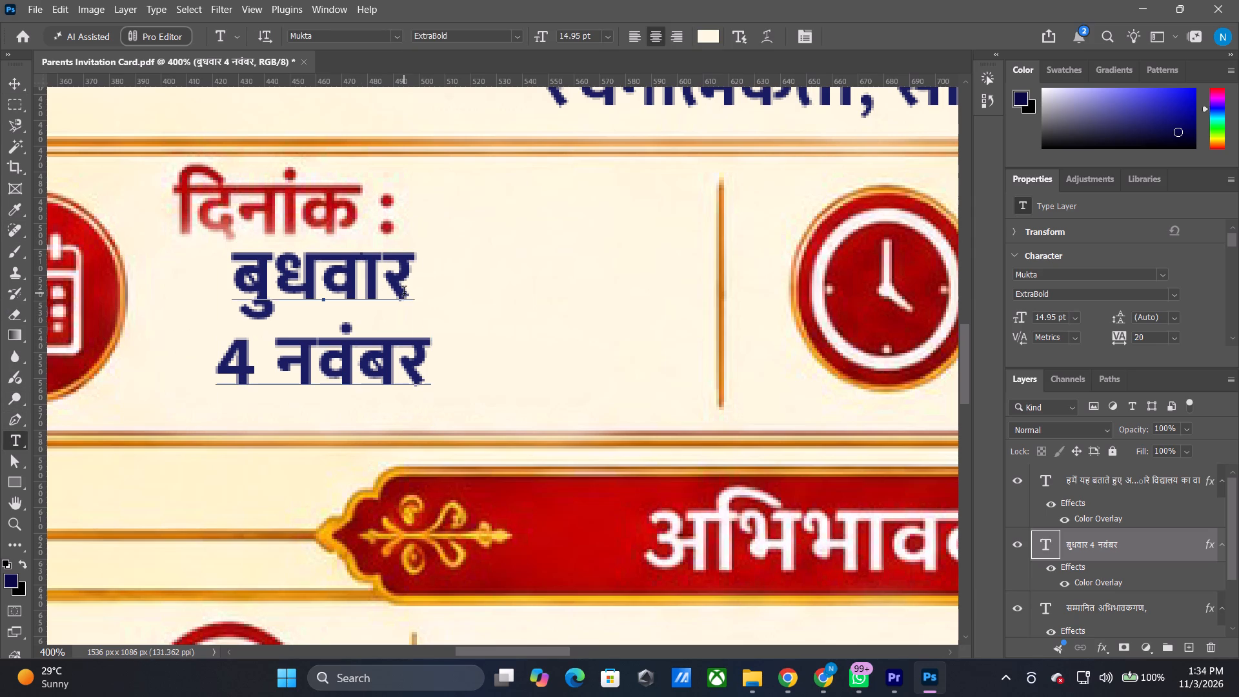
key("comma")
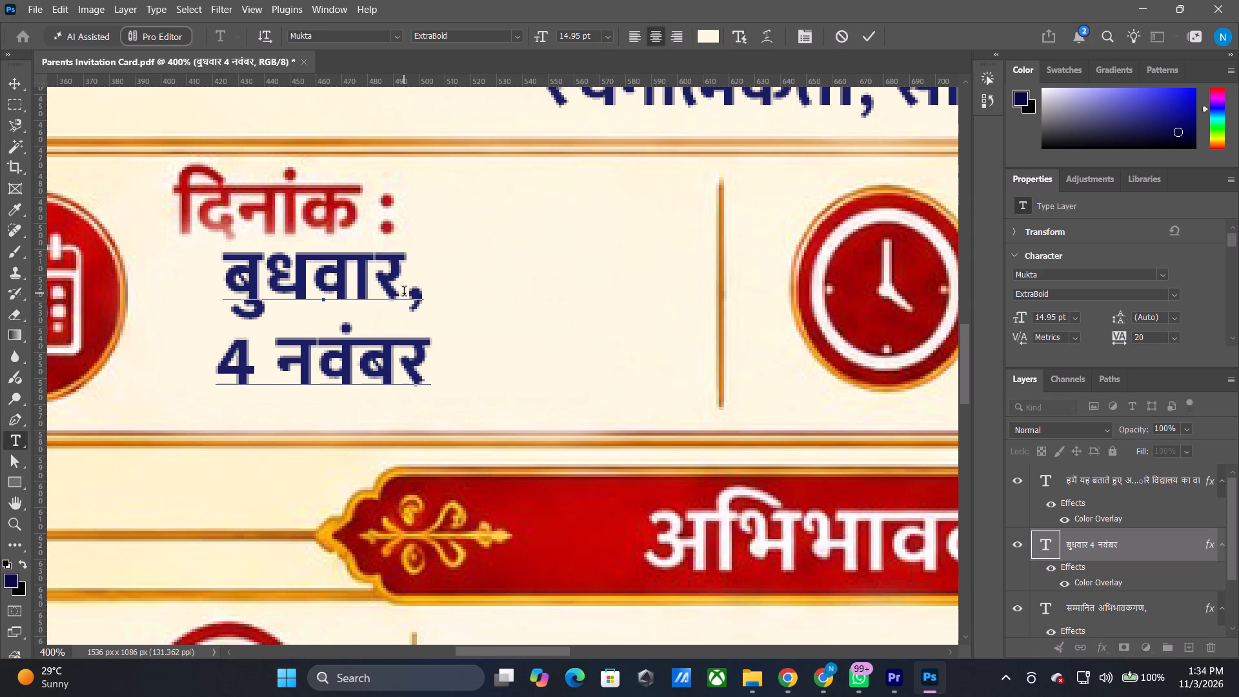
key("Return")
key("BackSpace")
key("BackSpace")
key("comma")
left_click(217, 365)
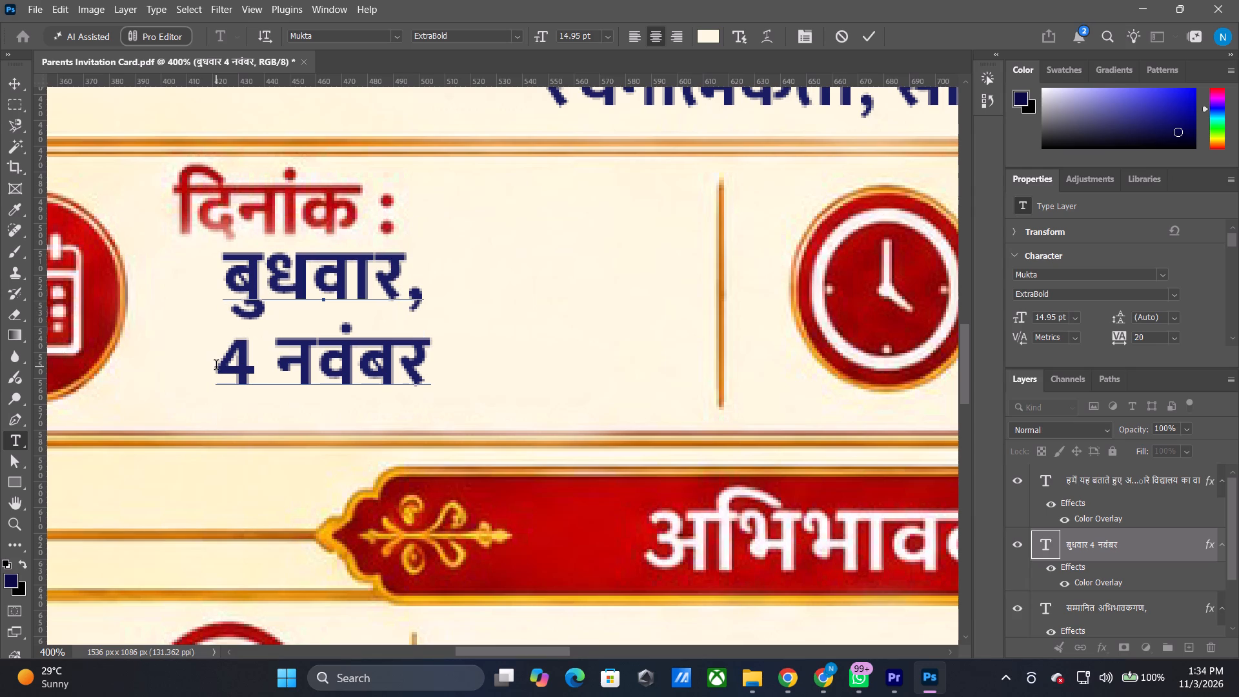
key("BackSpace")
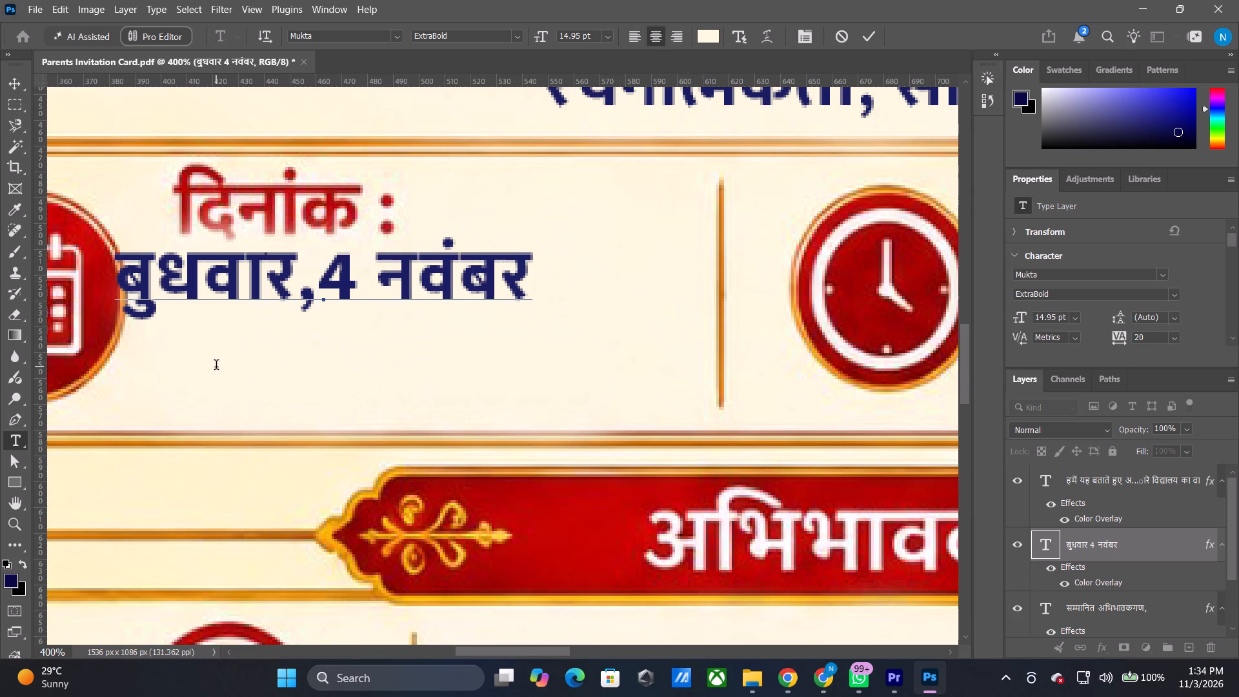
key("space")
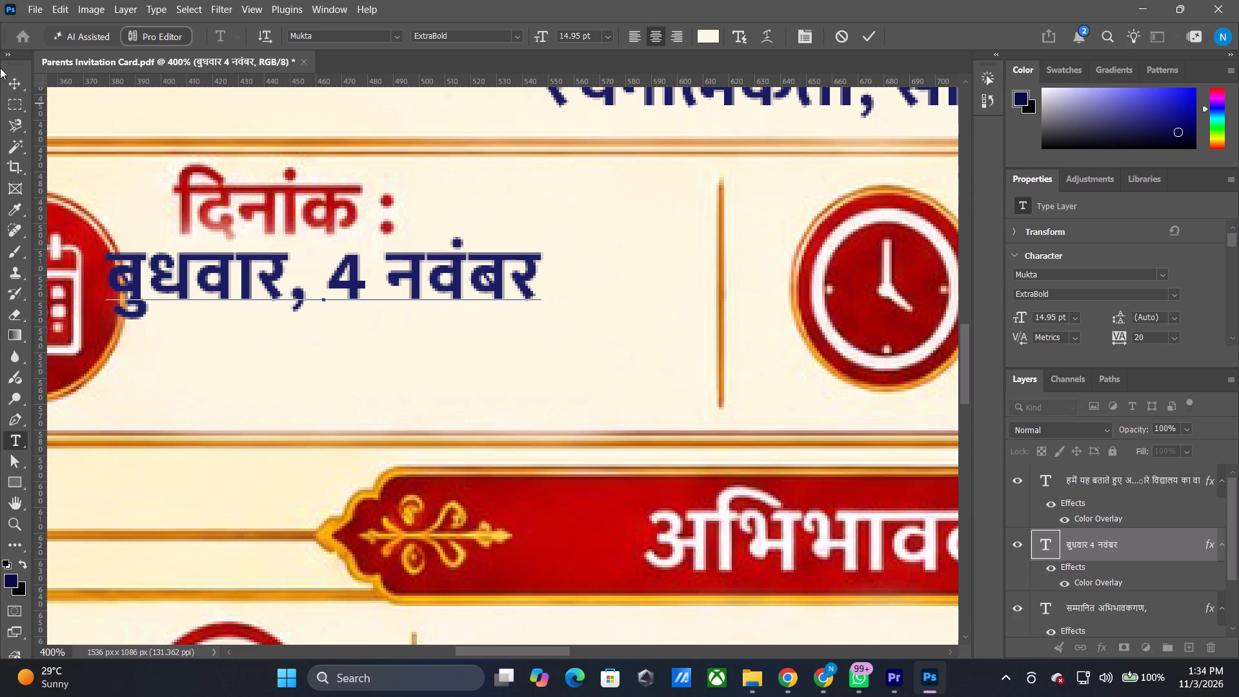
Move the "बुधवार, 4 नवंबर" text about 24 px right and 14 px down, beneath the "दिनांक :" label and clear of the calendar icon.
left_click(12, 75)
left_click_drag(412, 285, 434, 289)
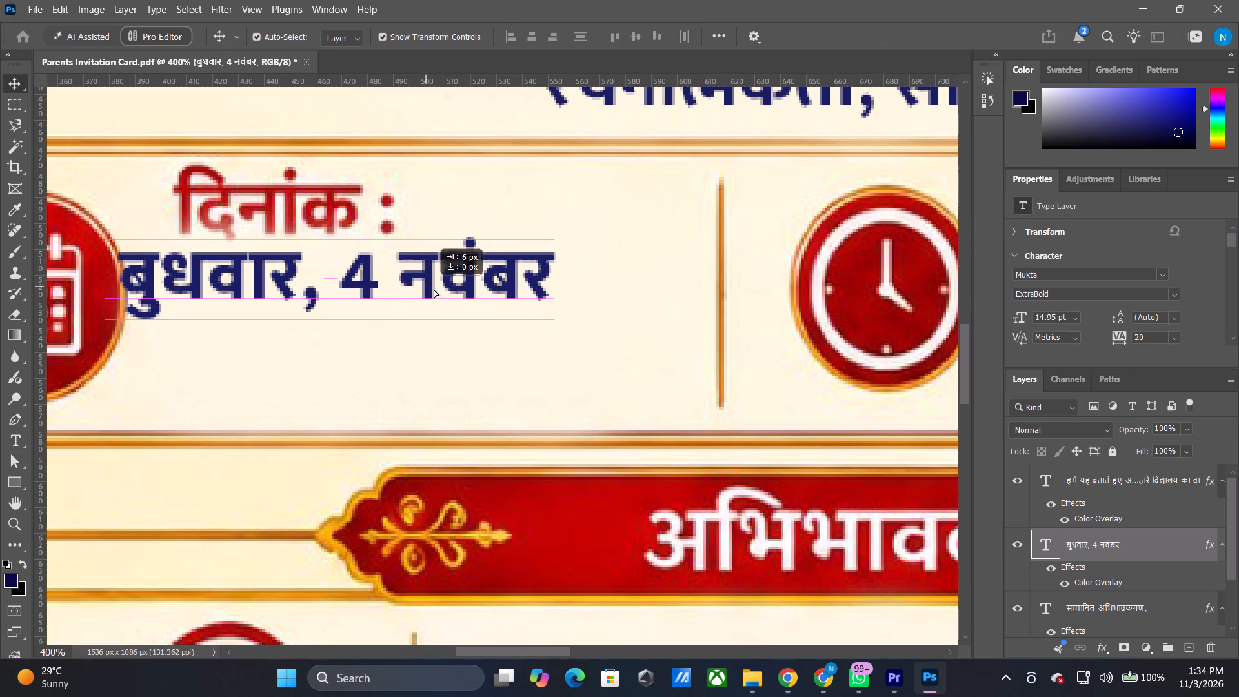
left_click_drag(434, 289, 475, 318)
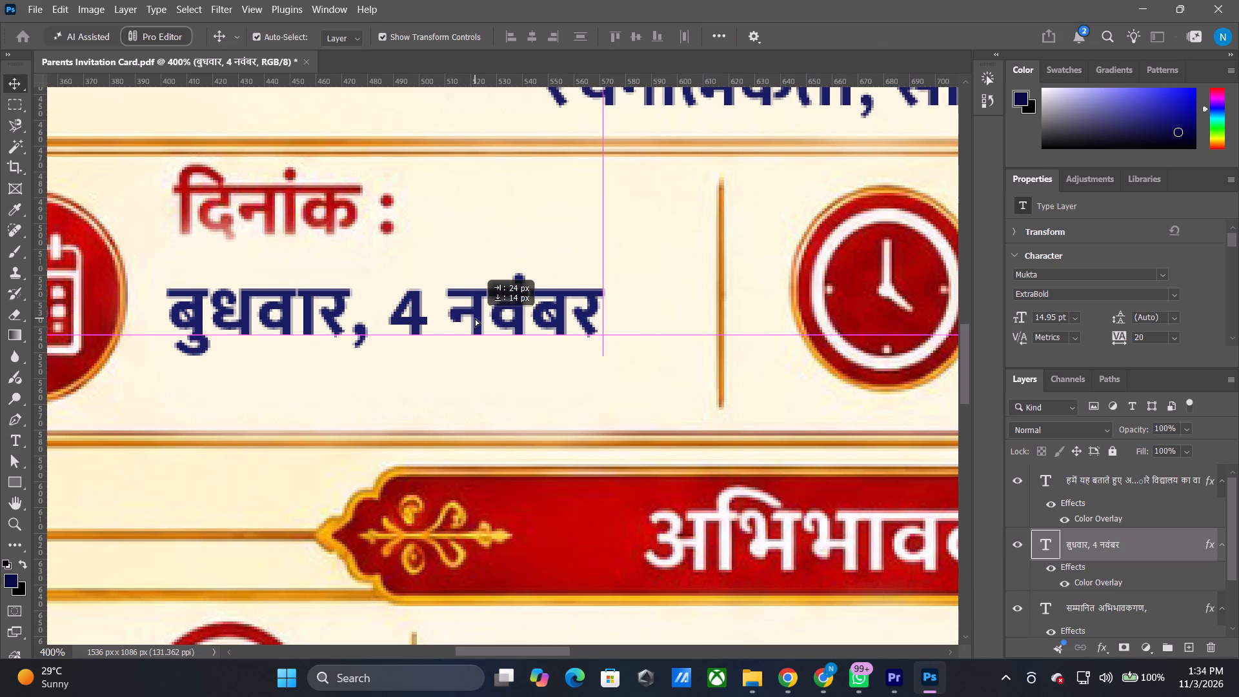
Finish placing the "बुधवार, 4 नवंबर" text beneath the "दिनांक :" label and deselect it to view the whole card.
left_click_drag(475, 318, 476, 318)
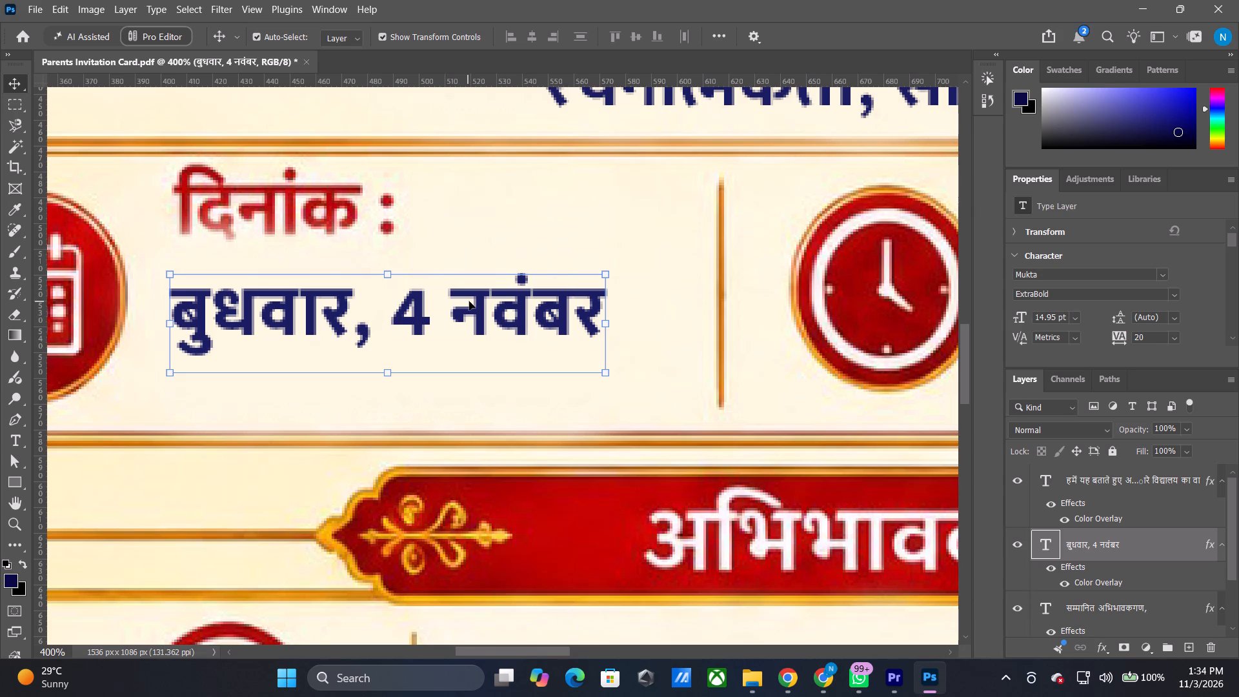
scroll(469, 301, "down", 4, "alt+shift")
left_click(192, 261)
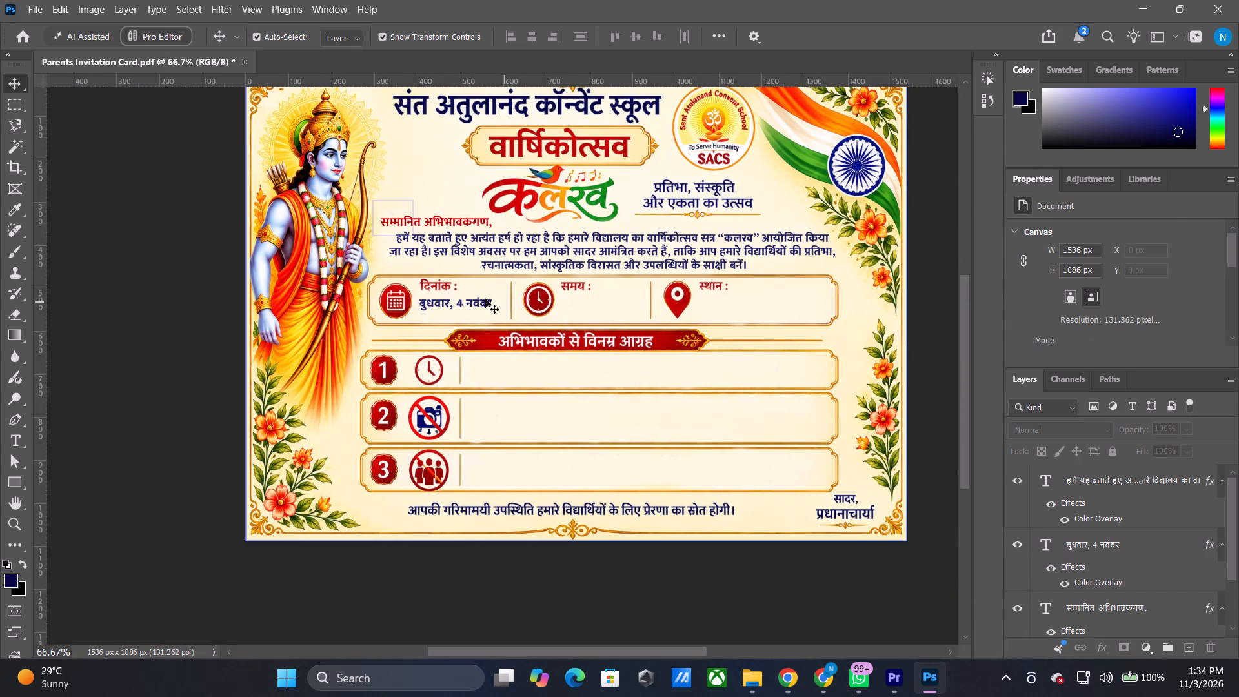
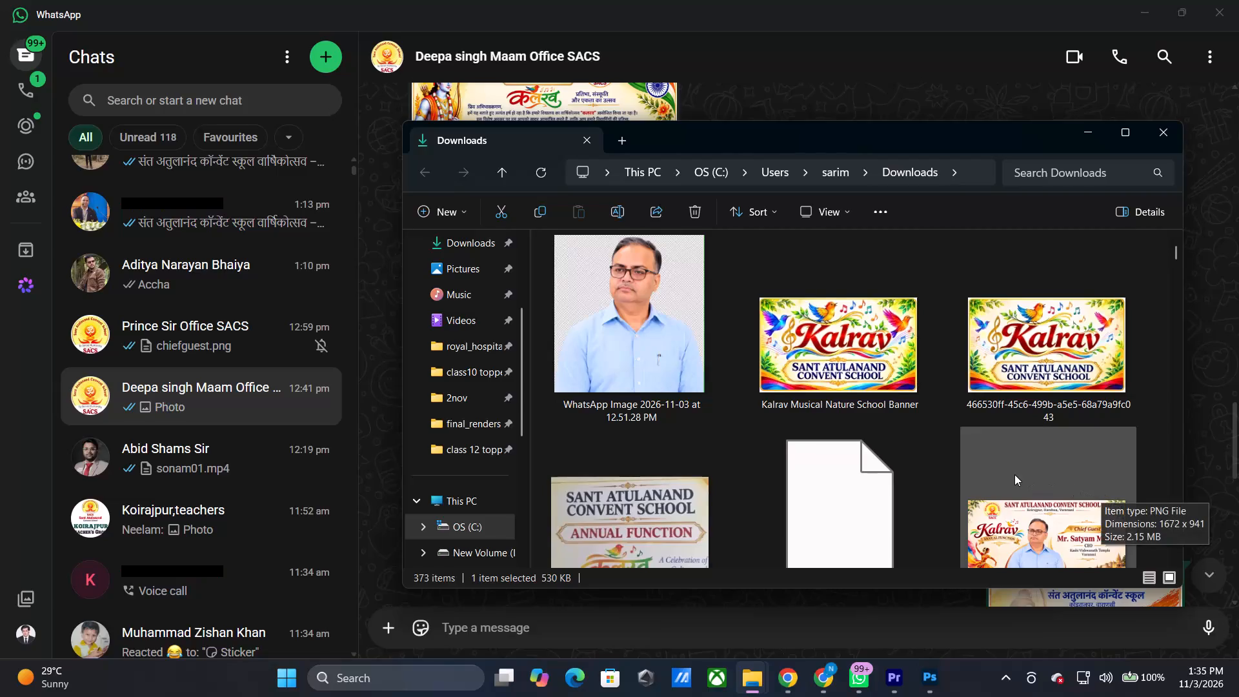
Open the 12.40.21 PM WhatsApp invitation image from Downloads in Photos and copy its time text "सायं 4:00 बजे से".
scroll(1014, 474, "down", 3)
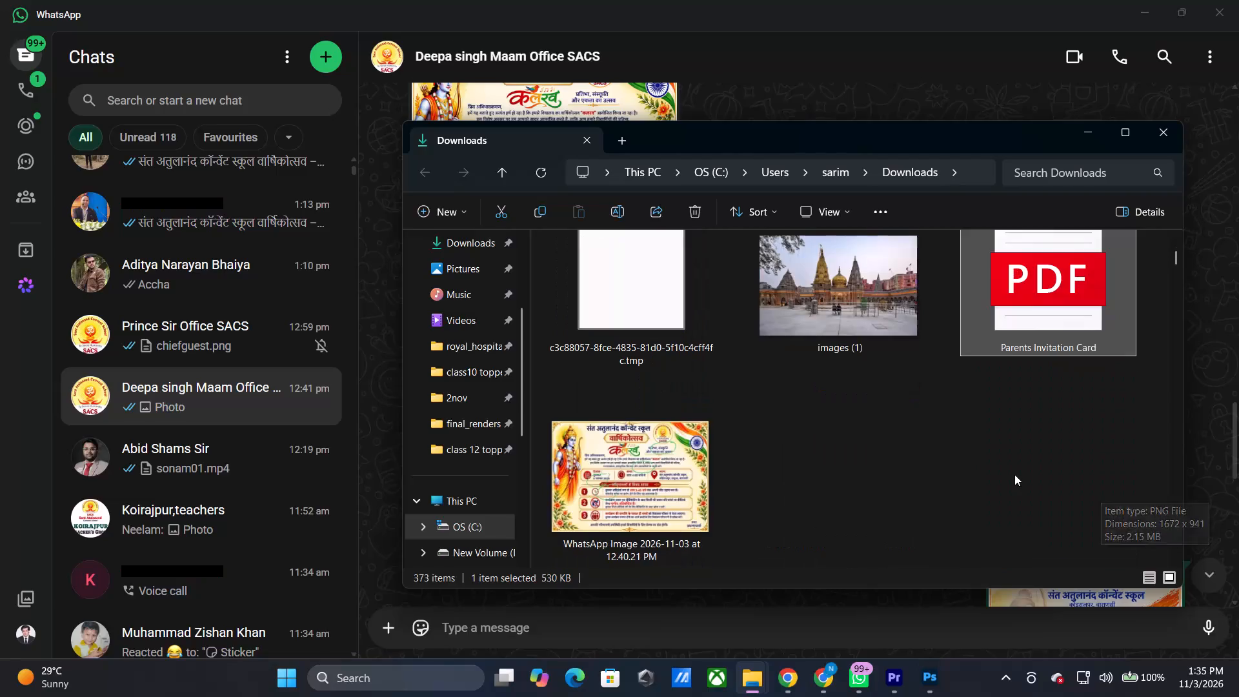
double_click(619, 481)
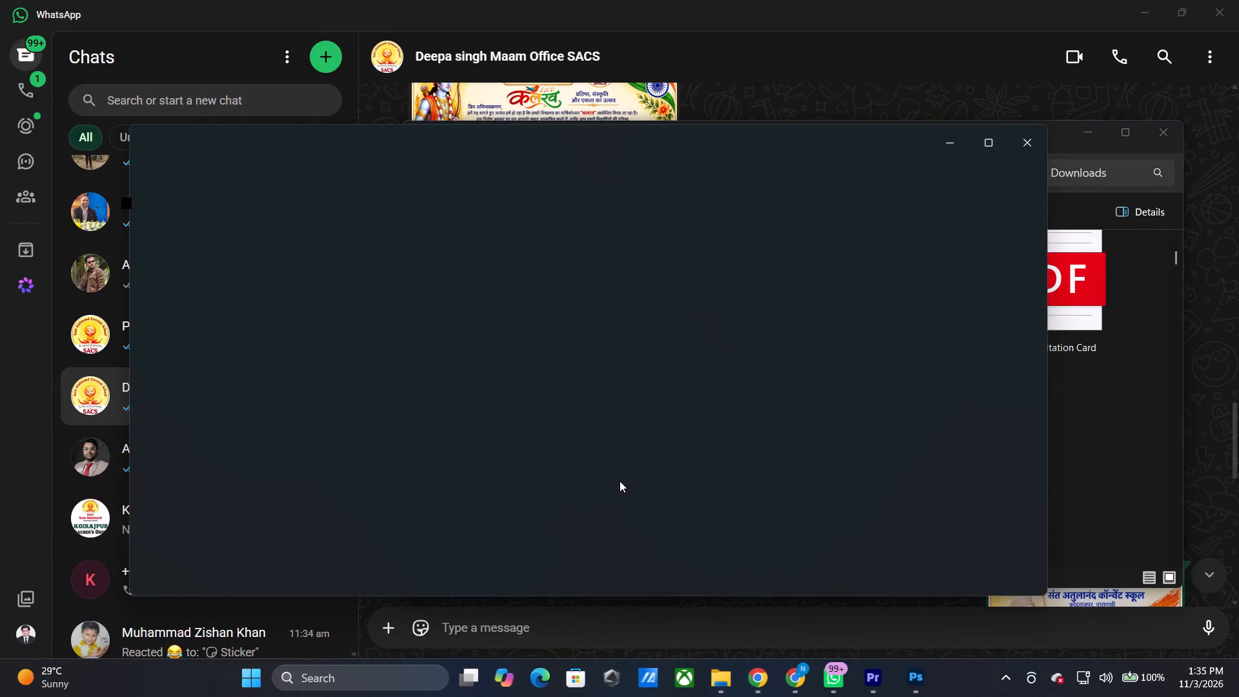
left_click(623, 575)
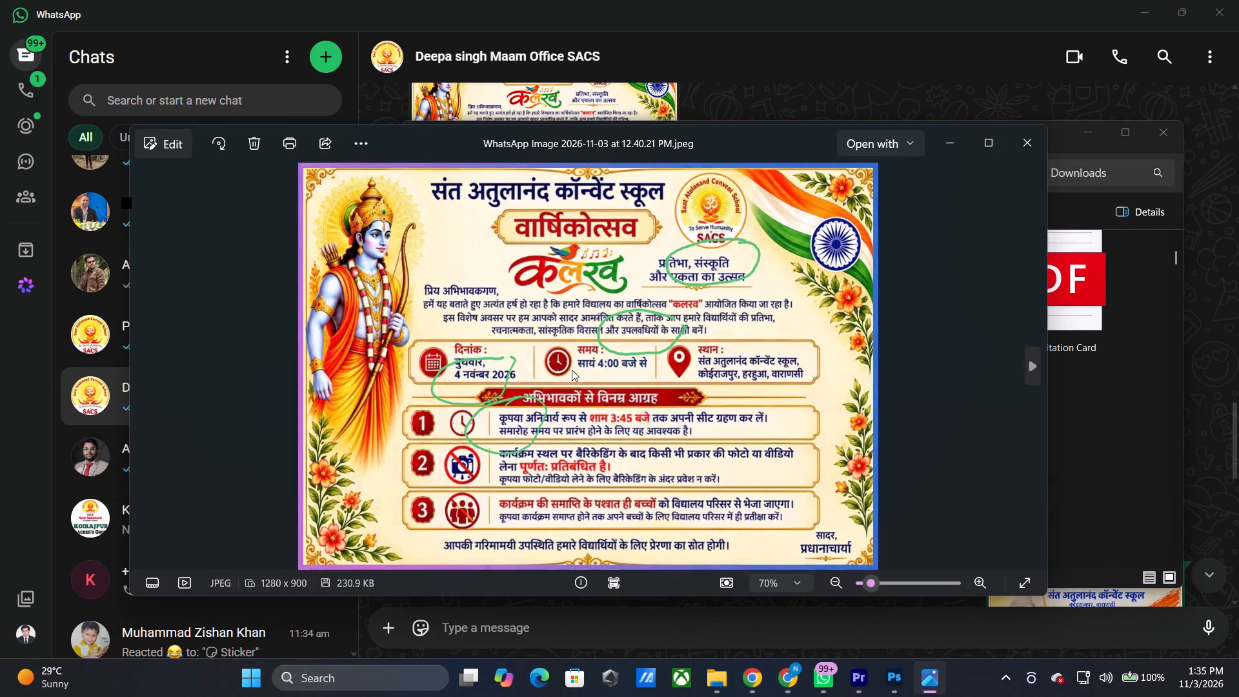
left_click_drag(579, 363, 646, 360)
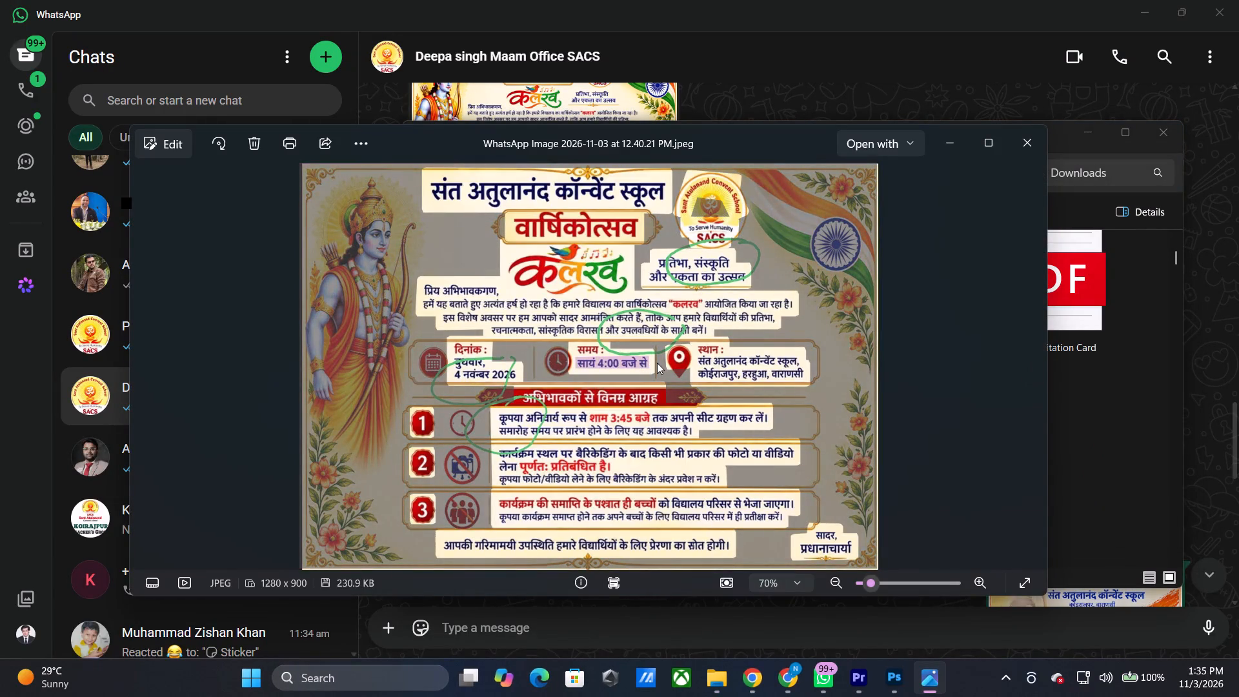
key("ctrl+c")
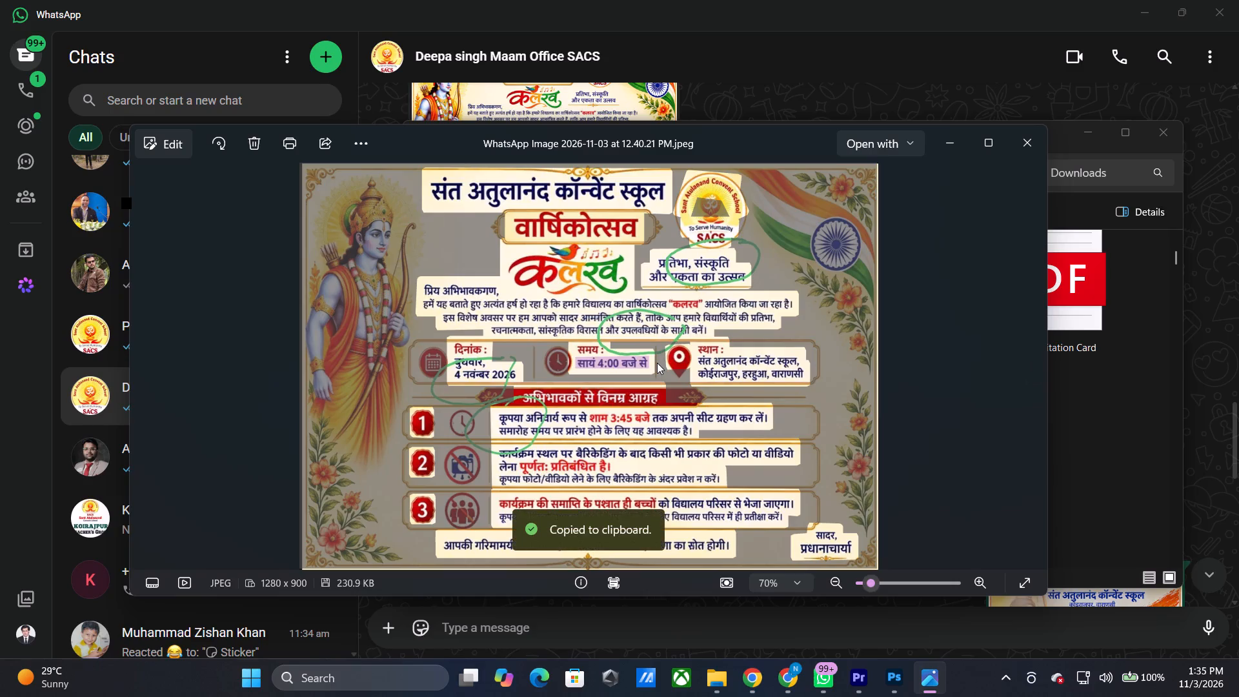
Back in Photoshop, duplicate the "बुधवार, 4 नवंबर" text layer and place the copy beneath the "समय :" label.
left_click(882, 674)
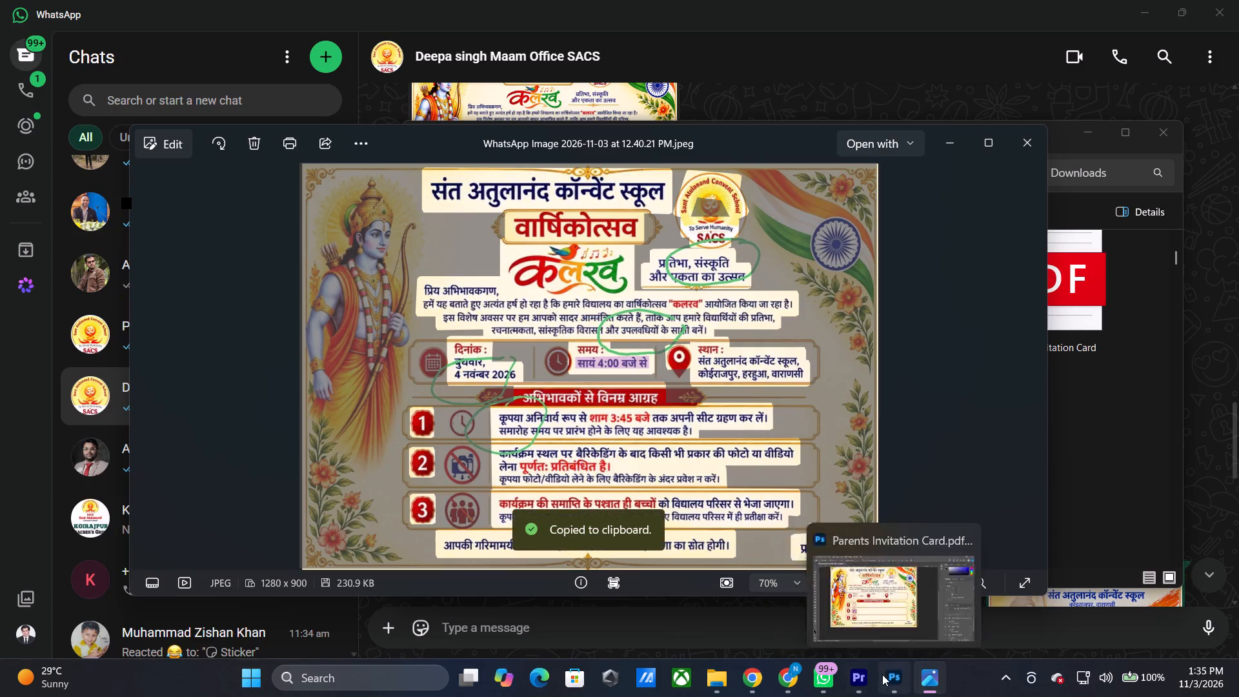
left_click(348, 310)
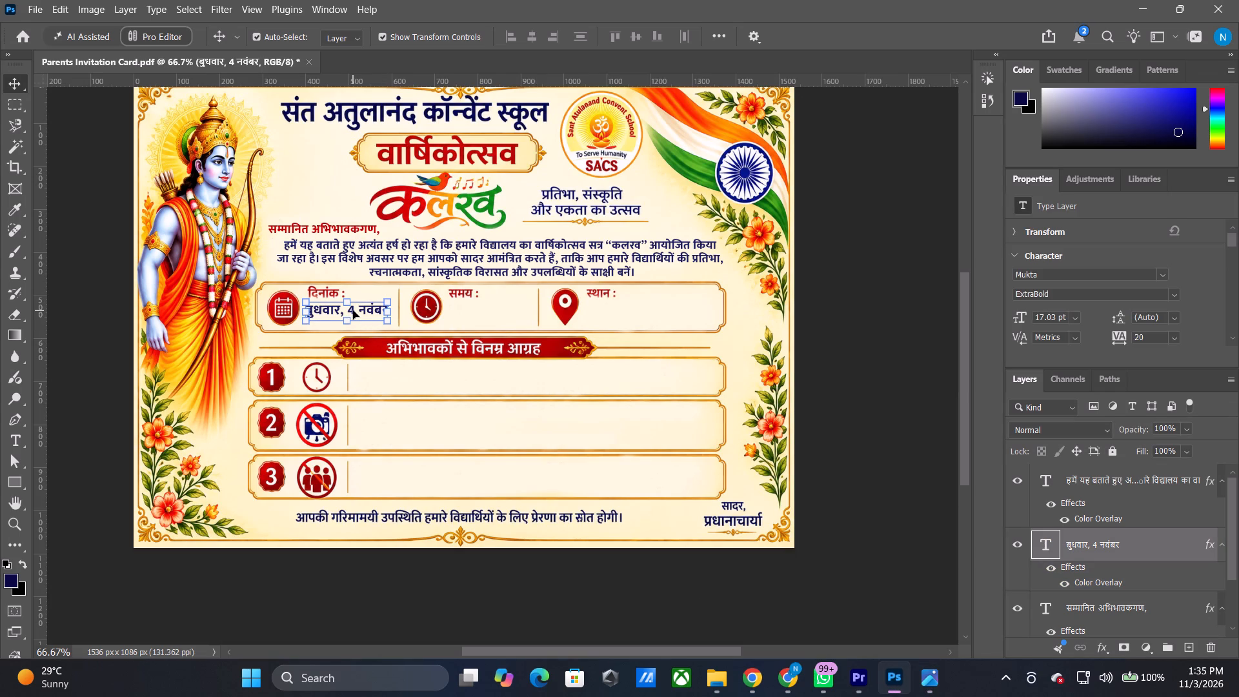
left_click_drag(353, 310, 357, 309, "alt")
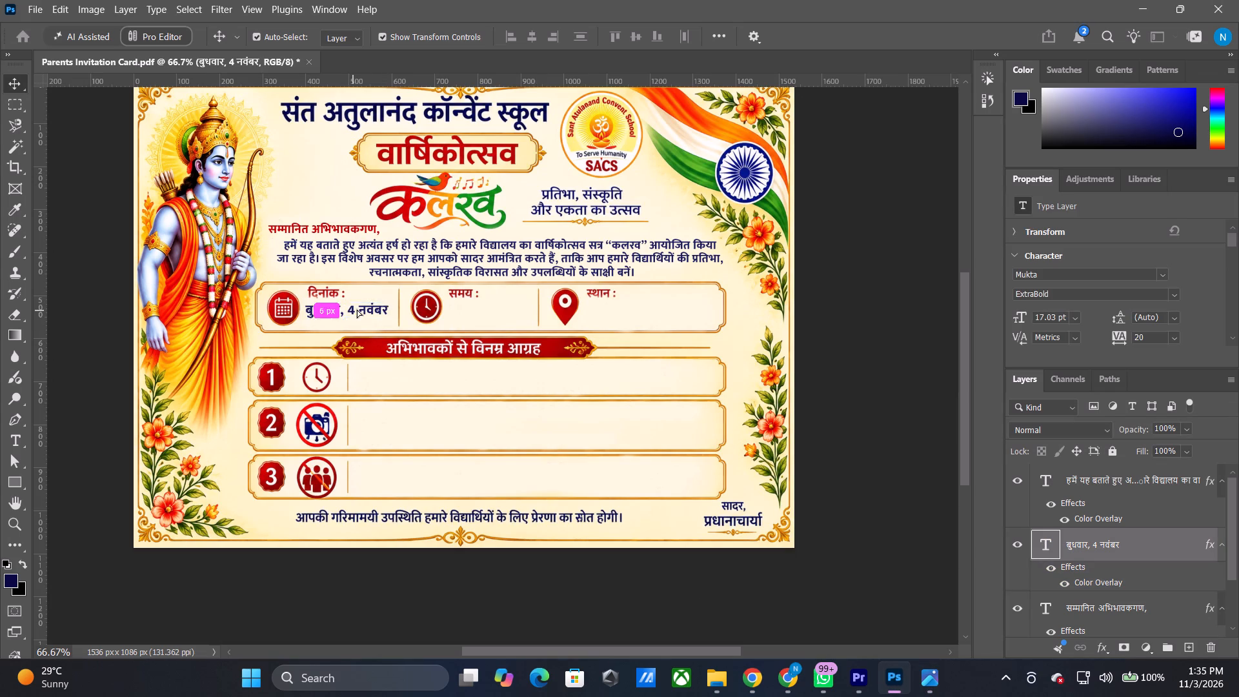
left_click_drag(357, 309, 515, 312, "alt")
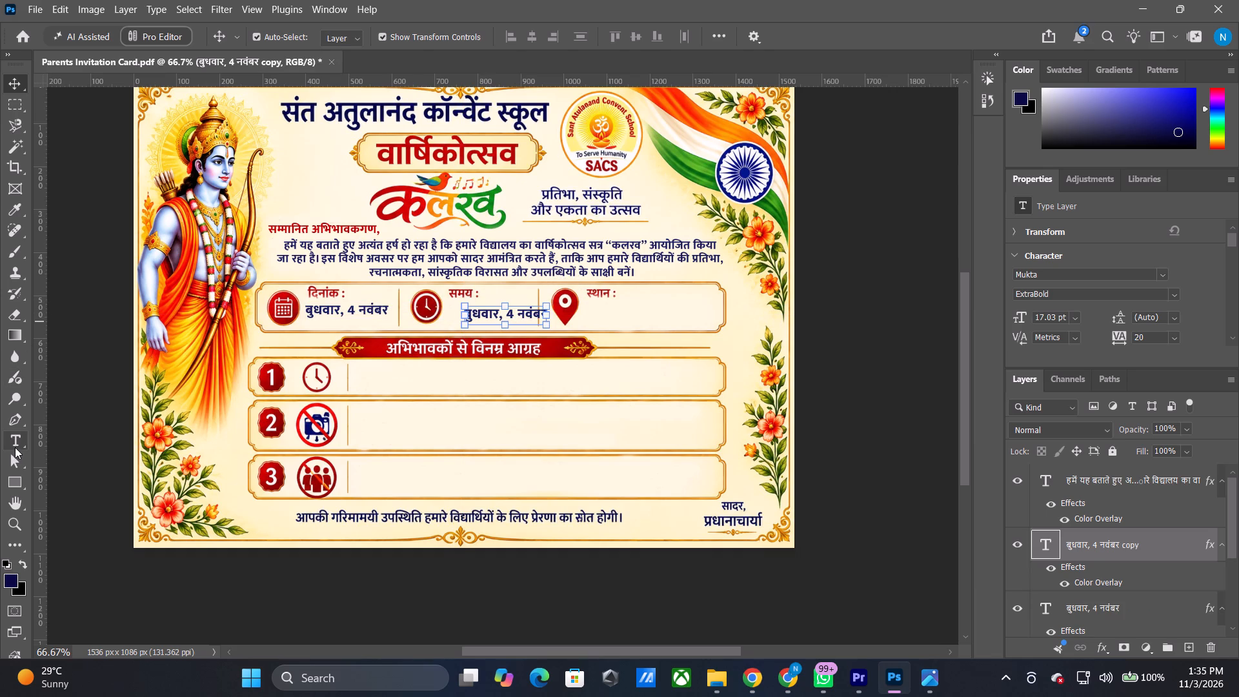
Replace the duplicated date text beneath the "समय :" label with the copied time "सायं 4:00 बजे से".
left_click(15, 447)
left_click(519, 319)
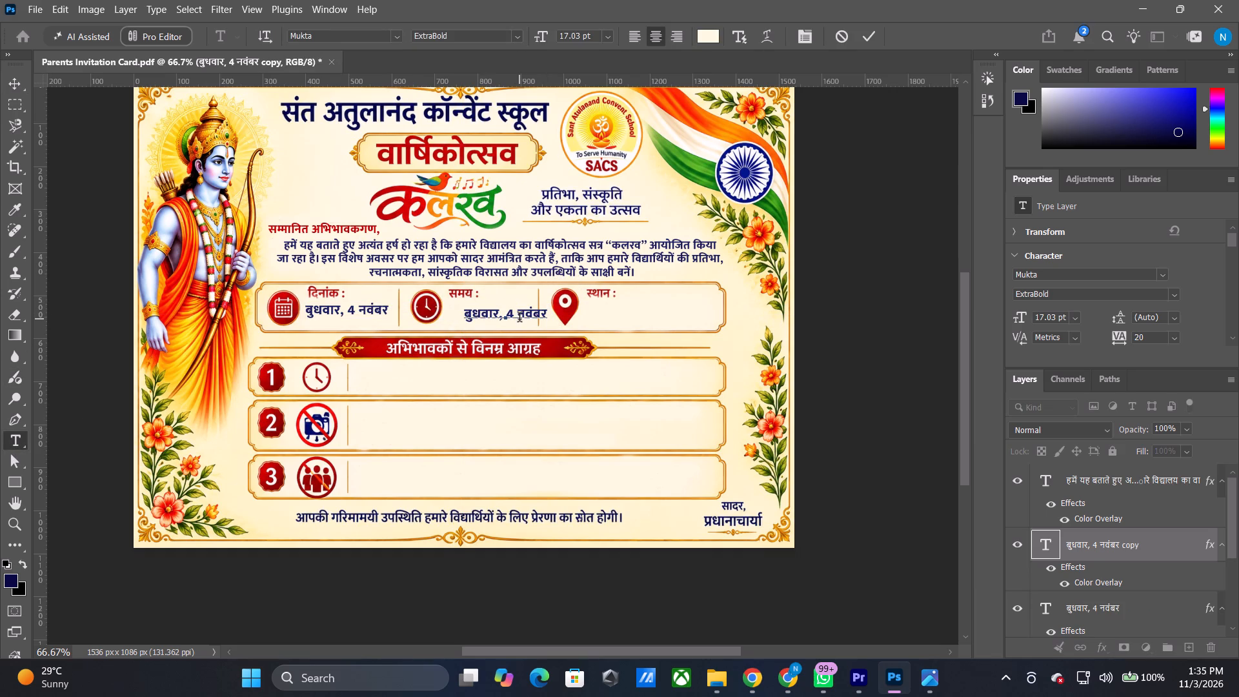
key("Right")
key("Right")
key("Right")
key("Right")
key("BackSpace")
key("BackSpace")
key("BackSpace")
key("BackSpace")
key("BackSpace")
key("BackSpace")
key("BackSpace")
key("BackSpace")
key("BackSpace")
key("BackSpace")
key("BackSpace")
key("BackSpace")
key("BackSpace")
key("BackSpace")
key("BackSpace")
key("BackSpace")
key("BackSpace")
key("BackSpace")
key("BackSpace")
key("BackSpace")
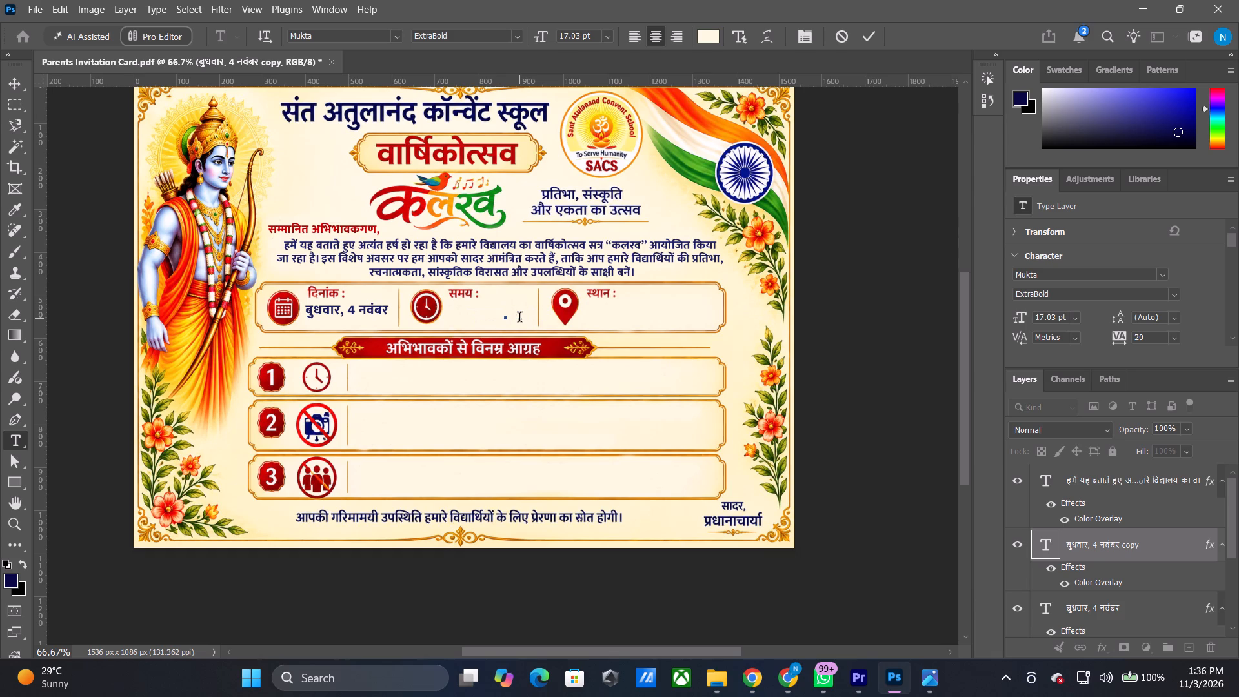
key("ctrl+v")
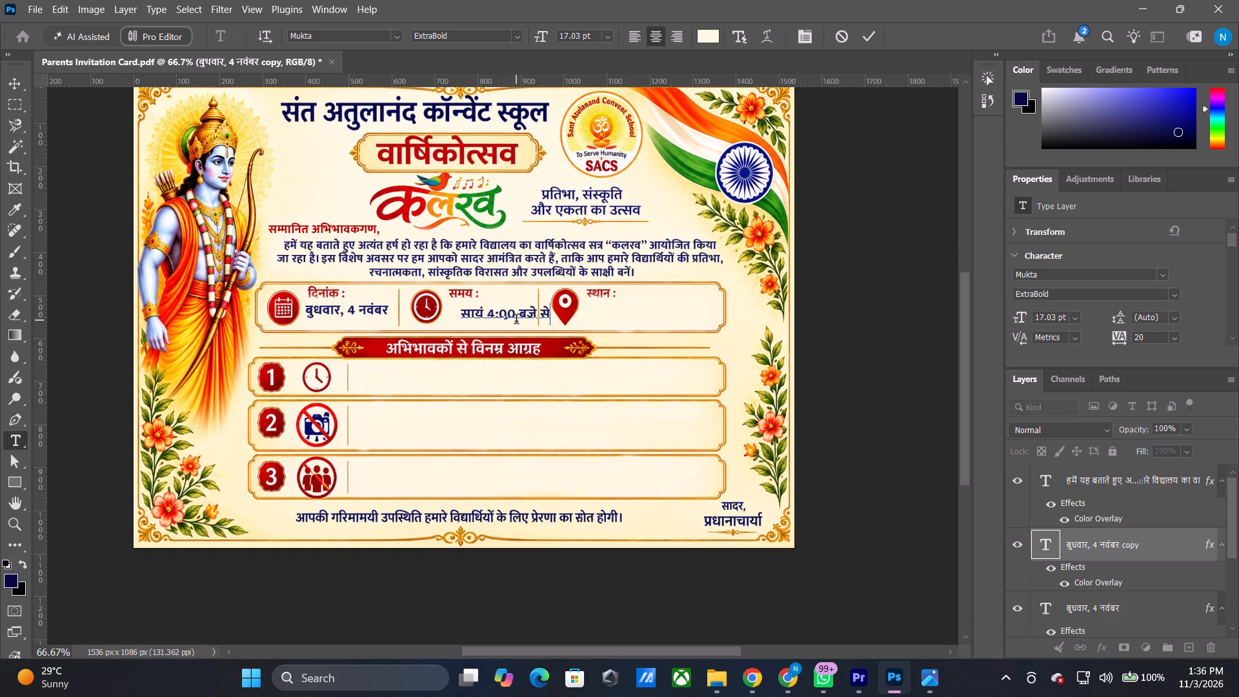
Delete "सायं" and its following space from the time text so it reads "4:00 बजे से".
left_click(489, 315)
key("BackSpace")
key("BackSpace")
key("BackSpace")
key("BackSpace")
key("BackSpace")
key("BackSpace")
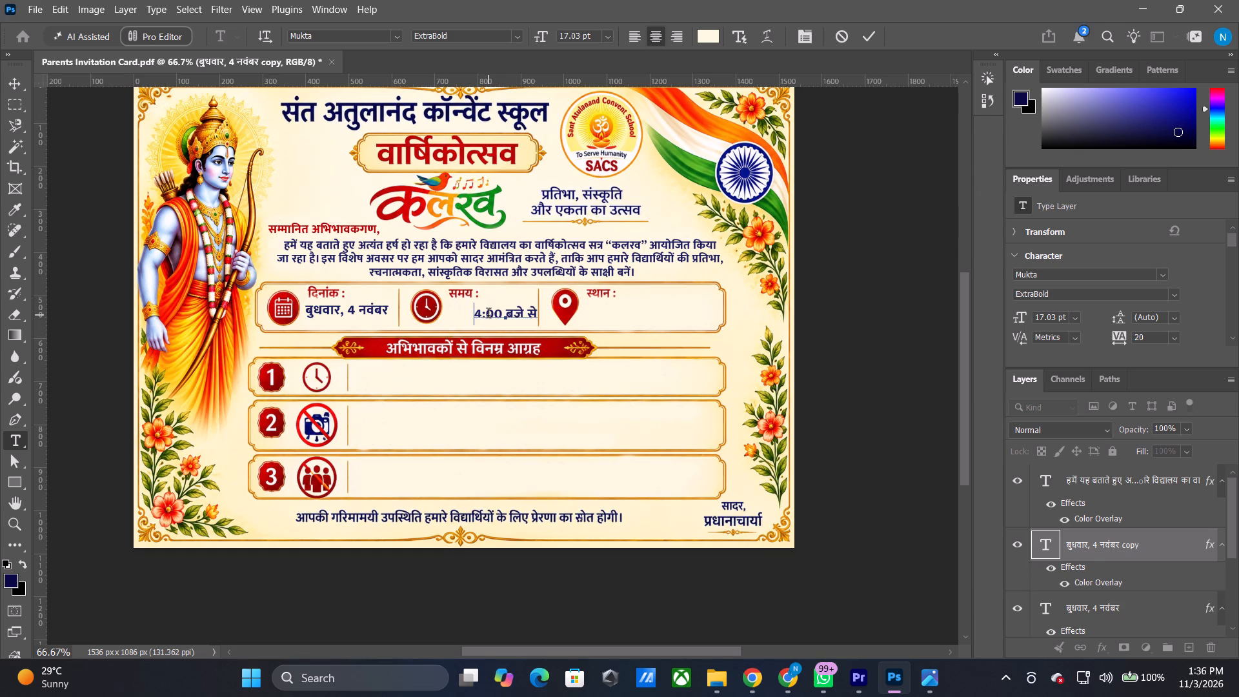
left_click(15, 85)
Nudge the "4:00 बजे से" text left and slightly up, beneath the "समय :" label and level with the date text, and deselect it.
key("Up")
key("Up")
key("Up")
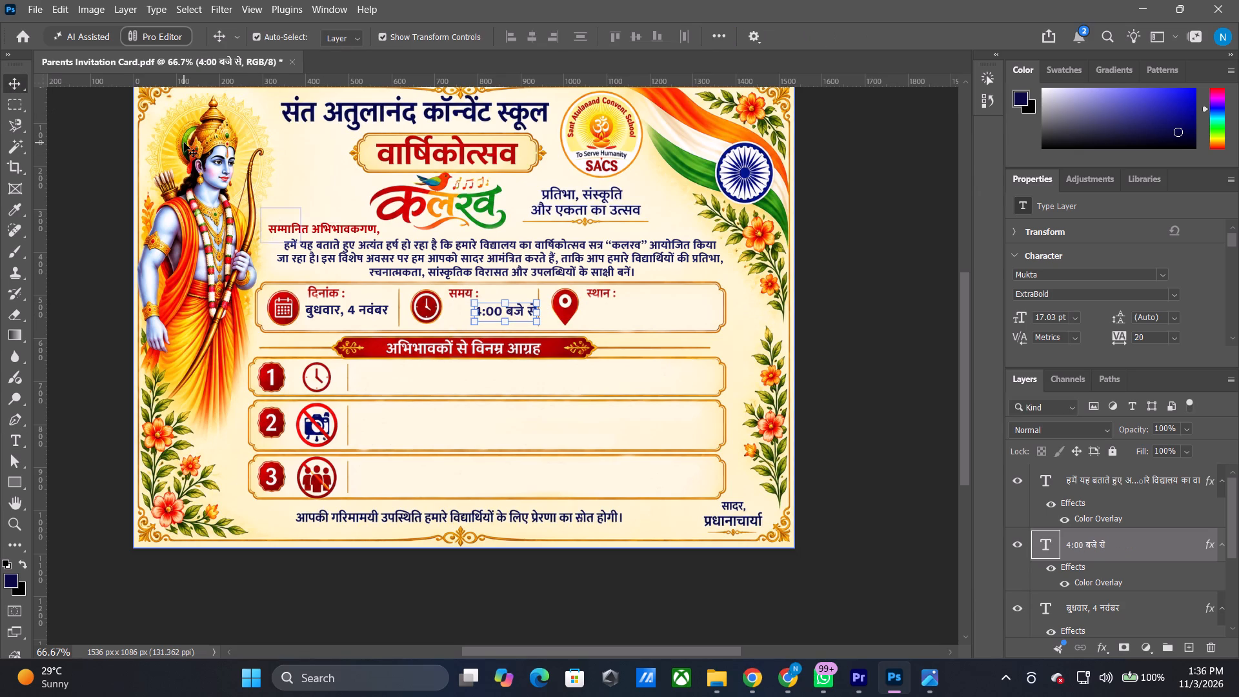
key("Left")
key("Left")
key("Left")
key("Left")
key("Left")
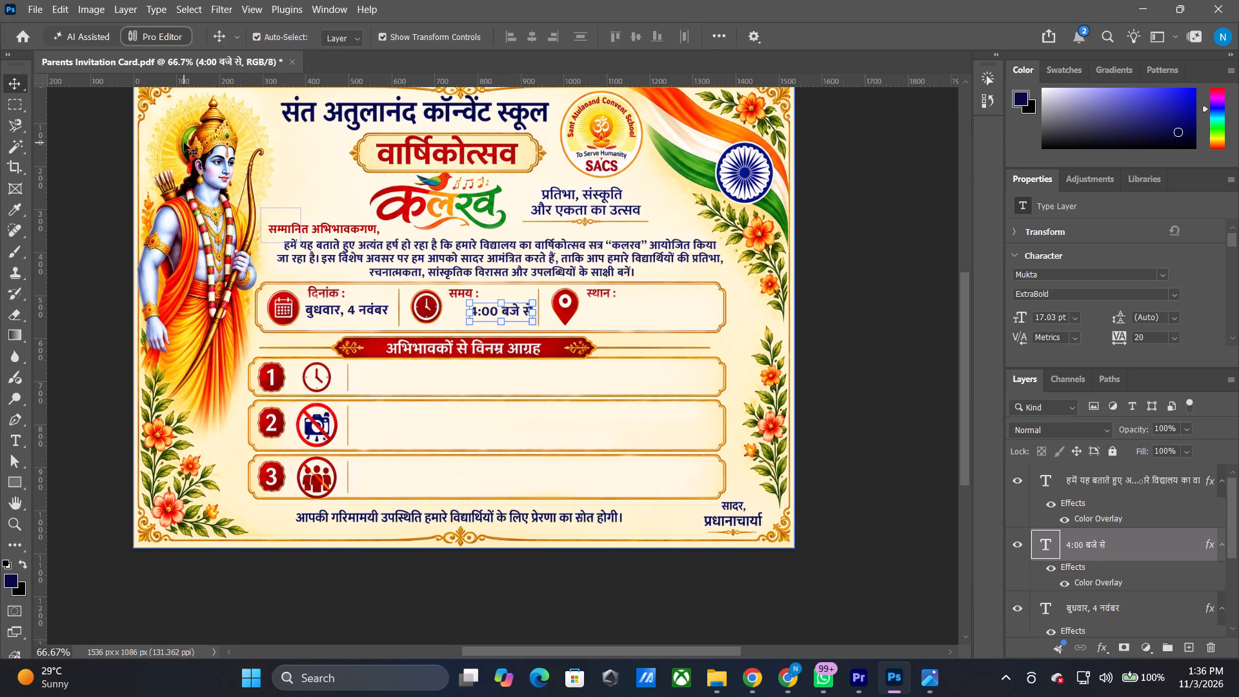
key("Left")
key("Left")
key("Left")
key("Left")
key("Left")
key("Left")
key("Left")
key("Left")
key("Left")
key("Left")
key("Left")
key("Left")
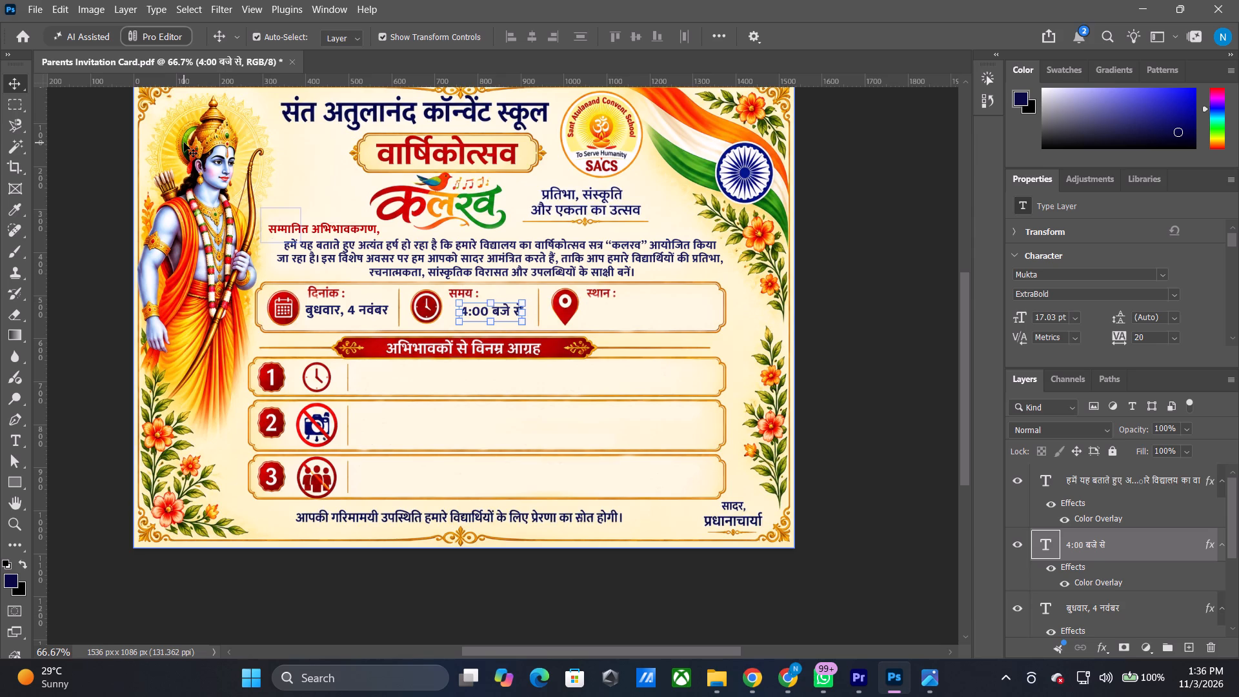
key("Left")
key("Left")
key("Up")
key("Left")
key("Left")
key("Left")
key("Left")
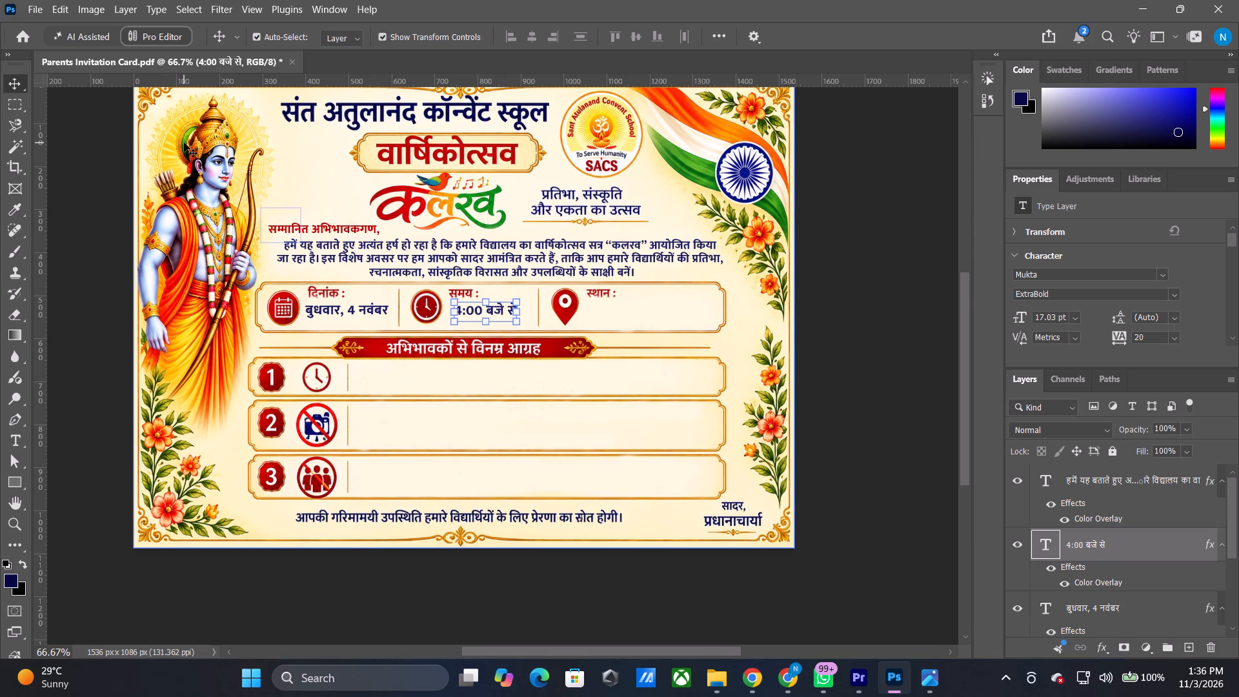
key("Right")
key("Right")
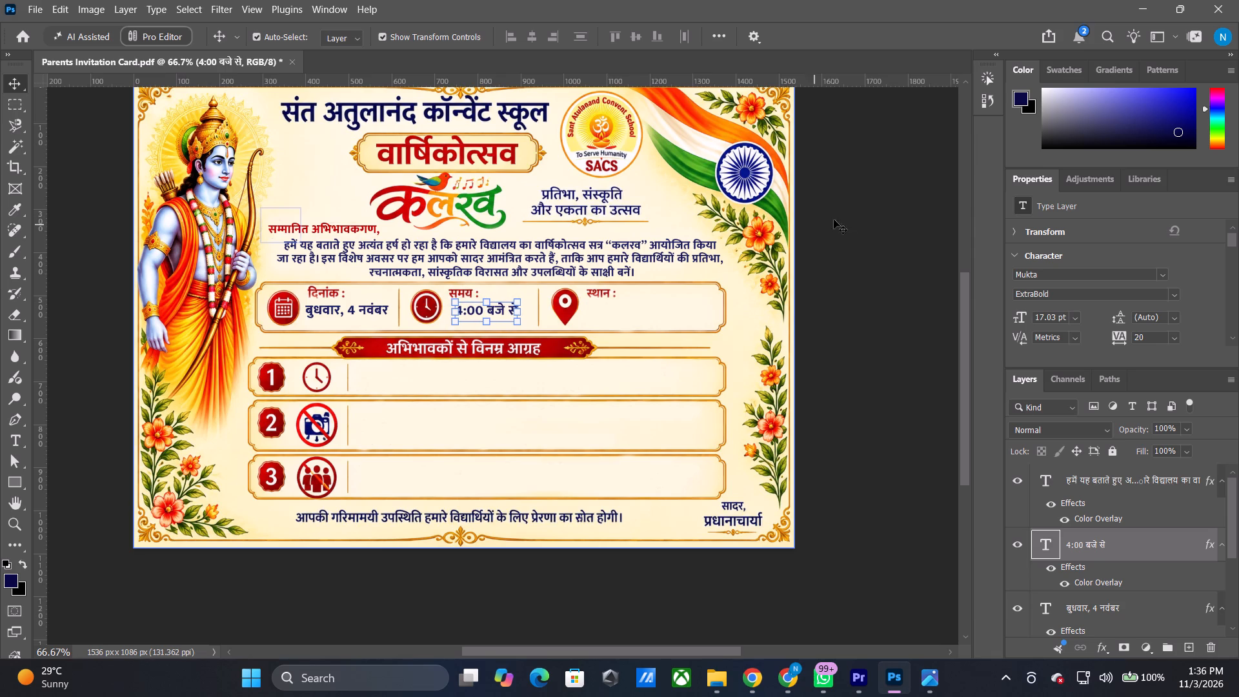
left_click(85, 158)
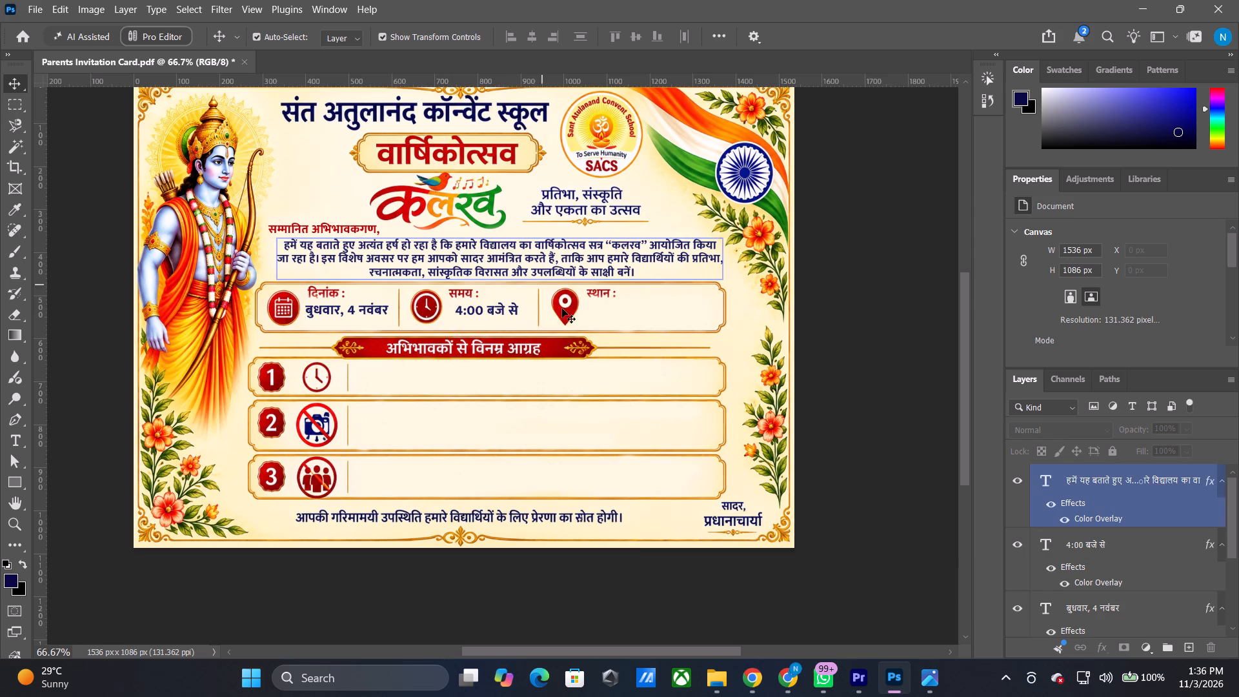
Switch to the Chrome window with the ChatGPT guest poster chat.
left_click(780, 683)
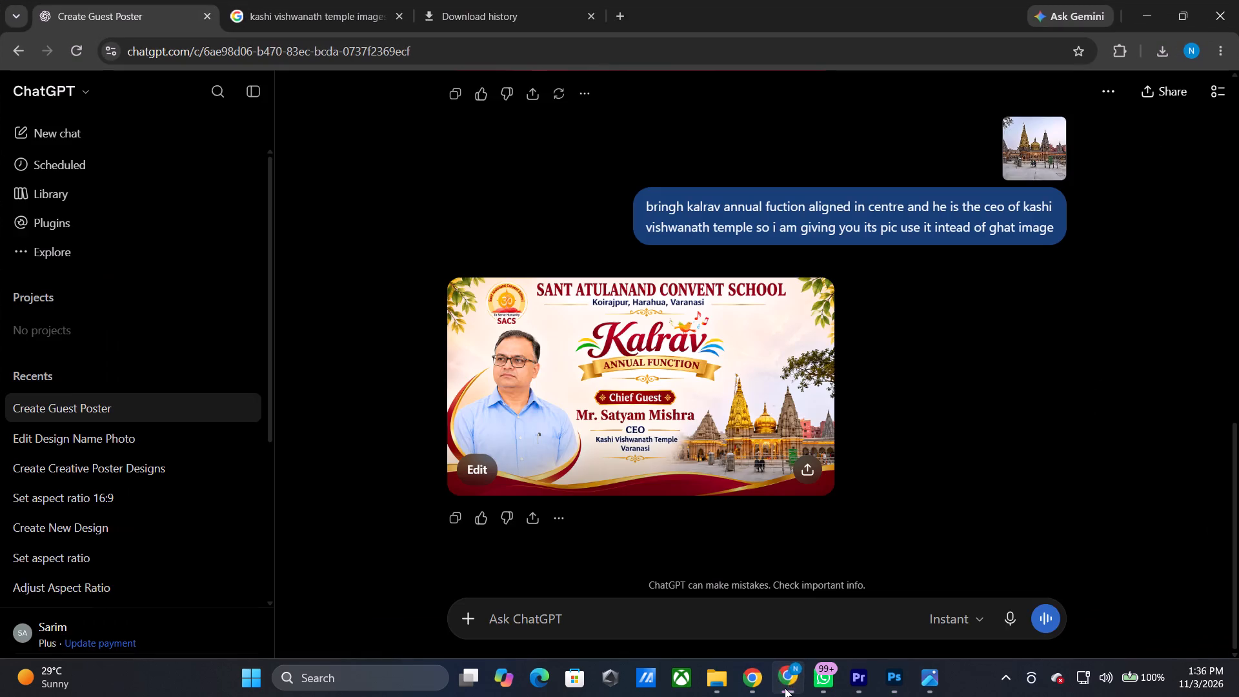
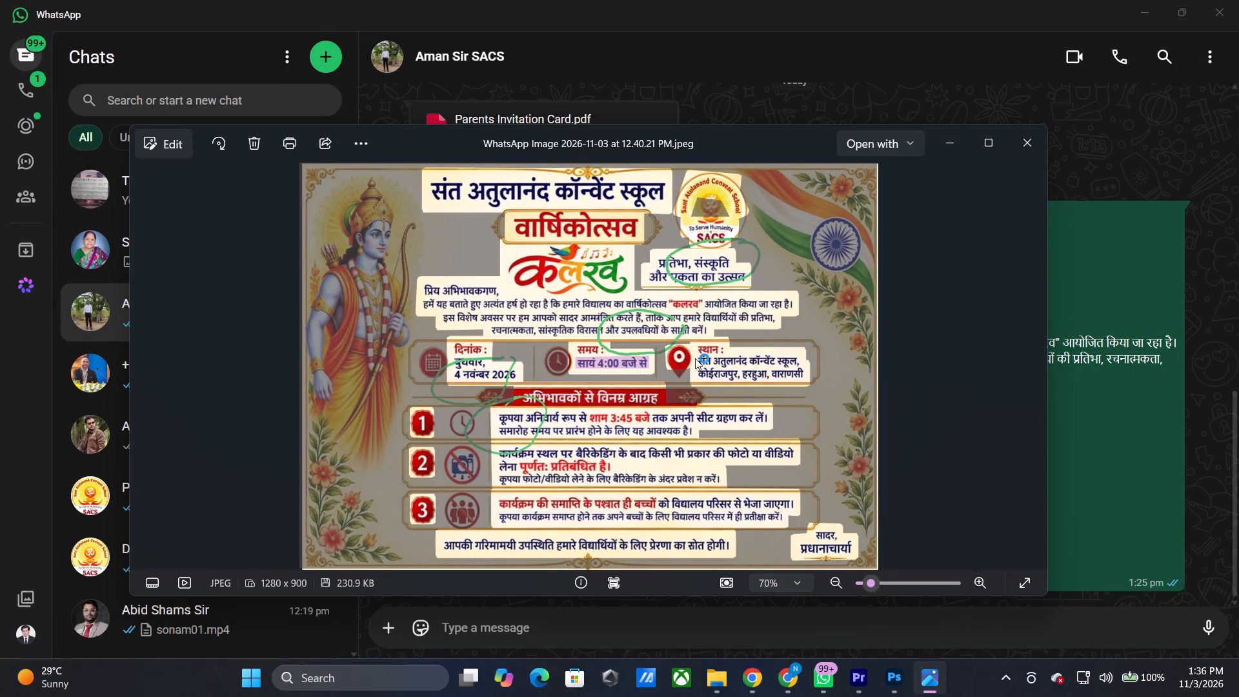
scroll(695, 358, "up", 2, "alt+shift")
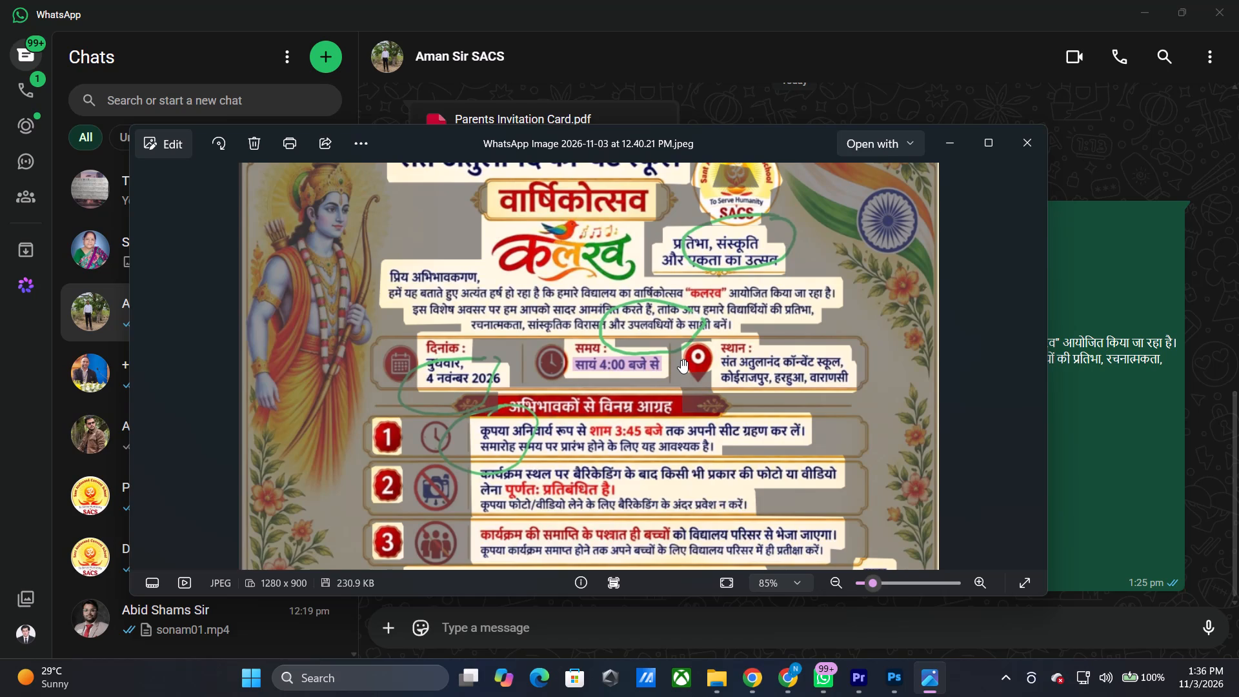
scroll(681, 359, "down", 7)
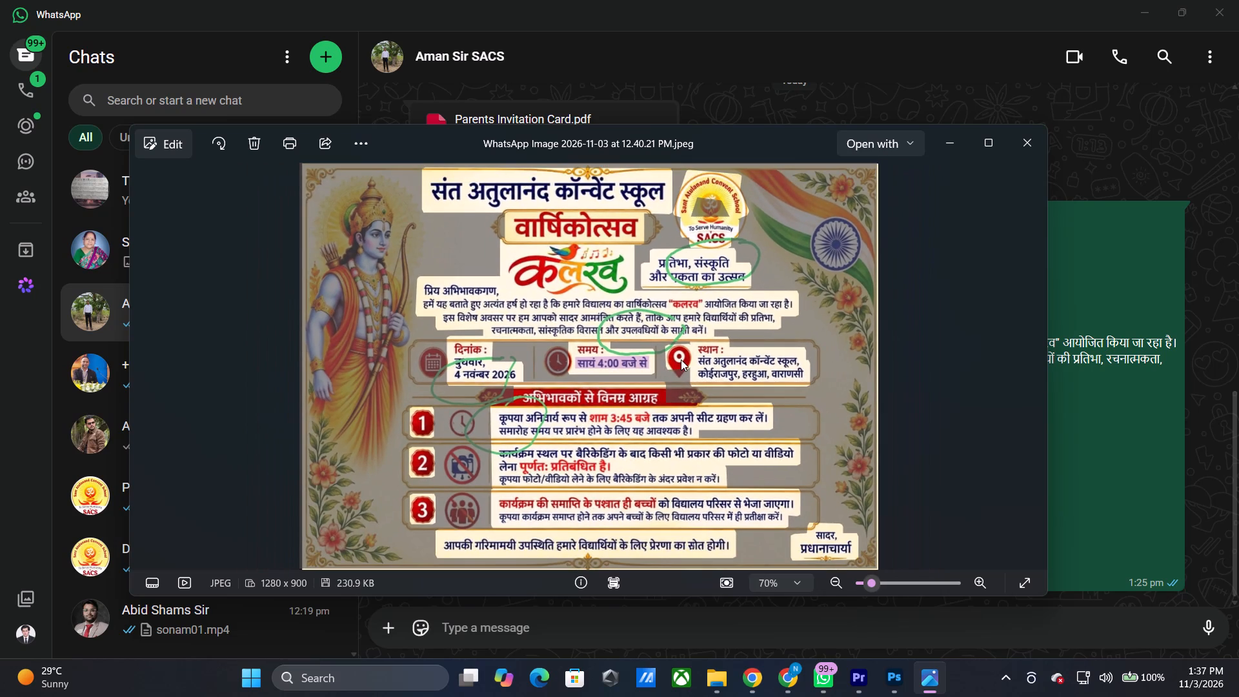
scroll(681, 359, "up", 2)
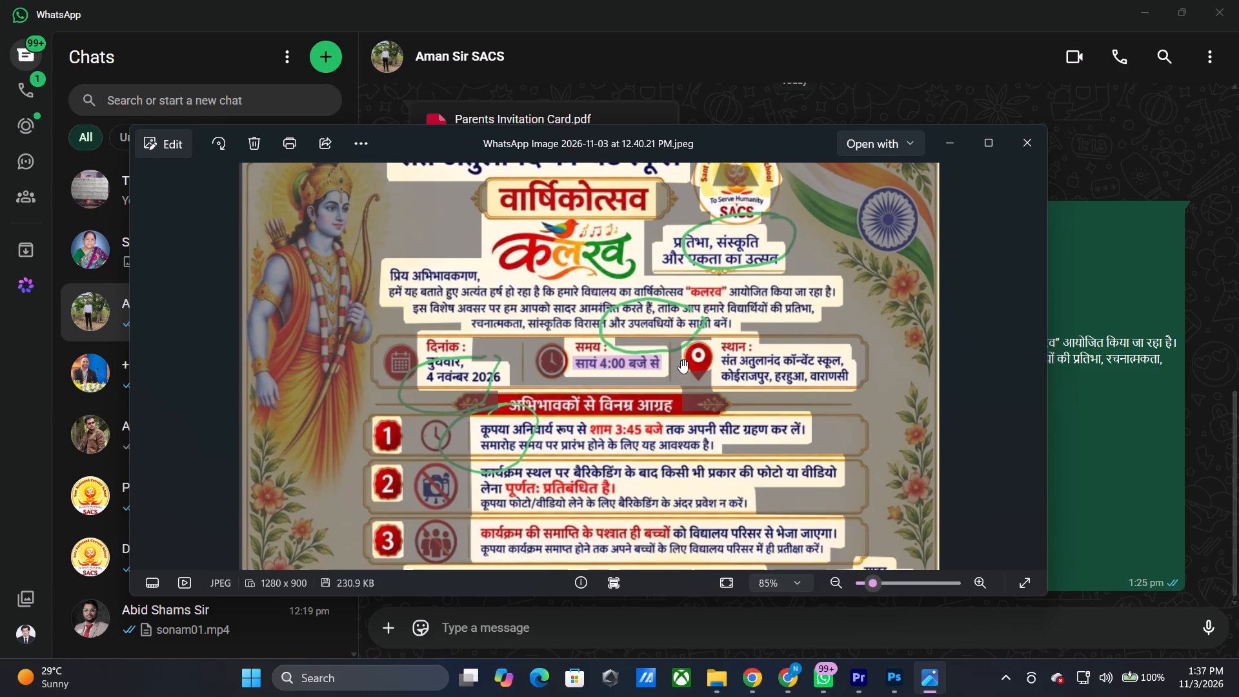
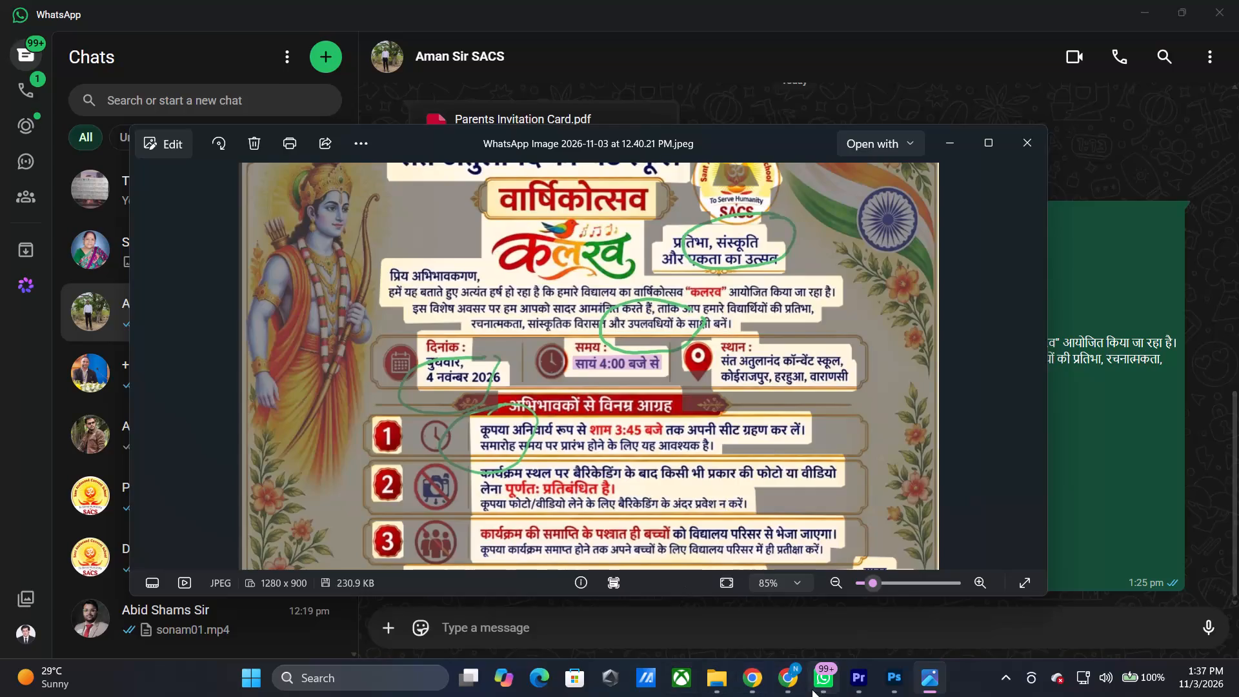
Switch to Chrome and search Google for "koirajpur varanasi" in a new tab.
left_click(790, 688)
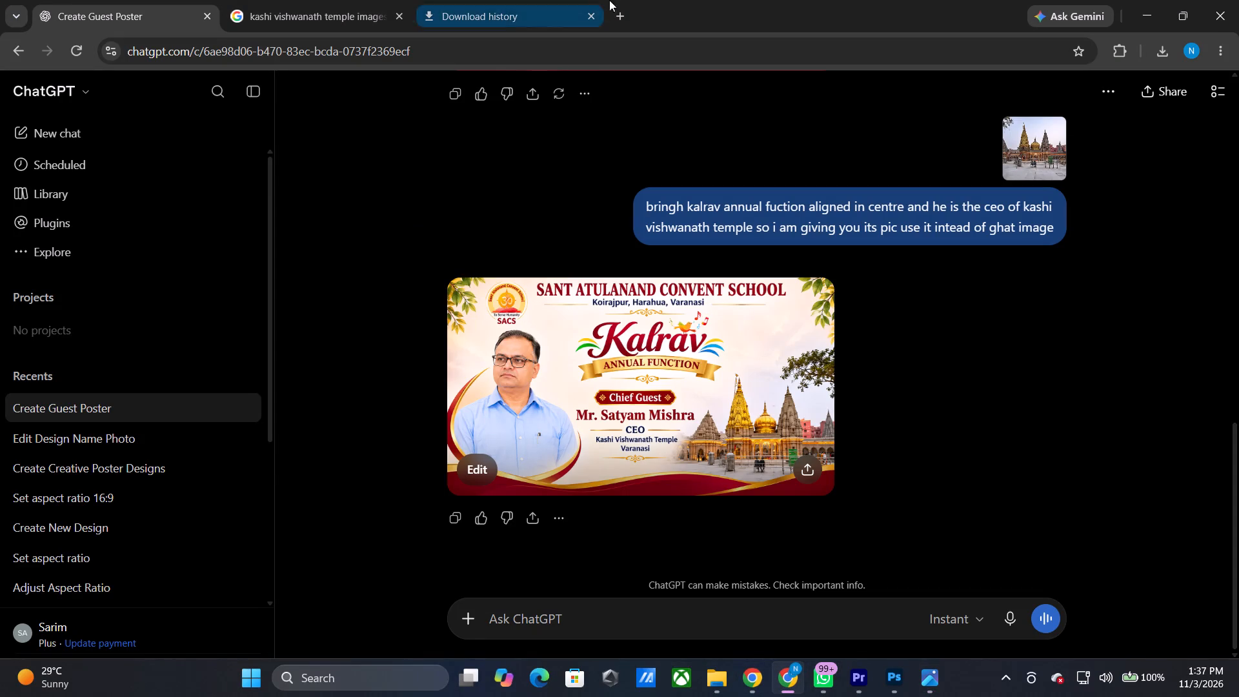
left_click(625, 9)
left_click(503, 310)
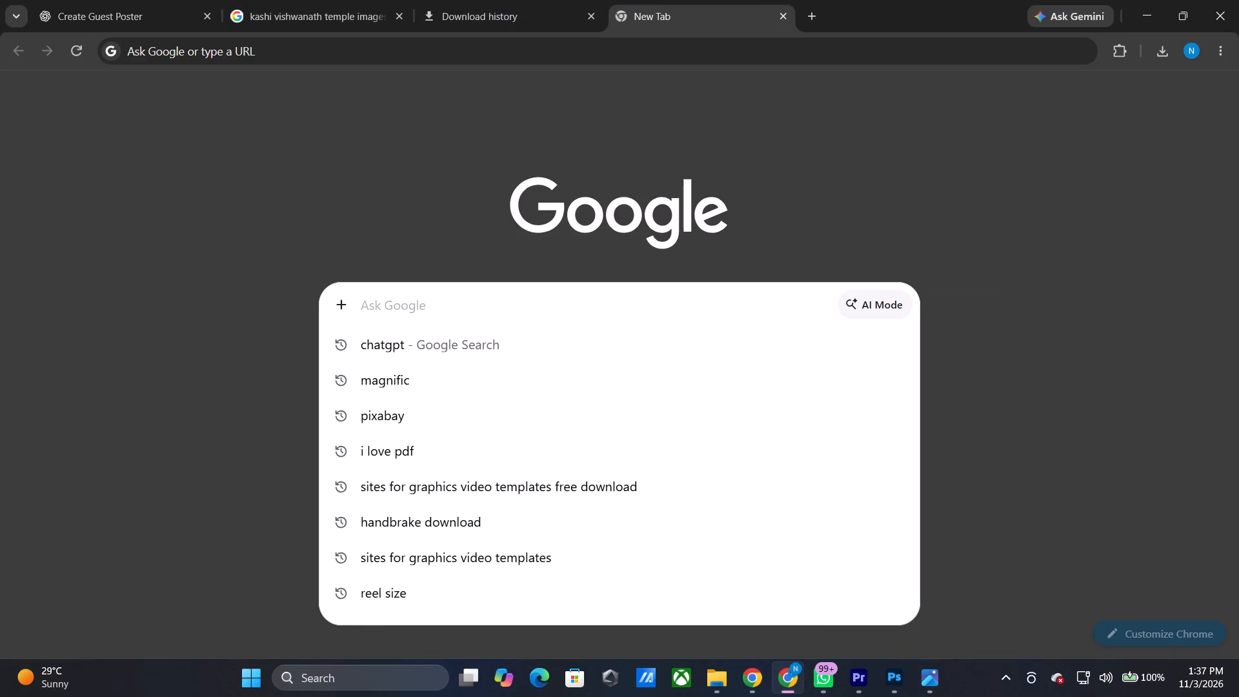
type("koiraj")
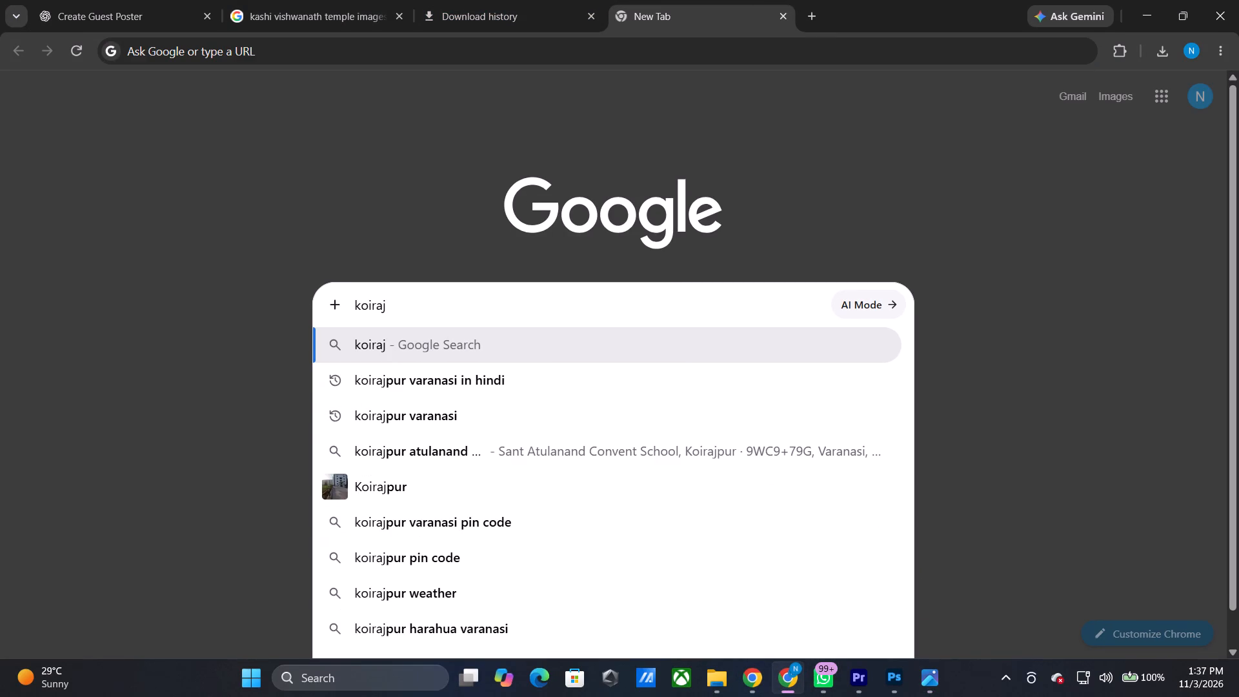
left_click(461, 426)
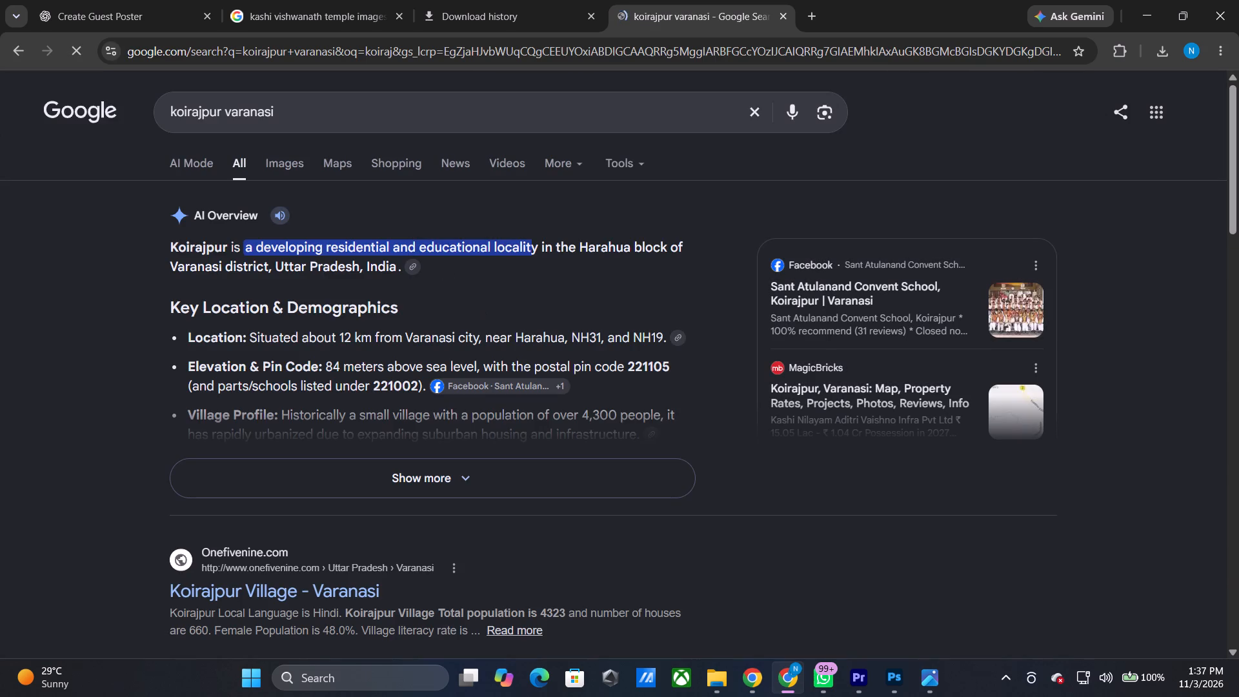
Extend the "koirajpur varanasi" search query with a further term.
left_click(296, 120)
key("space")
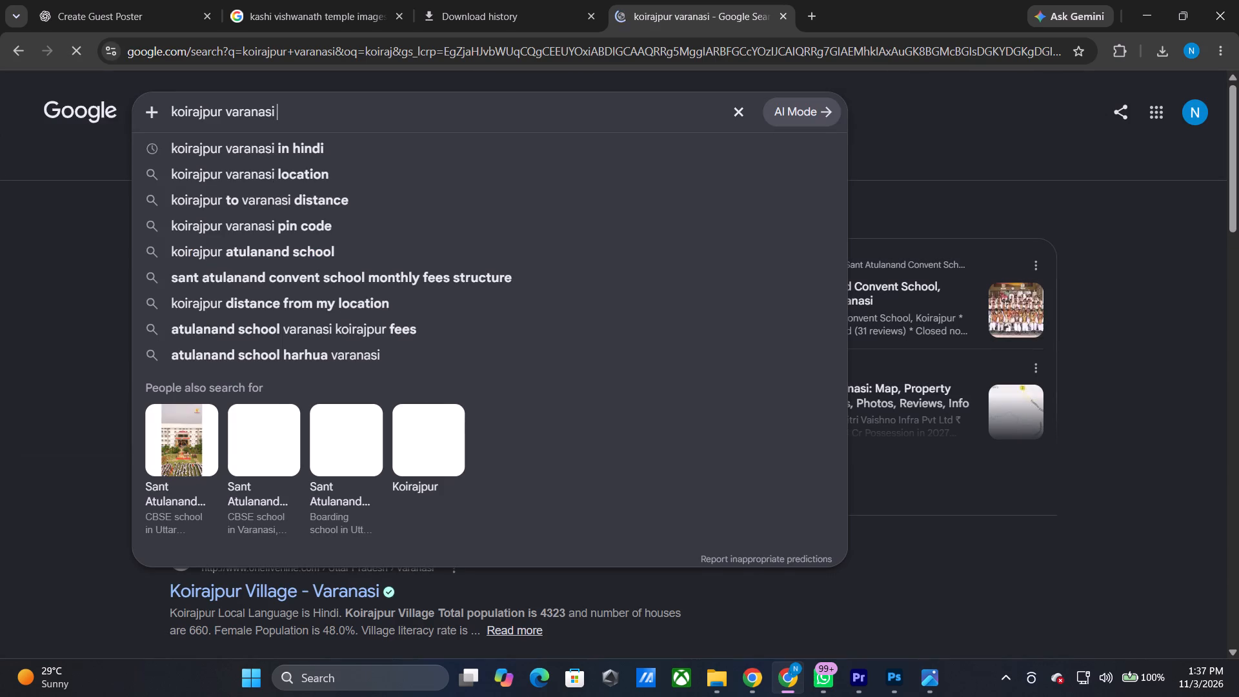
Search for "koirajpur varanasi hindi", copy the Hindi place name "कोइराजपुर" from the overview, and return to the invitation card in Photoshop.
type("hindi")
key("Return")
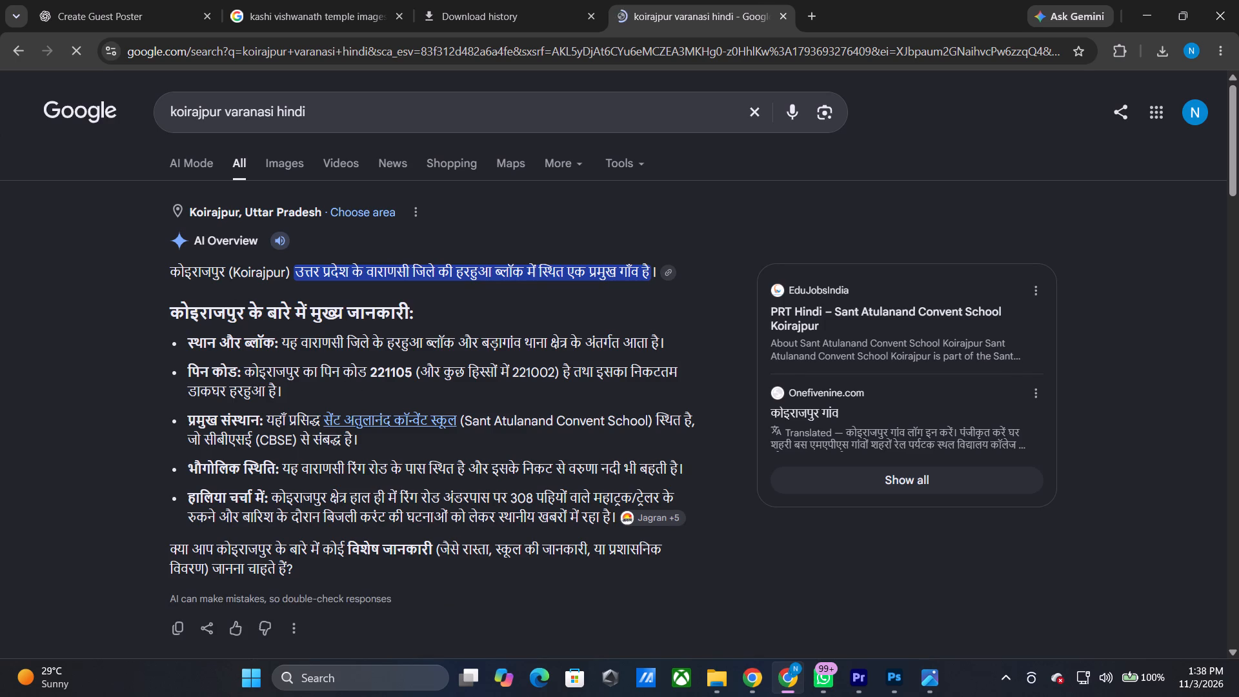
left_click_drag(170, 269, 176, 269)
left_click_drag(176, 269, 226, 268)
key("ctrl+c")
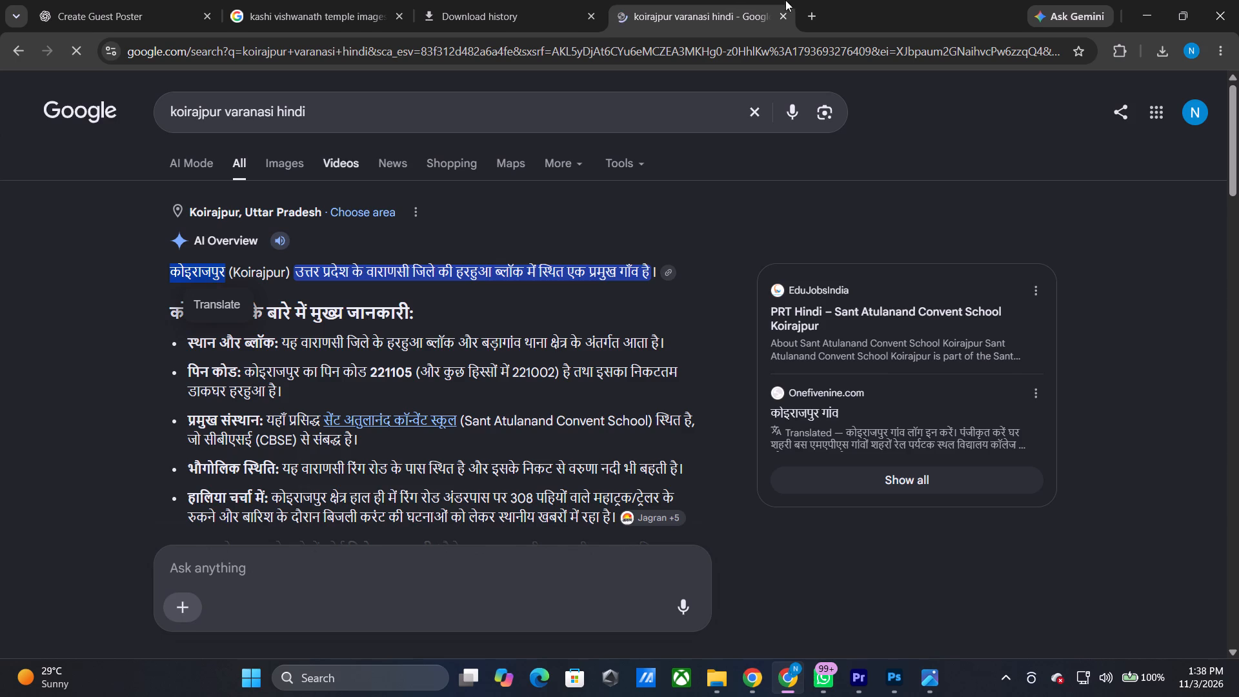
left_click(1134, 3)
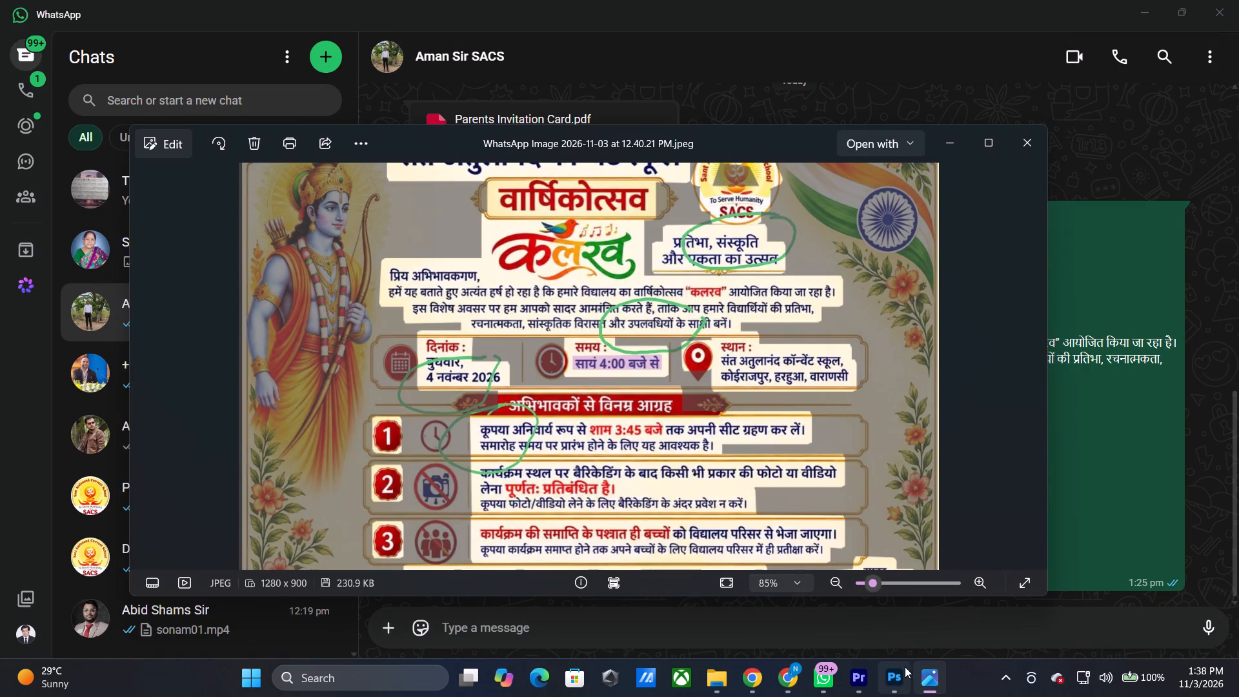
left_click(905, 667)
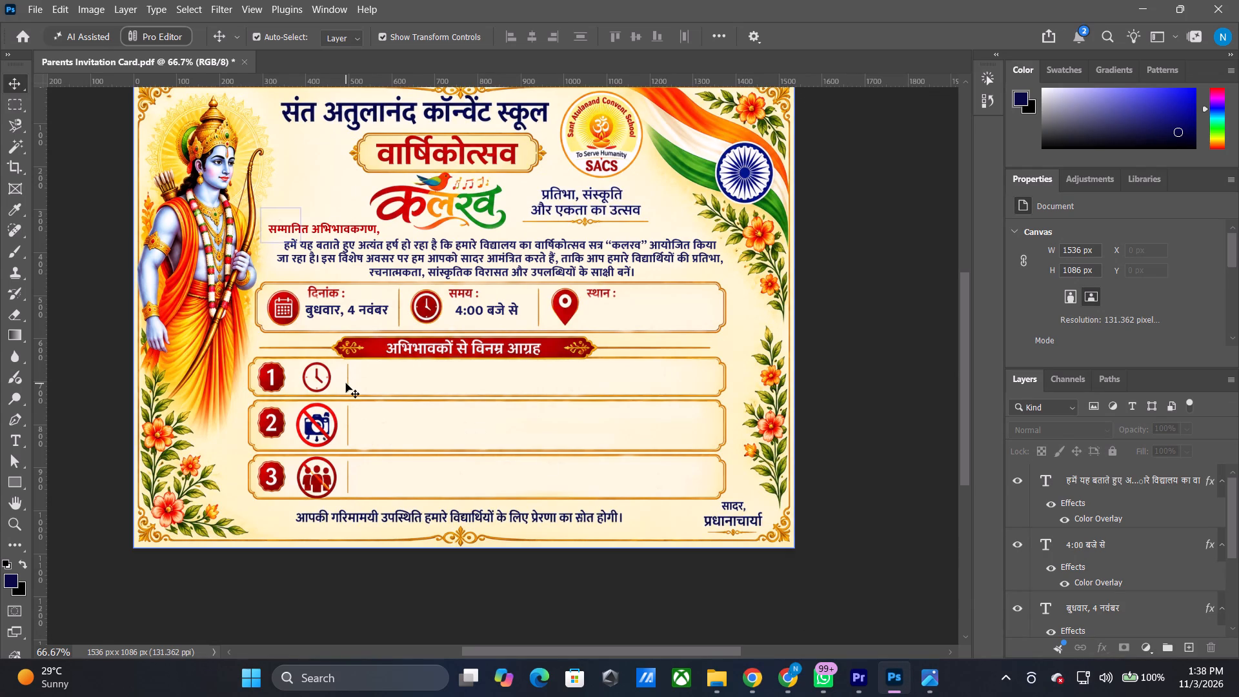
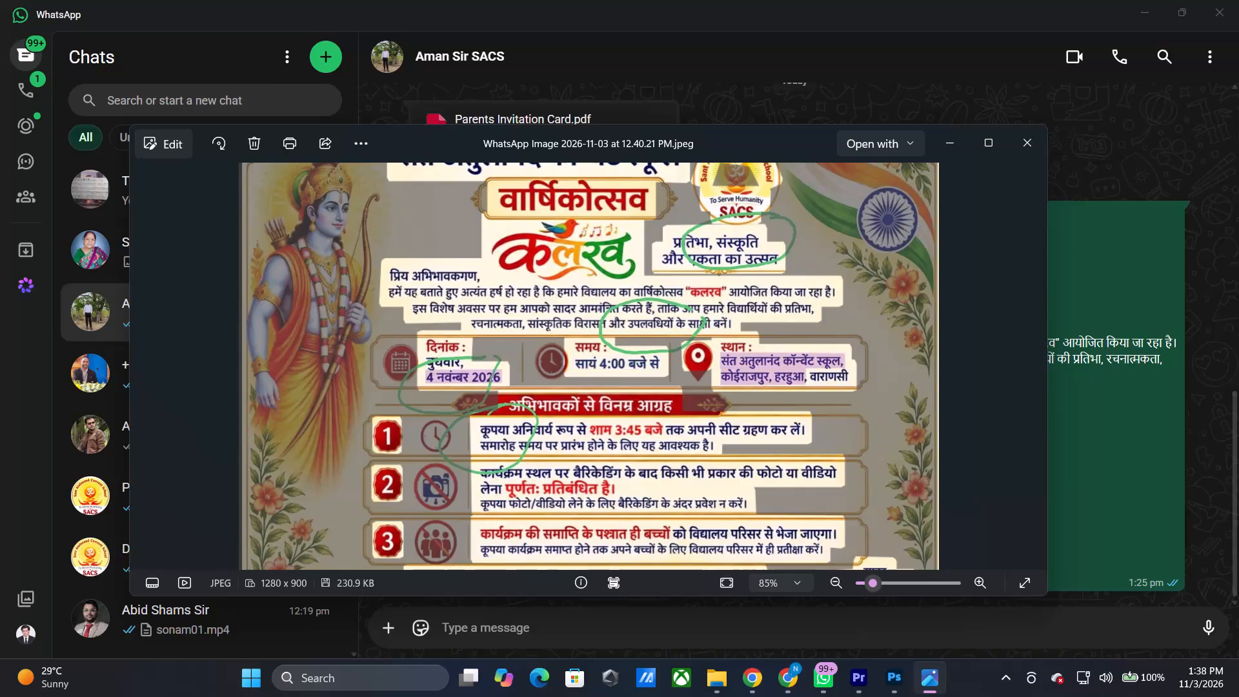
Copy the full venue address under "स्थान :", ending in "वाराणसी", from the reference image and return to the invitation card in Photoshop.
left_click(718, 360)
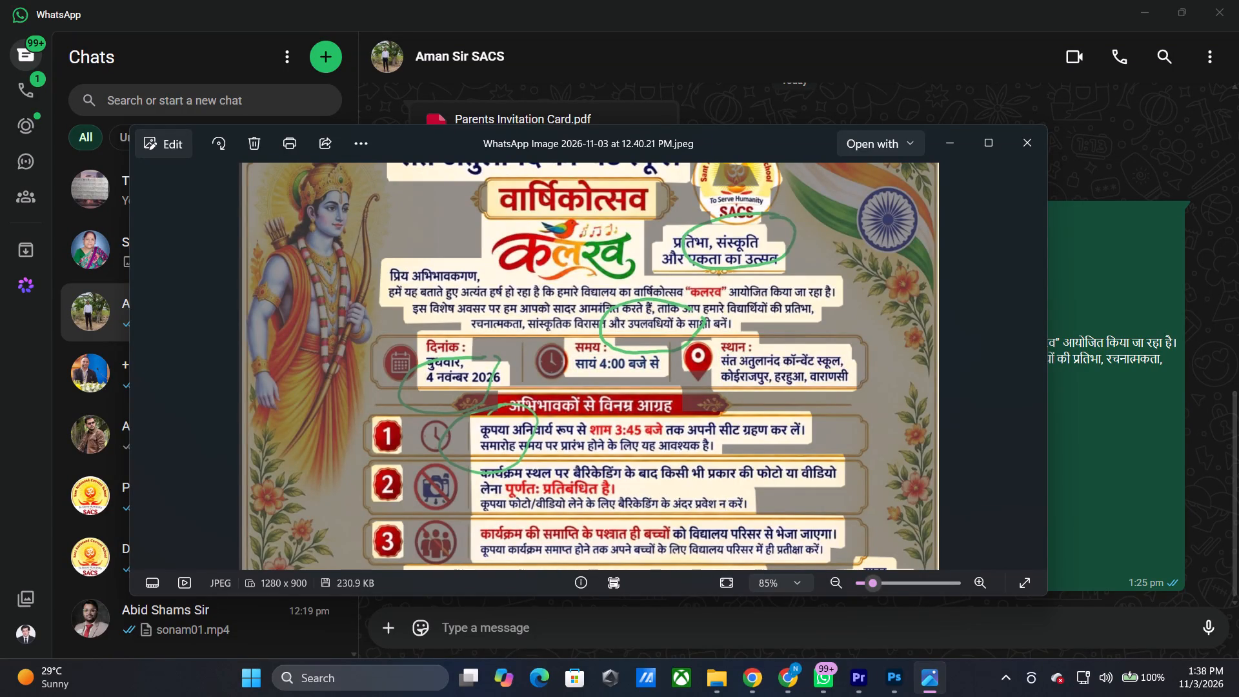
left_click_drag(723, 358, 885, 374)
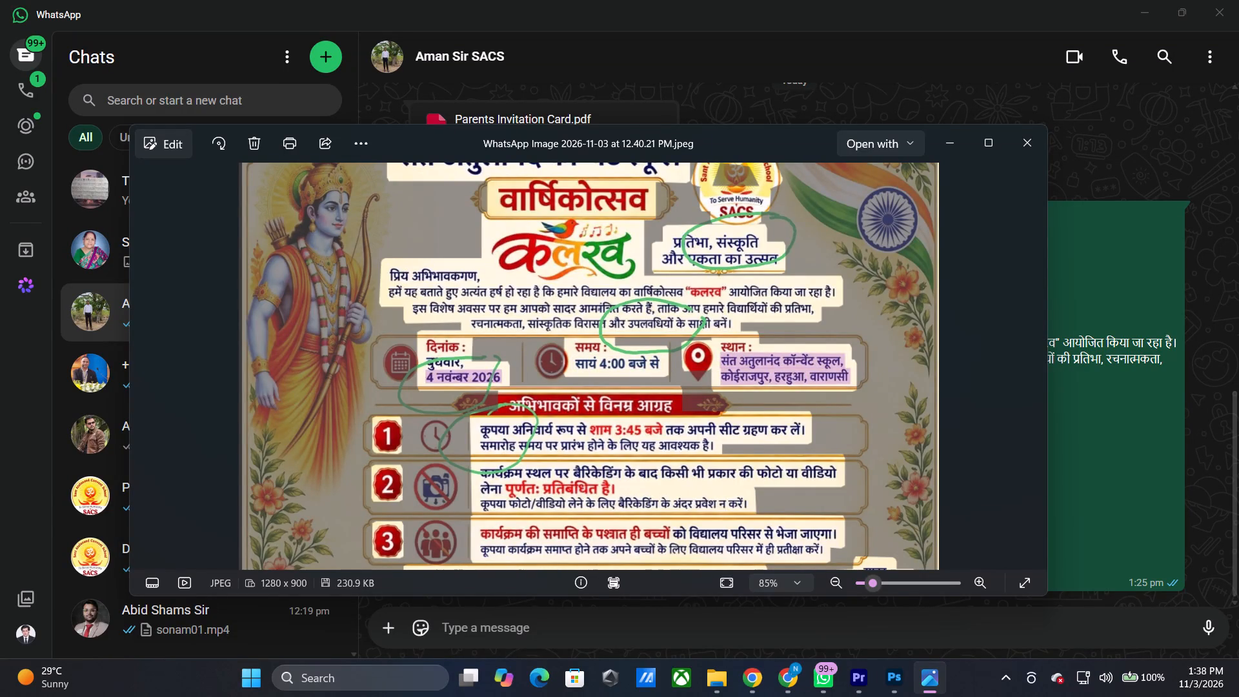
key("ctrl+c")
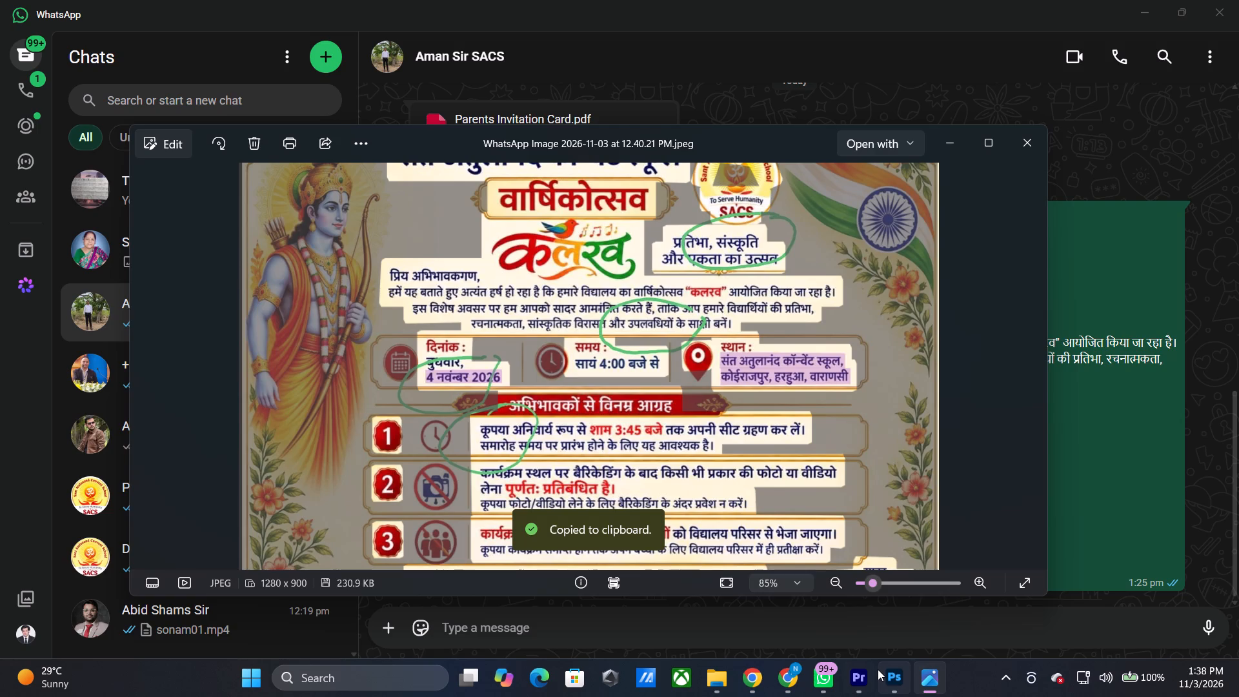
left_click(878, 669)
Duplicate the "4:00 बजे से" text layer and place the copy below the "स्थान :" box, beside the red heading banner.
left_click(474, 308)
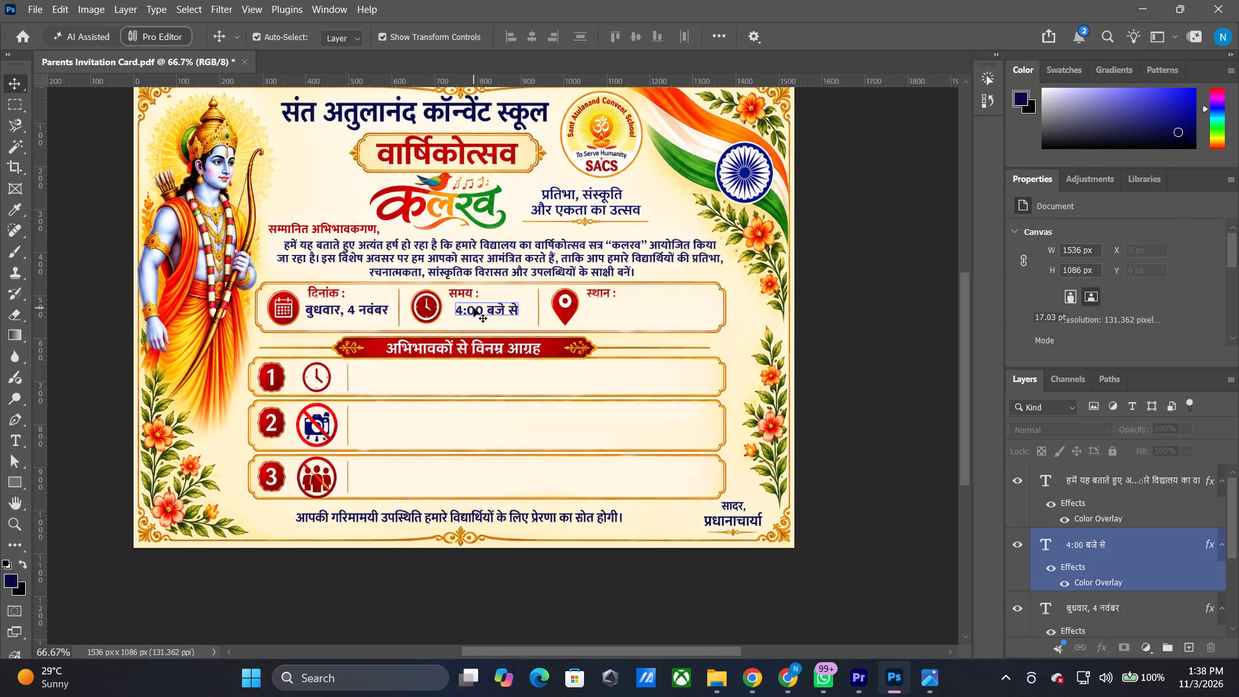
left_click_drag(474, 308, 617, 345, "alt")
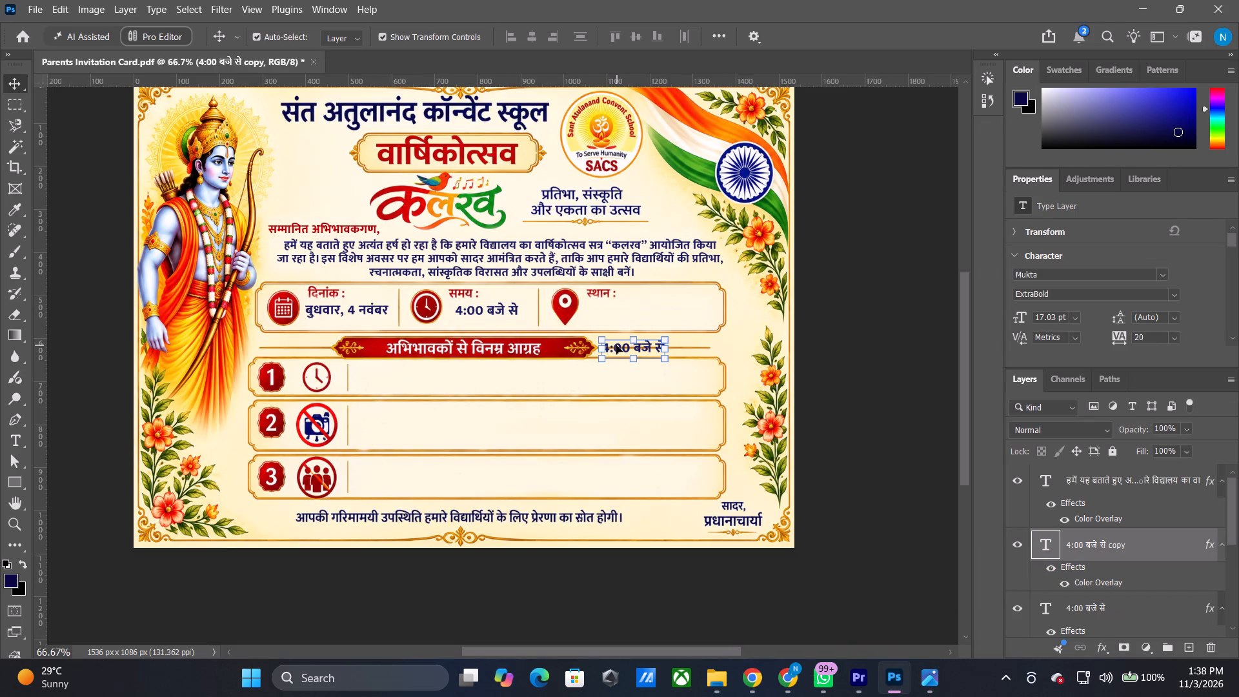
Replace the duplicated time text with the copied venue address.
left_click(17, 436)
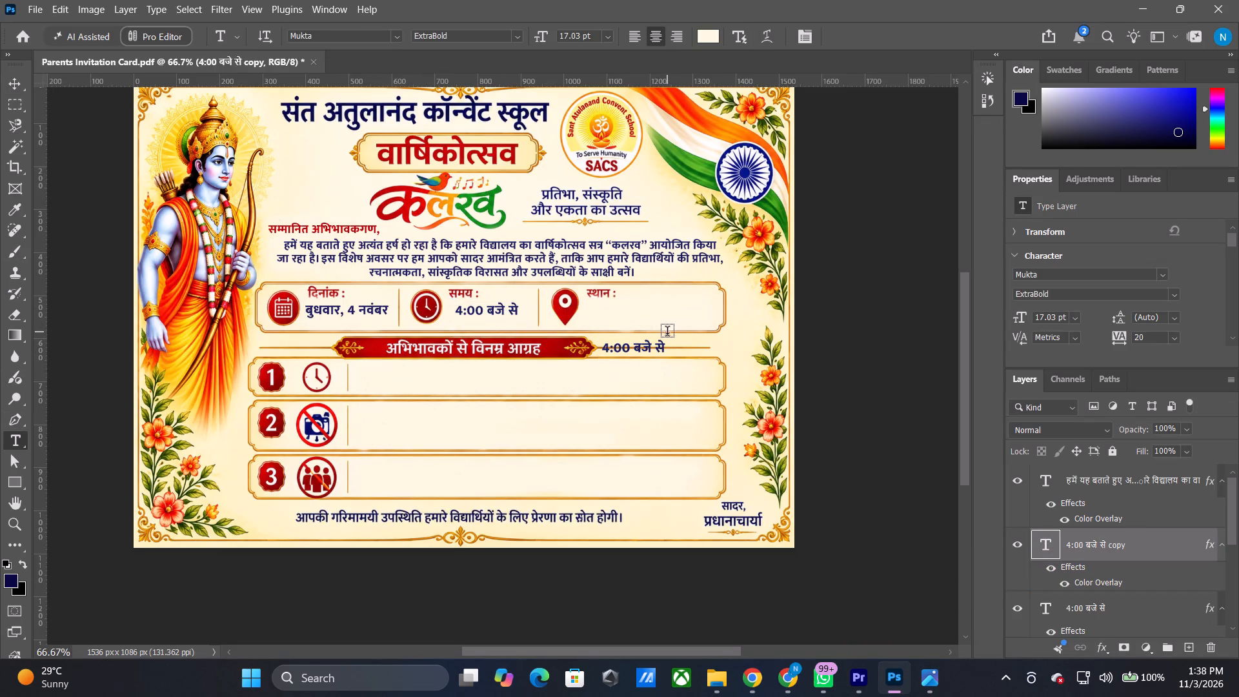
left_click(663, 356)
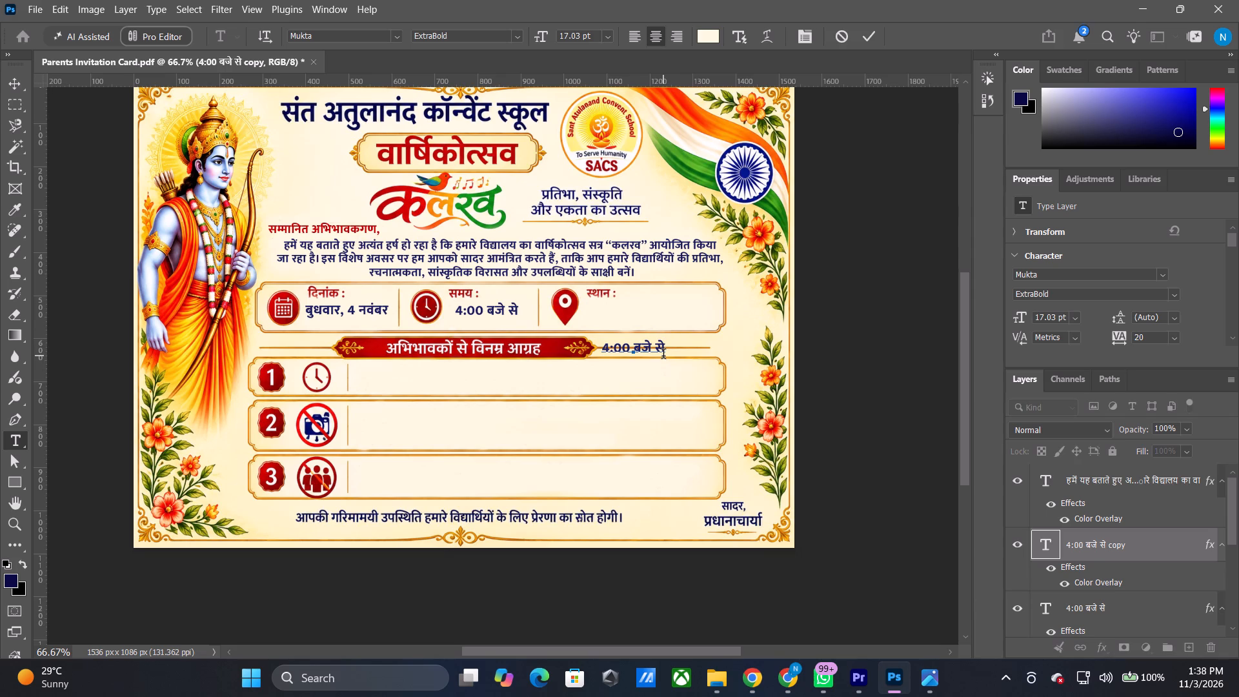
key("BackSpace")
key("BackSpace")
key("BackSpace")
key("BackSpace")
key("BackSpace")
key("BackSpace")
key("BackSpace")
key("BackSpace")
key("BackSpace")
key("BackSpace")
key("BackSpace")
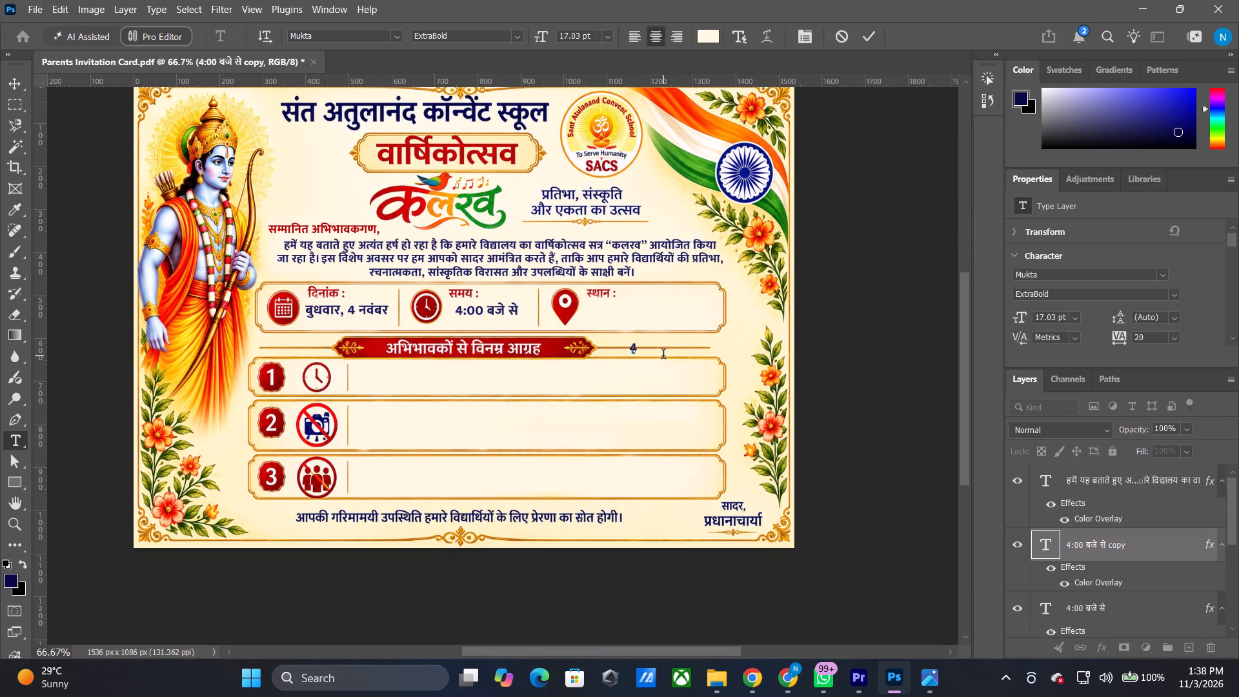
key("ctrl+v")
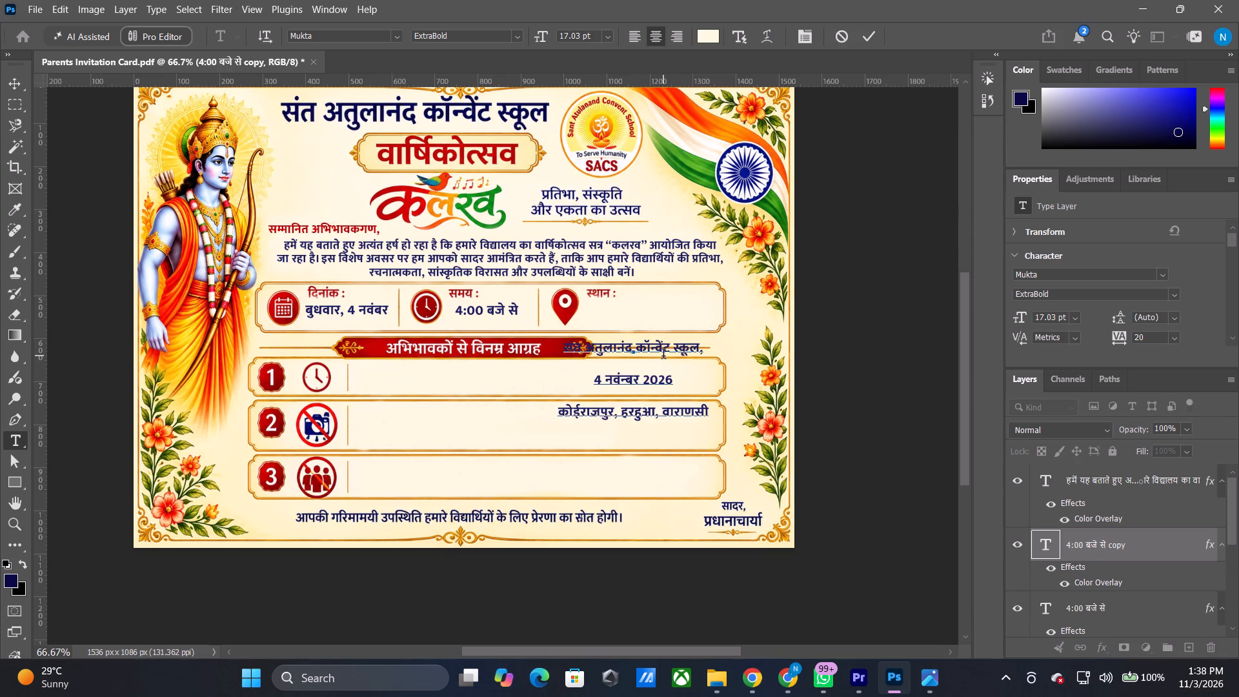
Delete the stray date "4 नवंबर 2026" from the middle line of the pasted address text.
left_click(672, 389)
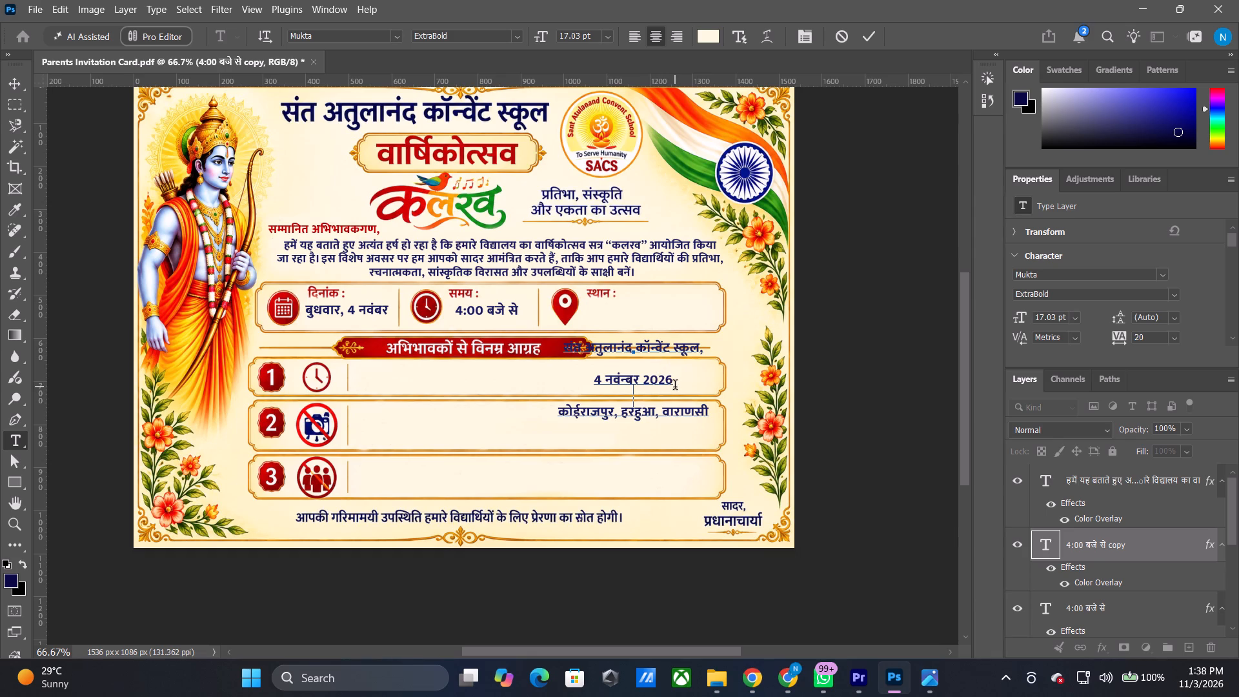
left_click(675, 387)
key("BackSpace")
key("BackSpace")
key("BackSpace")
key("BackSpace")
key("BackSpace")
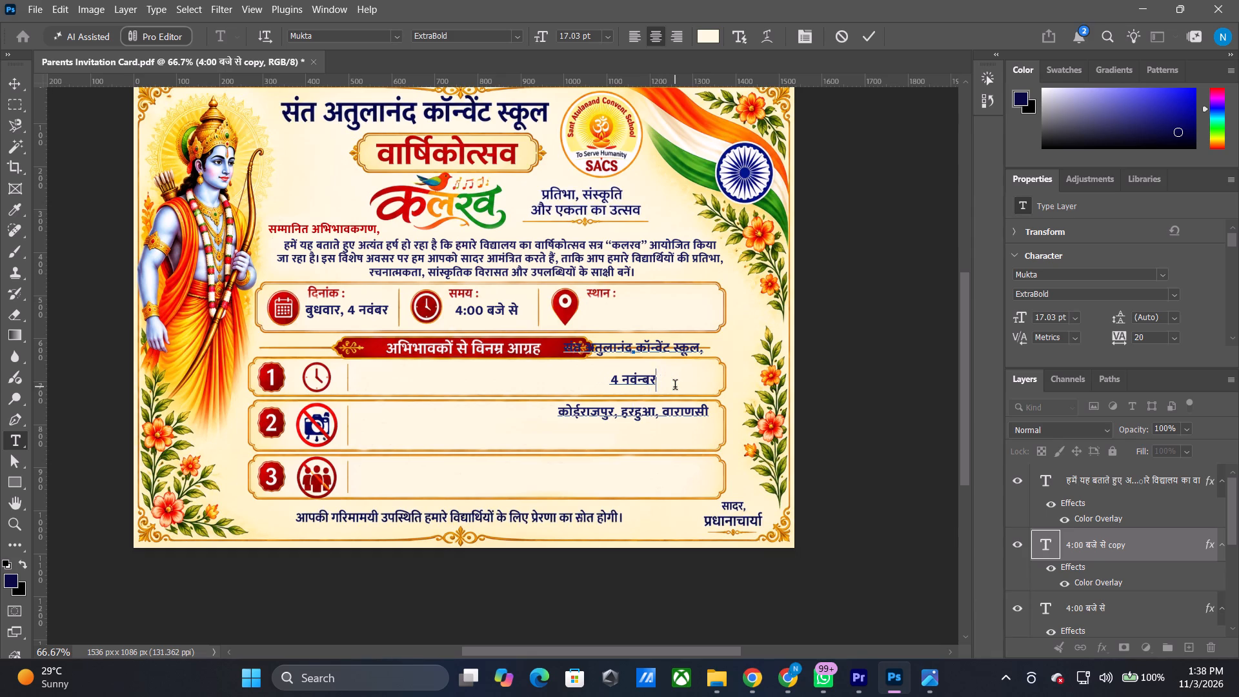
key("BackSpace")
key("BackSpace")
key("BackSpace")
key("BackSpace")
key("BackSpace")
key("BackSpace")
key("BackSpace")
key("BackSpace")
key("BackSpace")
left_click(614, 423)
key("BackSpace")
key("BackSpace")
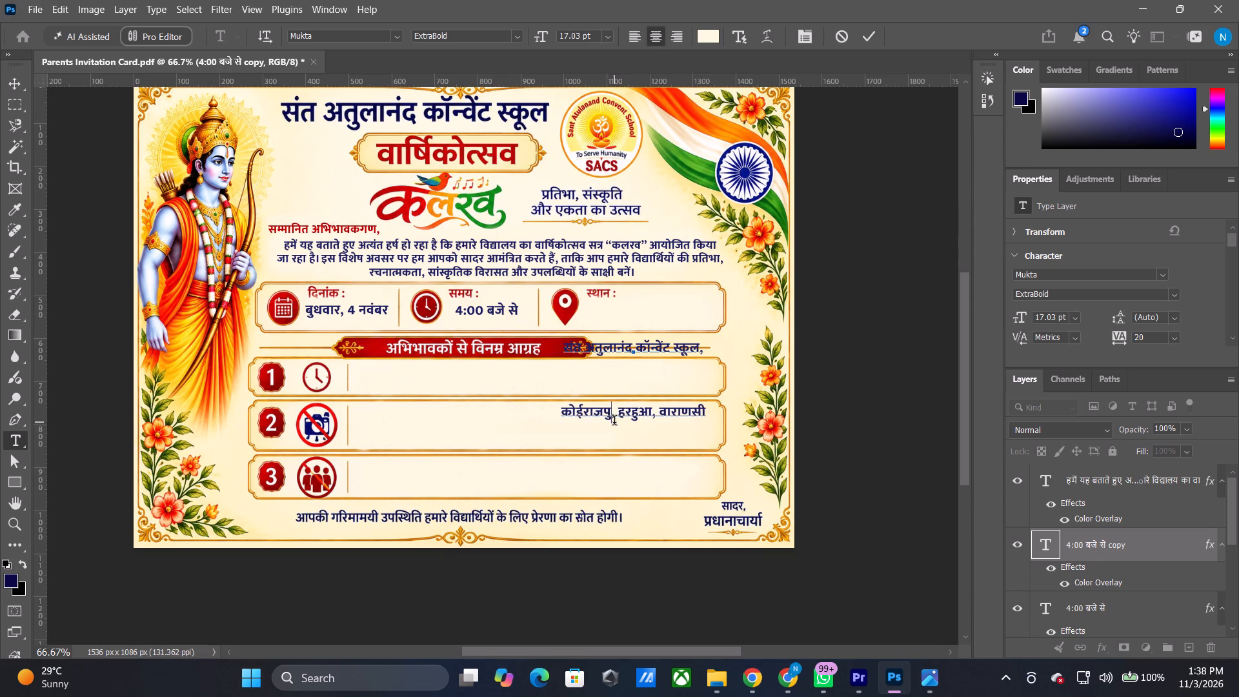
key("BackSpace")
key("BackSpace")
key("BackSpace")
key("BackSpace")
key("BackSpace")
key("BackSpace")
key("BackSpace")
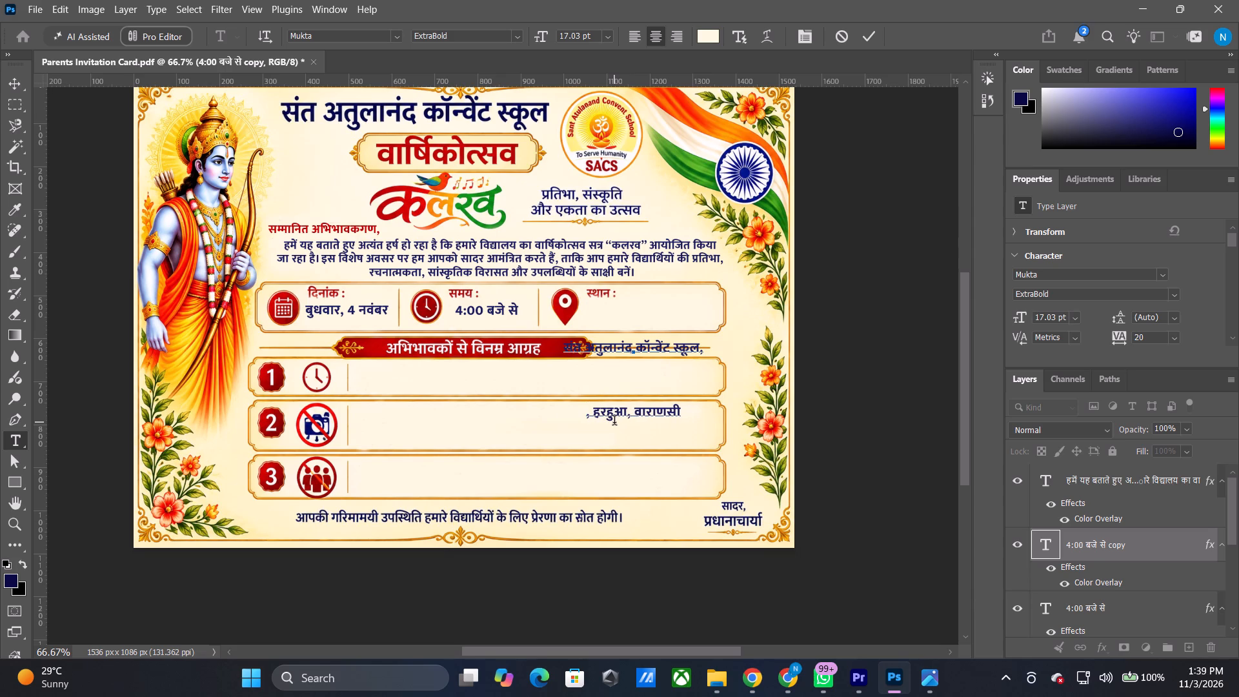
left_click(933, 680)
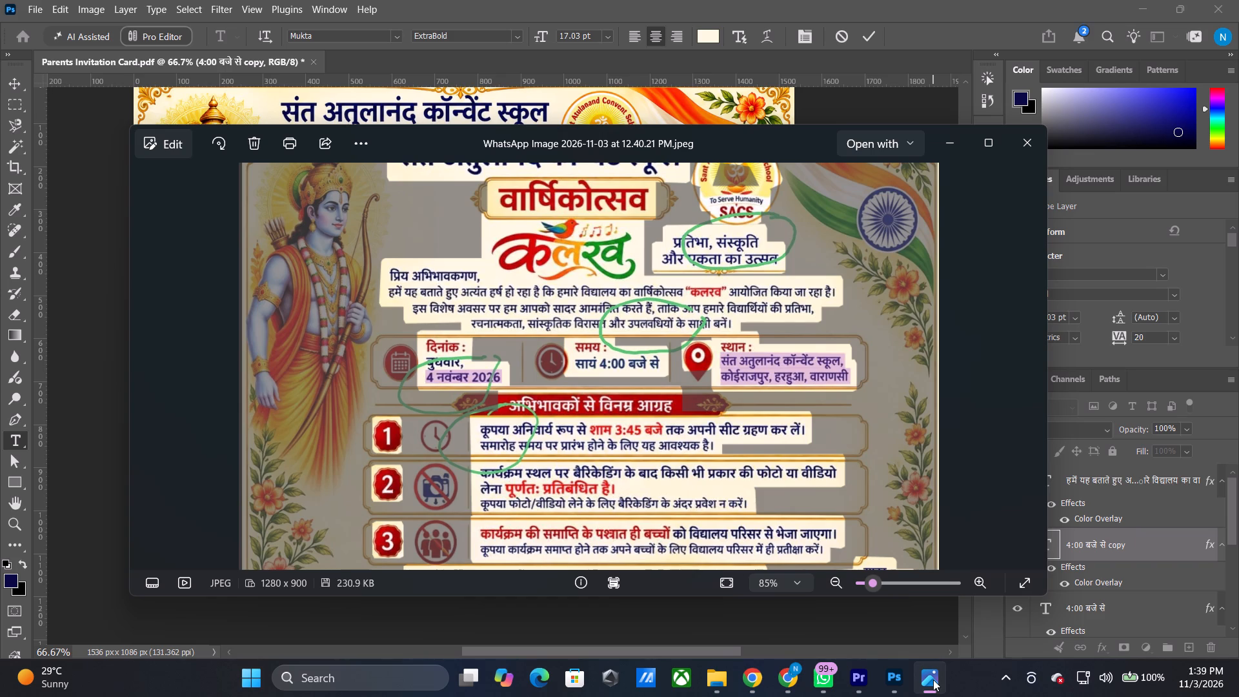
left_click(785, 676)
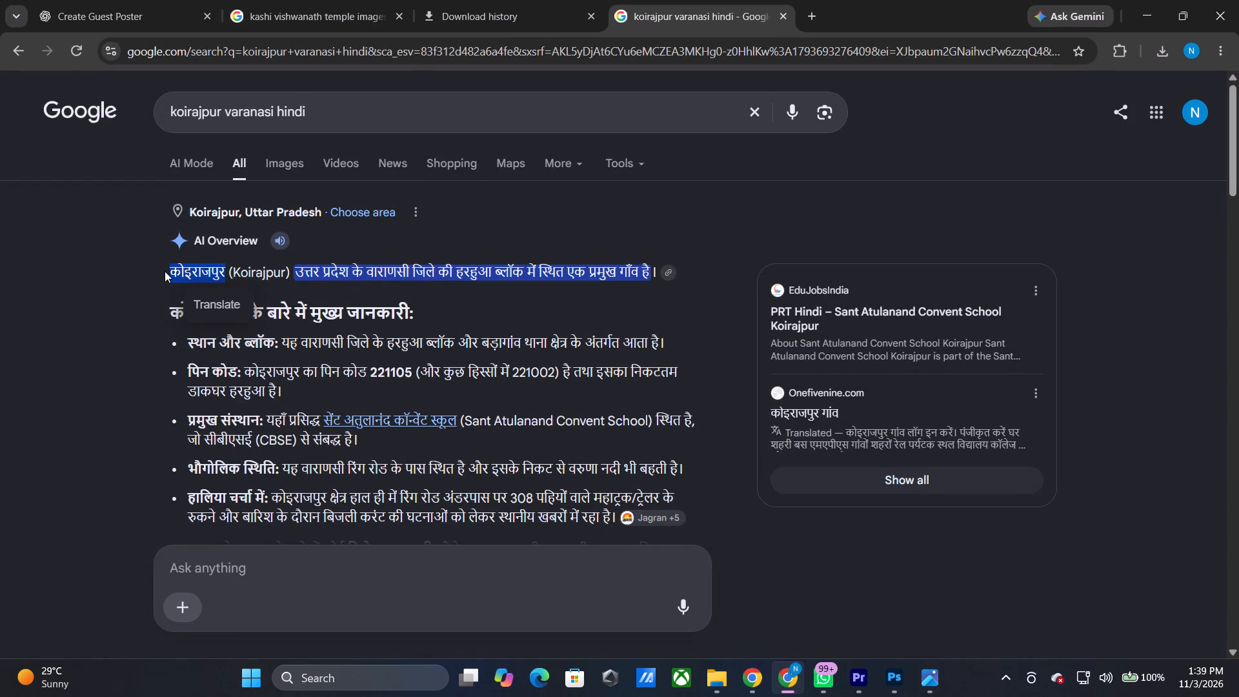
left_click_drag(172, 270, 196, 274)
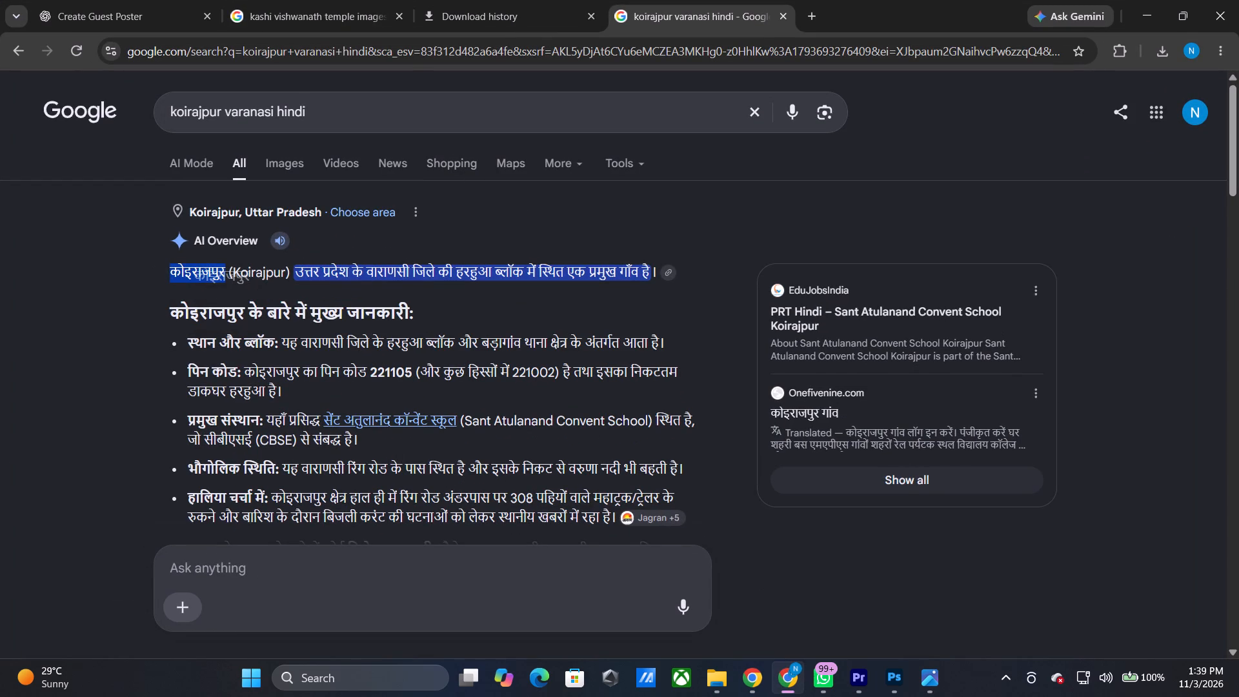
left_click_drag(170, 273, 186, 272)
left_click(236, 291)
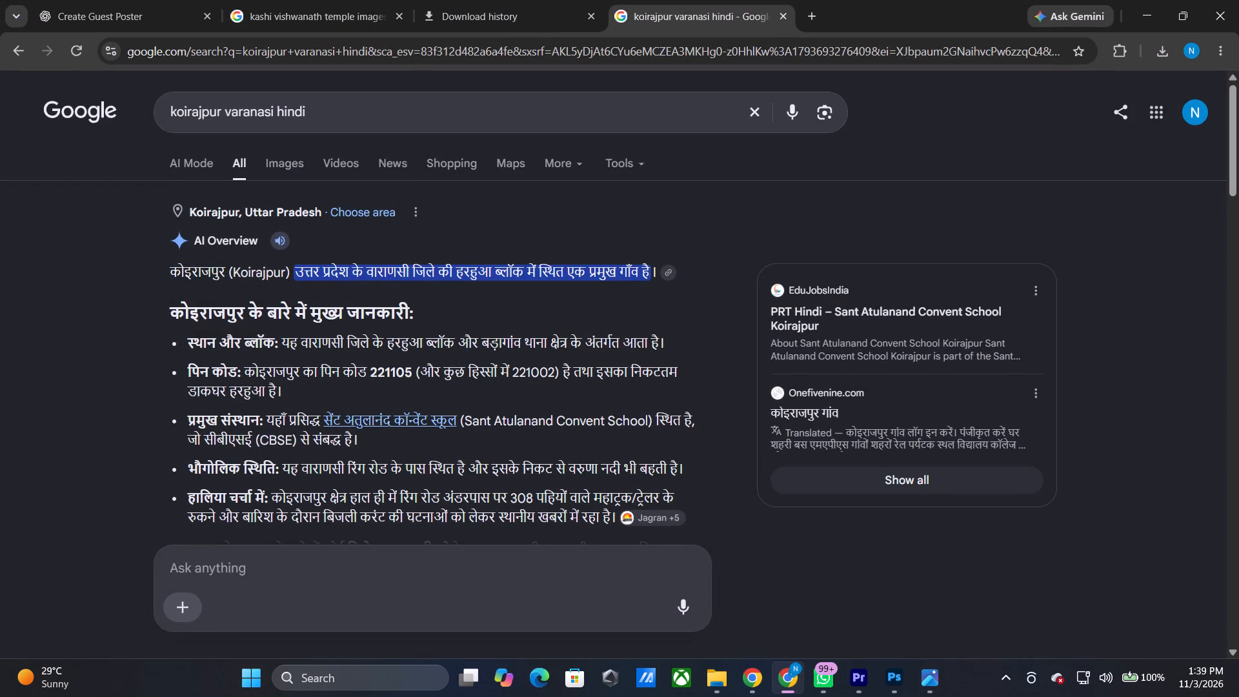
left_click_drag(226, 272, 170, 275)
key("ctrl+c")
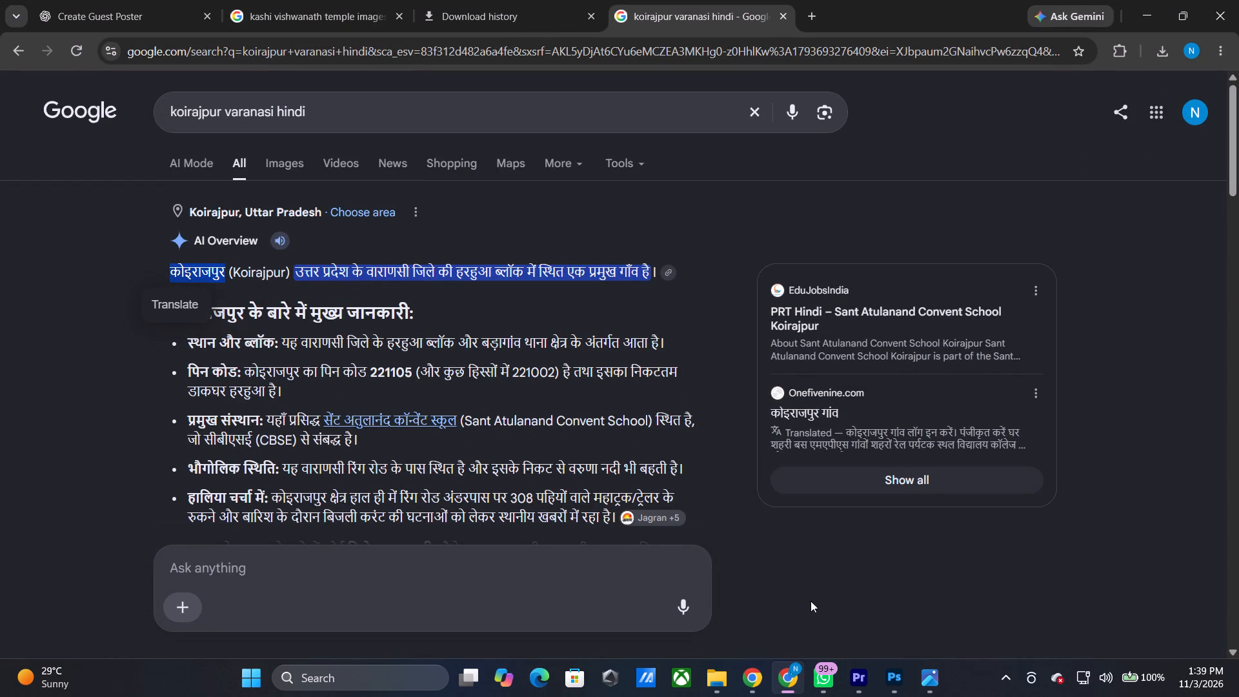
left_click(861, 667)
left_click(889, 670)
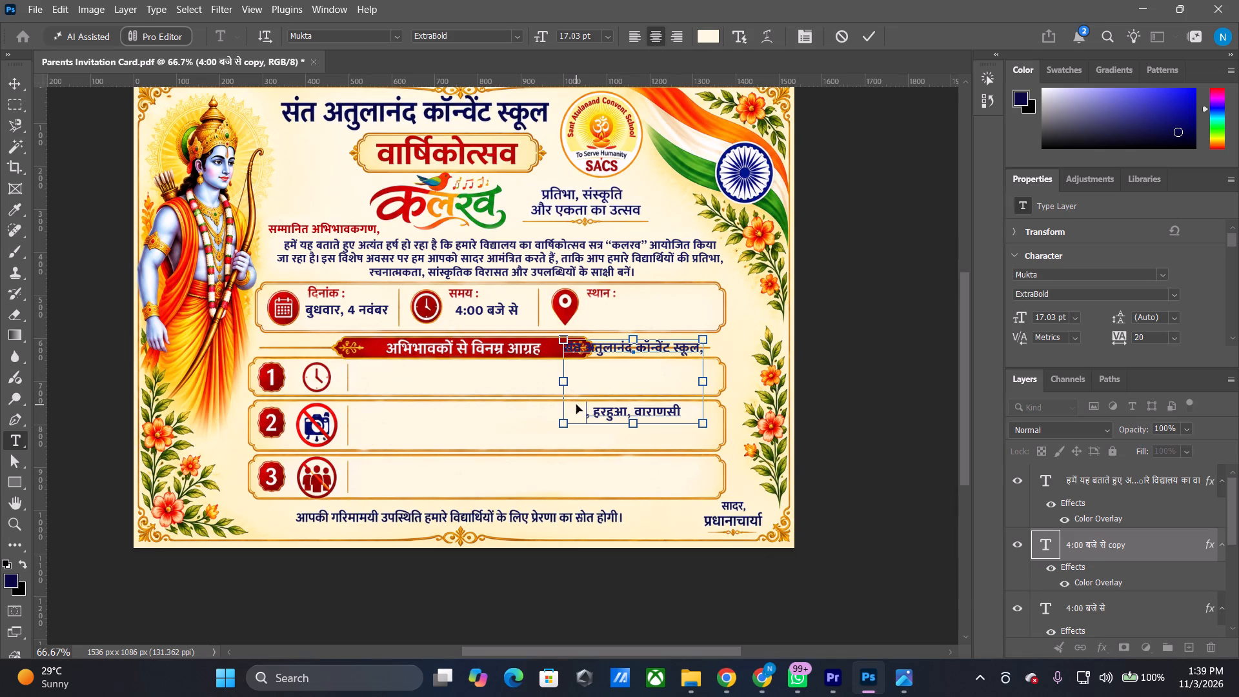
key("ctrl+v")
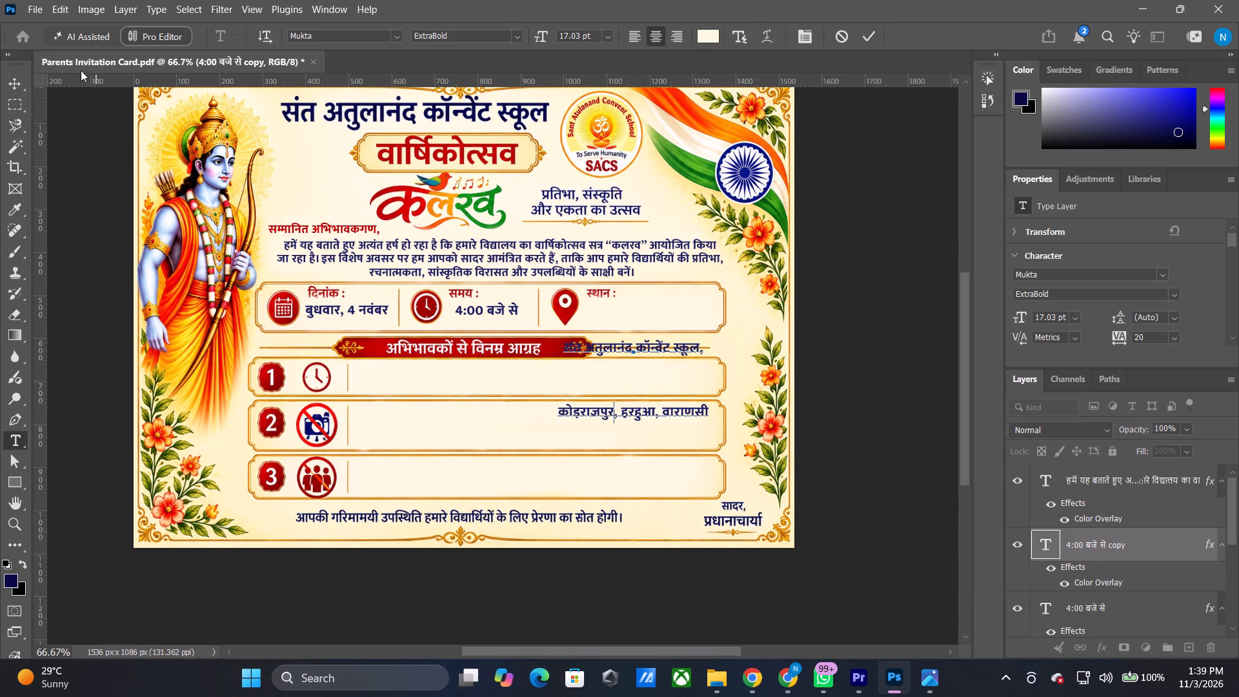
left_click(12, 80)
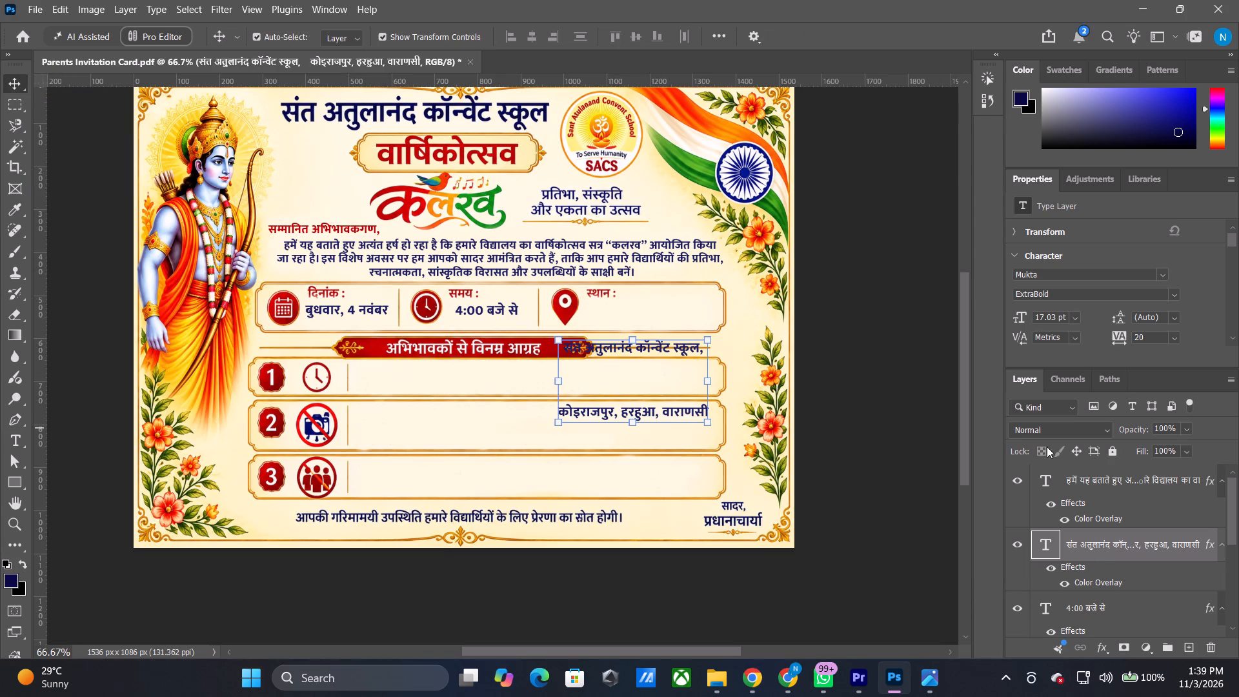
Remove the blank space between the two address lines so "कोइराजपुर, हरहुआ, वाराणसी" sits directly under the school name.
left_click(18, 439)
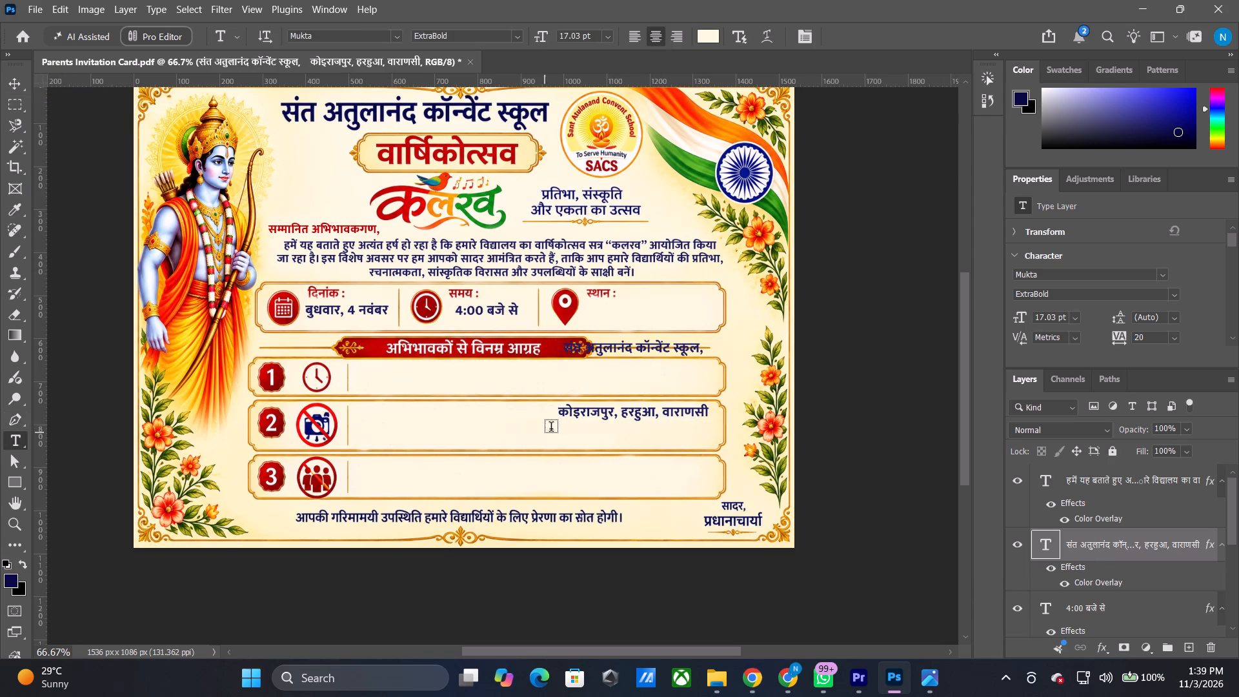
left_click(560, 414)
key("BackSpace")
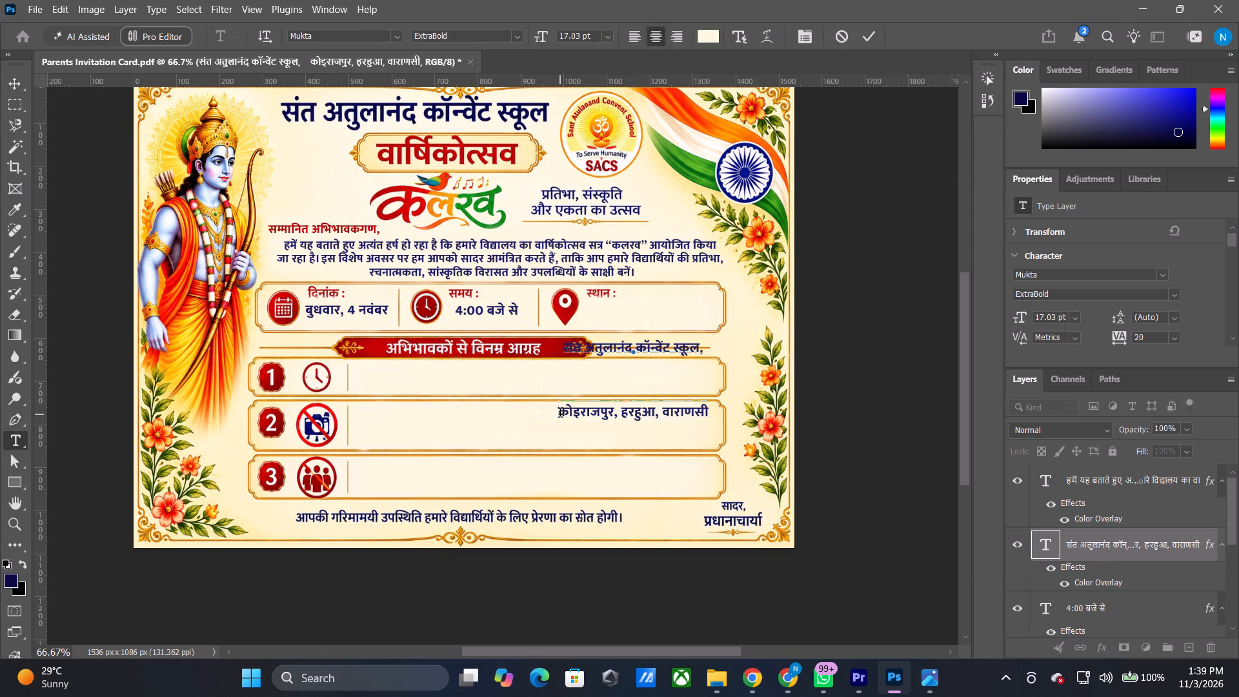
key("BackSpace")
key("BackSpace")
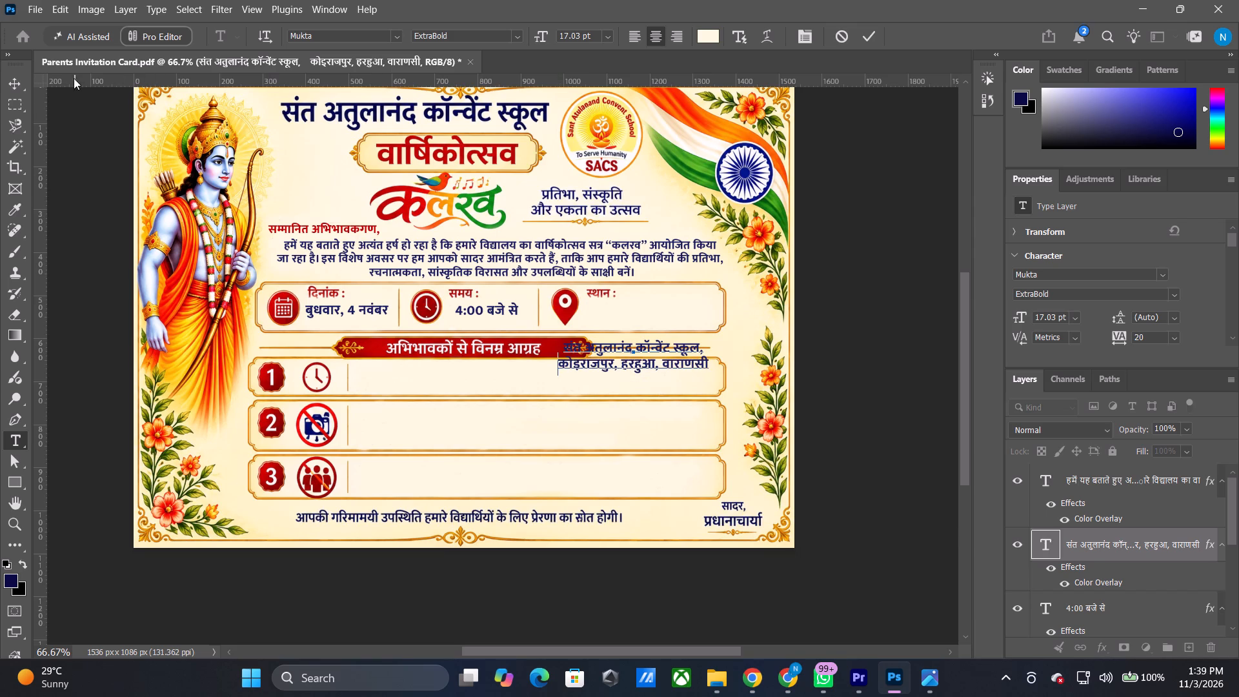
left_click(9, 88)
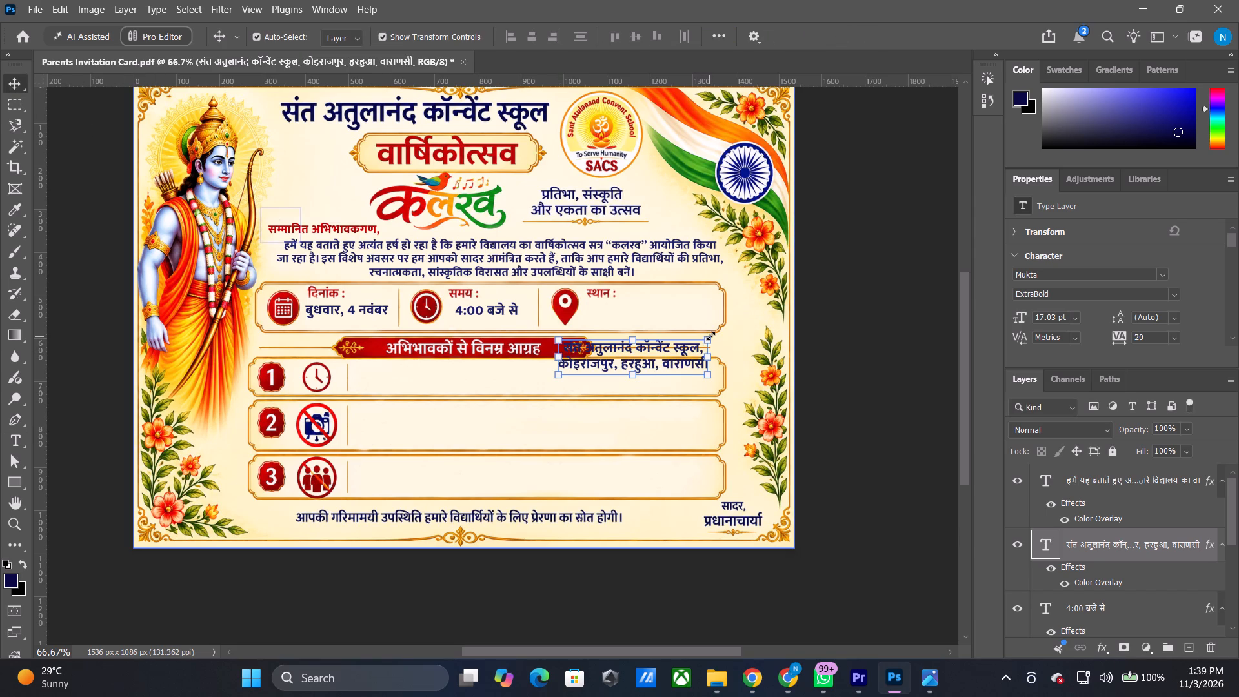
Scale the address text down to about 54% and move it into the venue box under "स्थान :".
left_click_drag(710, 336, 696, 344, "shift")
key("ctrl+z")
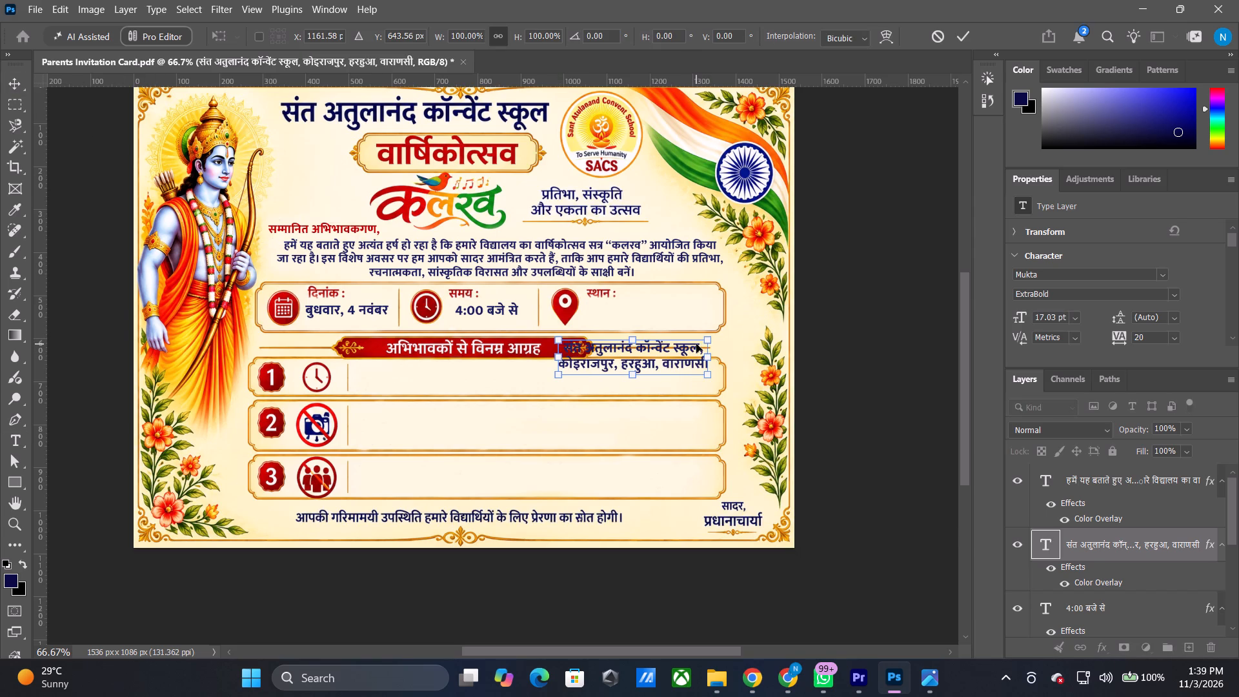
left_click_drag(634, 336, 634, 361)
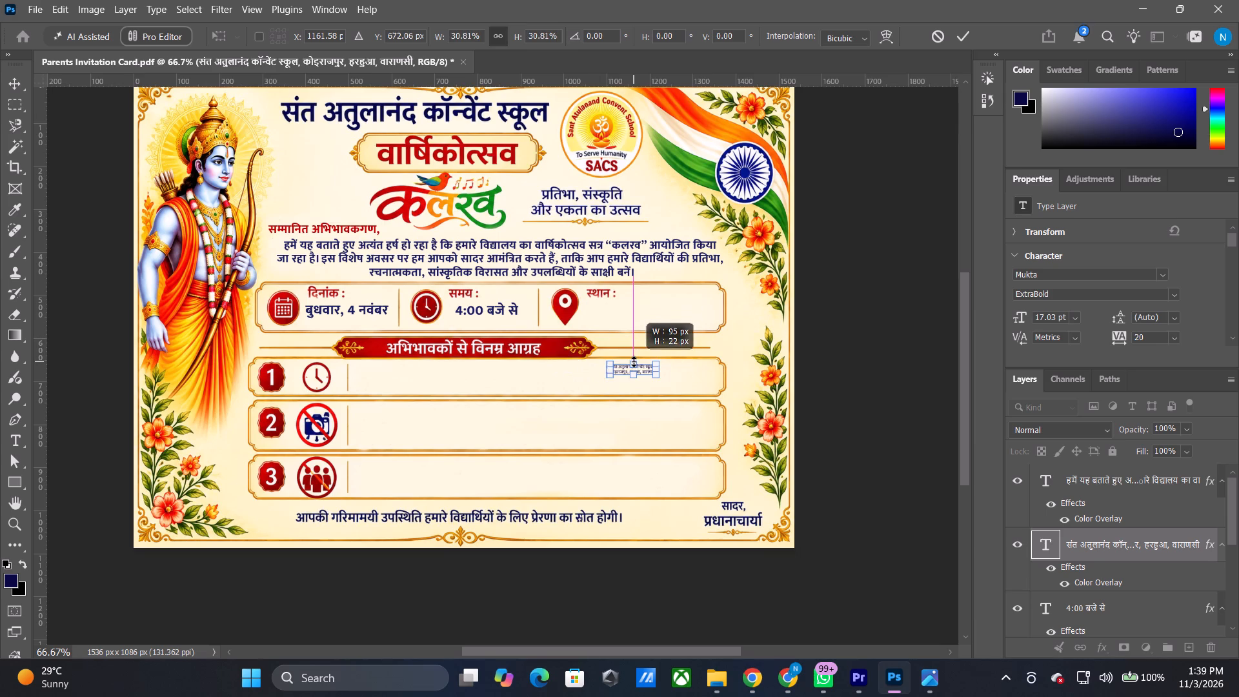
left_click_drag(634, 361, 640, 352)
left_click_drag(640, 367, 650, 332)
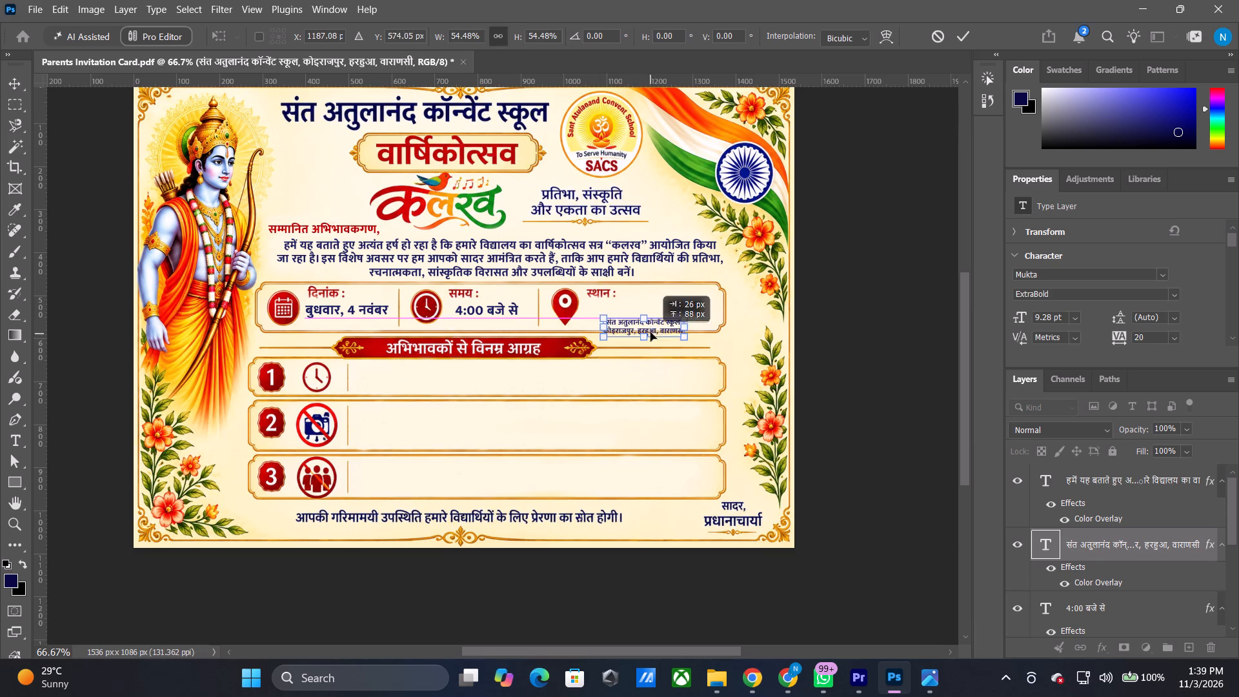
left_click_drag(650, 332, 650, 314)
scroll(654, 311, "up", 2, "alt+shift")
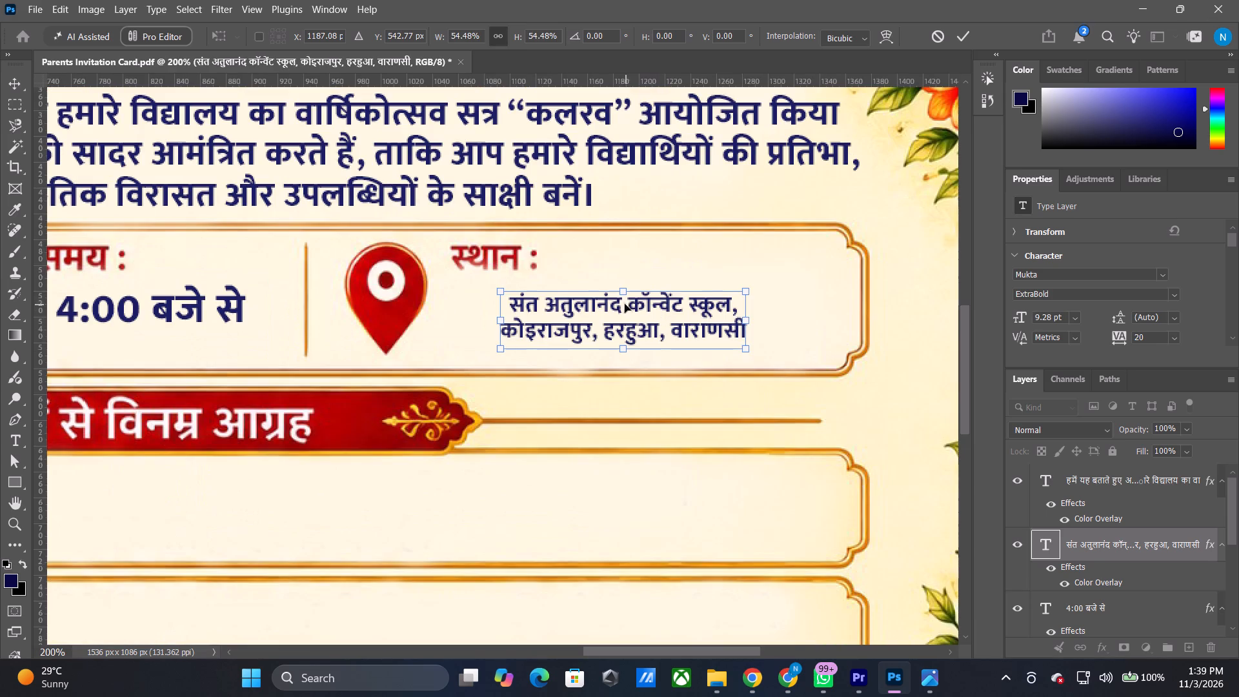
Enlarge the venue address text to about 76% and position it under "स्थान :", centred at about X 1203.5 px, Y 538.7 px.
left_click_drag(622, 290, 630, 268)
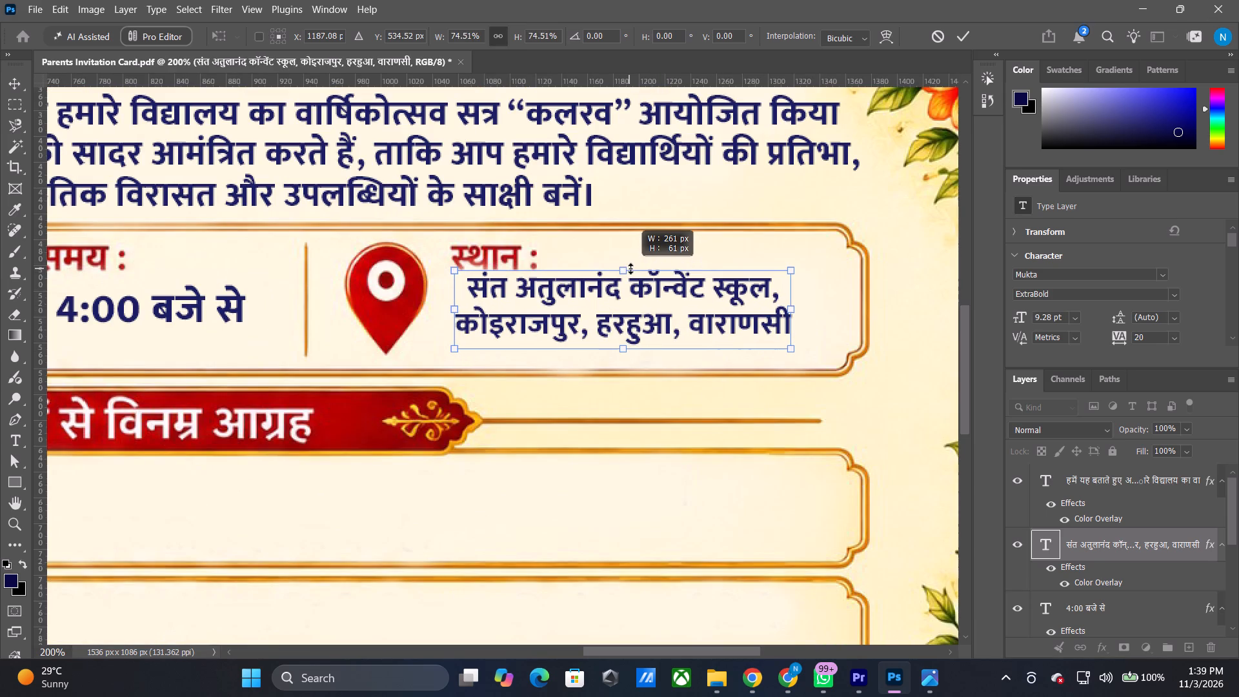
left_click_drag(630, 268, 631, 267)
left_click_drag(634, 284, 648, 284)
key("Down")
key("Down")
key("Down")
key("Down")
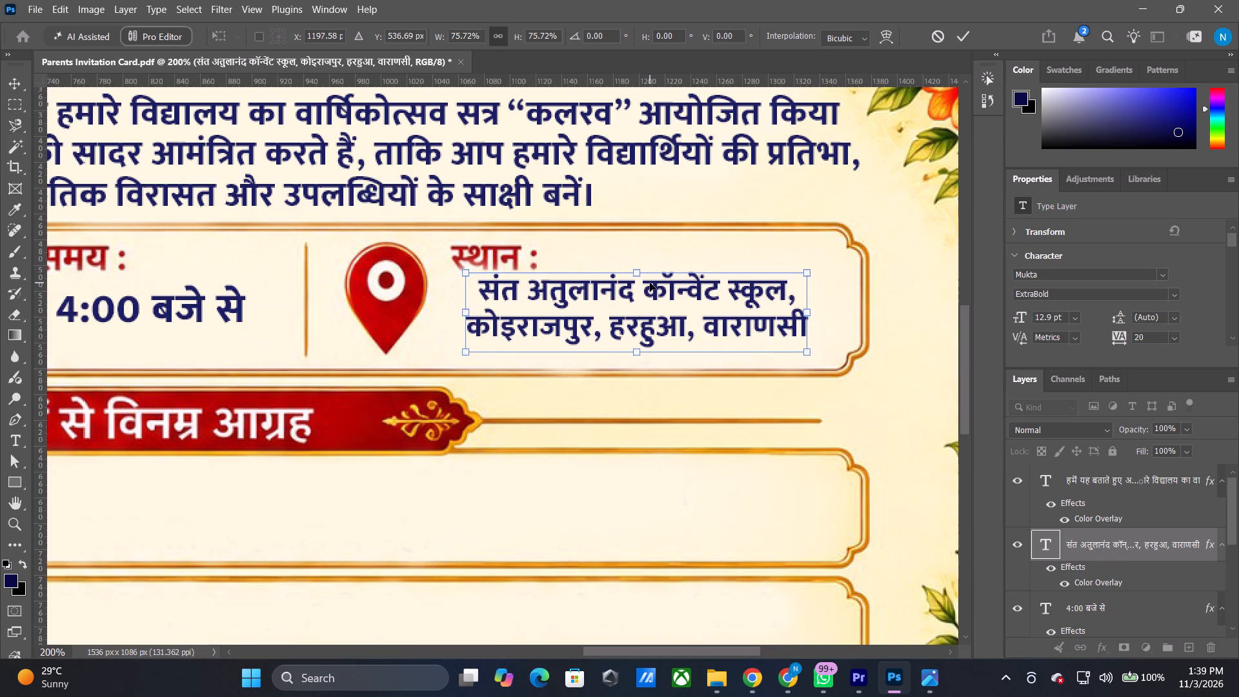
key("Down")
key("Right")
key("Right")
key("Right")
key("Right")
key("Right")
key("Right")
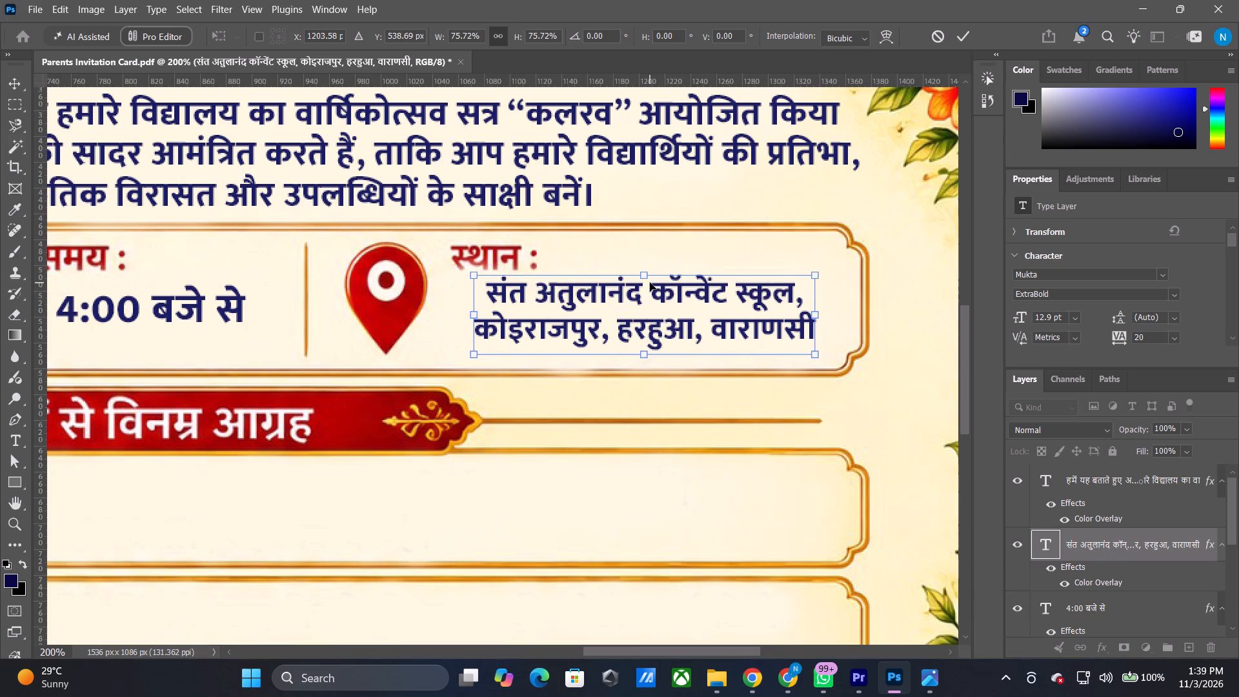
scroll(479, 339, "down", 2, "alt+shift")
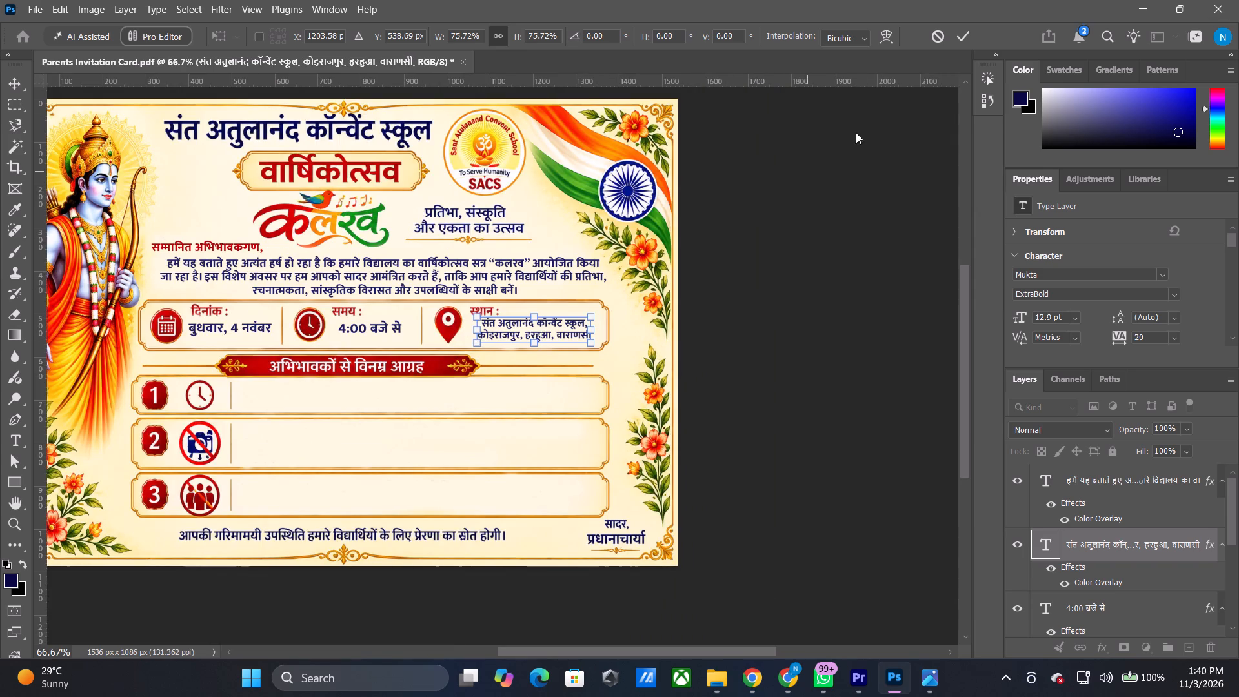
left_click(962, 32)
left_click(730, 241)
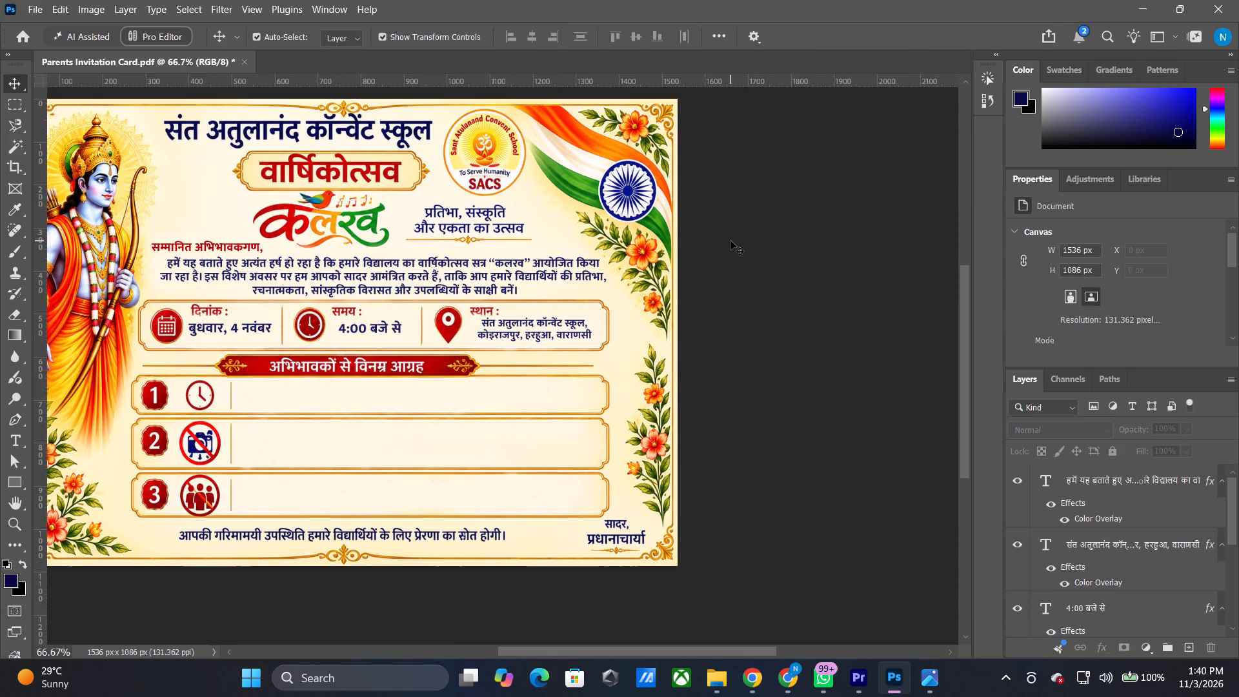
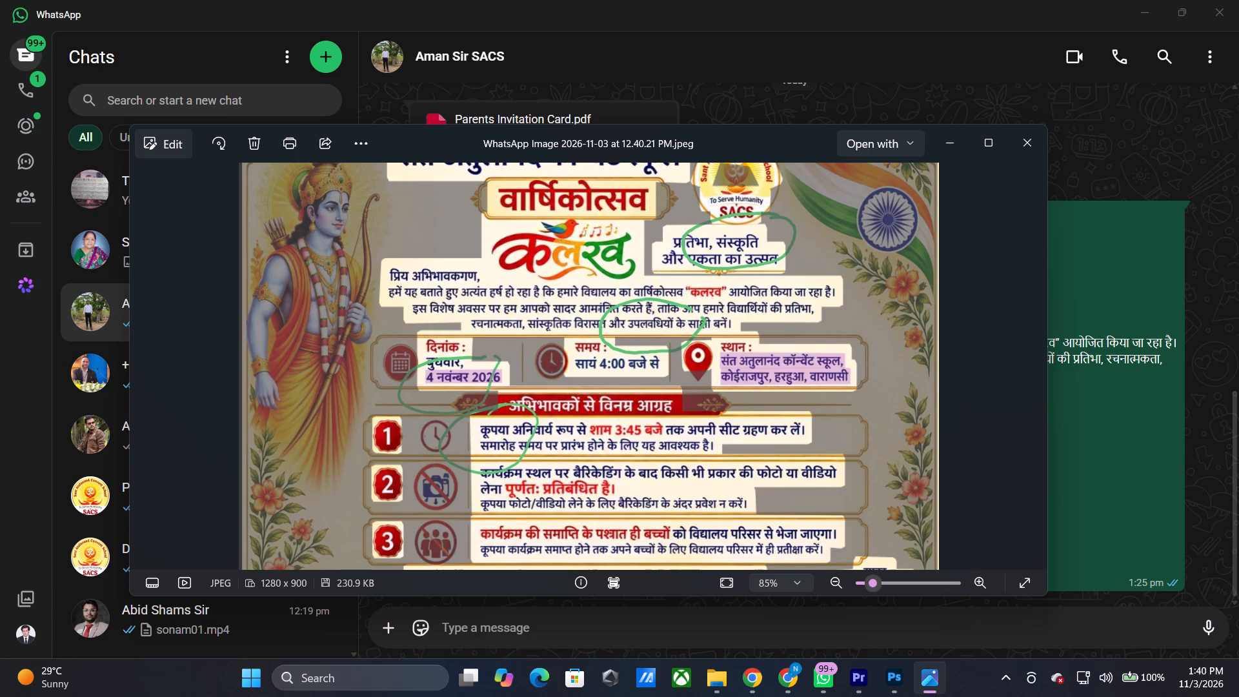
Copy the first request's text from "अनिवार्य रूप से" through "यह आवश्यक है।" in the card image.
left_click_drag(512, 432, 711, 445)
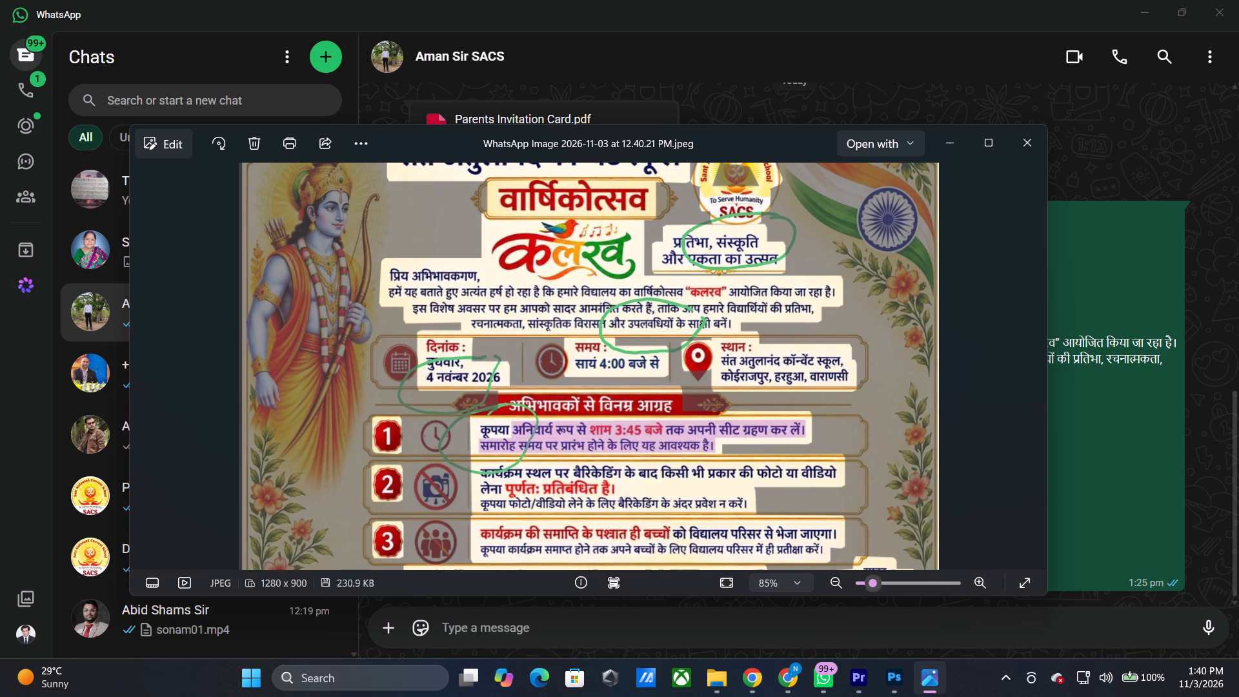
key("ctrl+c")
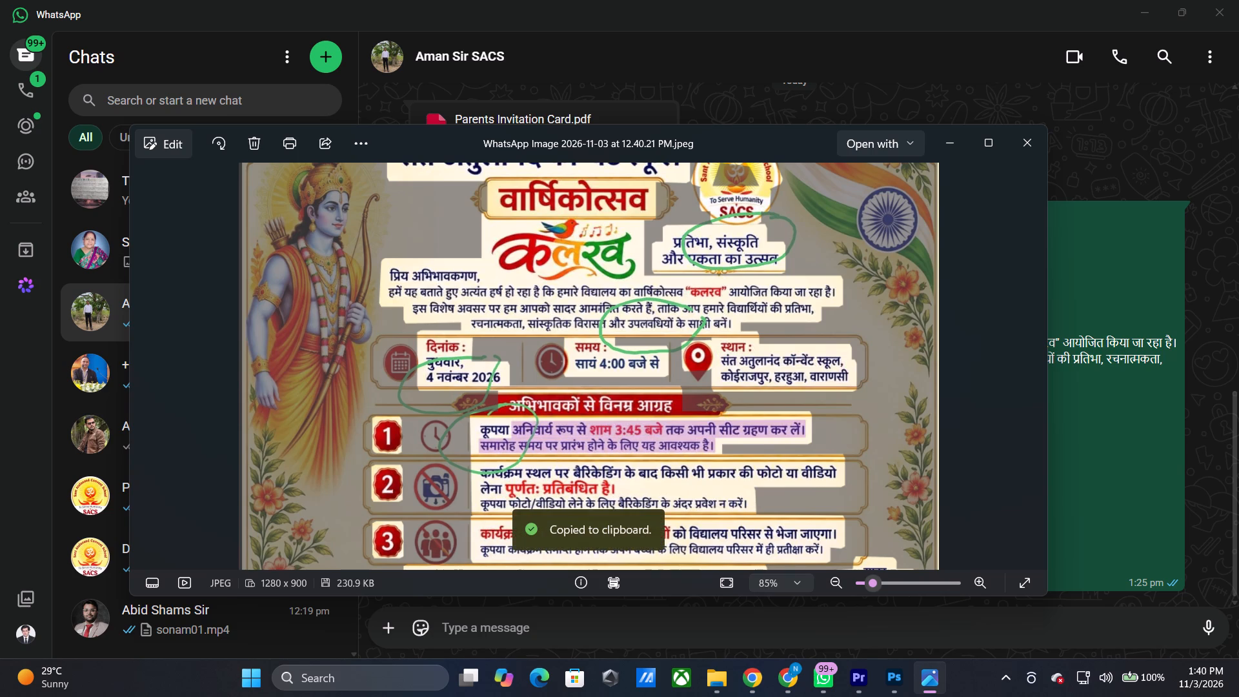
Switch to Photoshop and duplicate the "4:00 बजे से" text down into request box 1.
left_click(893, 683)
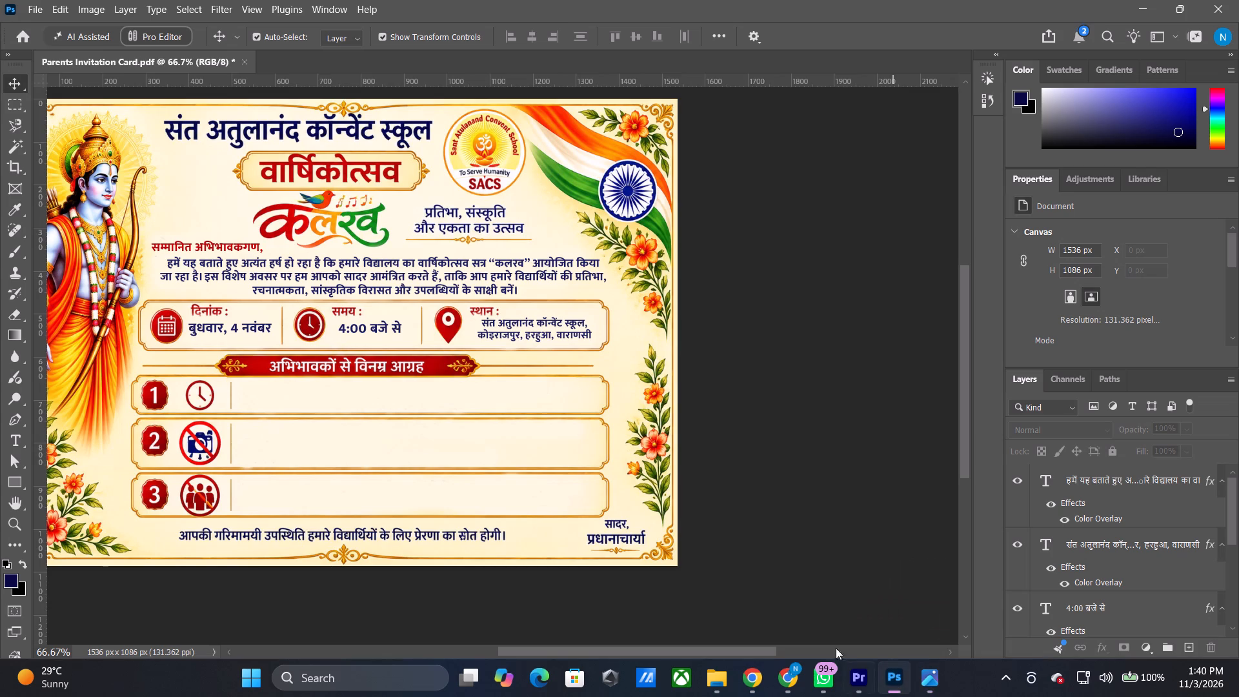
left_click(14, 82)
left_click(371, 329)
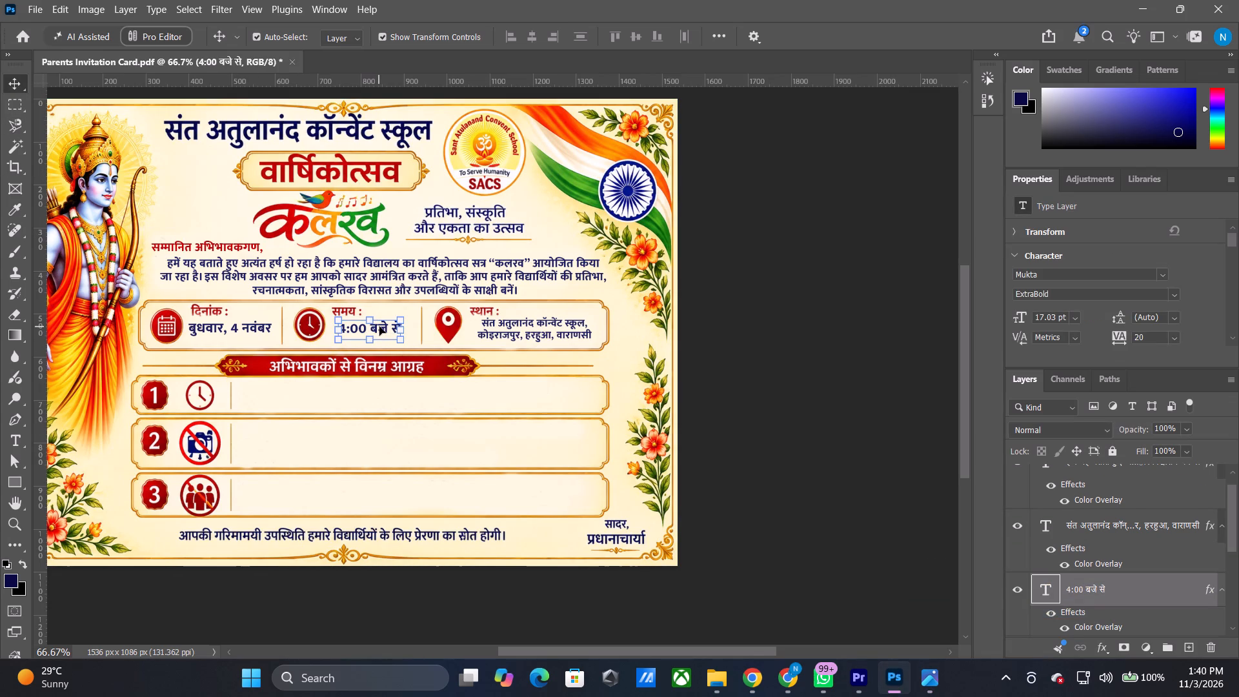
left_click_drag(379, 327, 372, 405, "alt")
Replace the duplicated time text in request box 1 with the copied two-line request text.
left_click(11, 442)
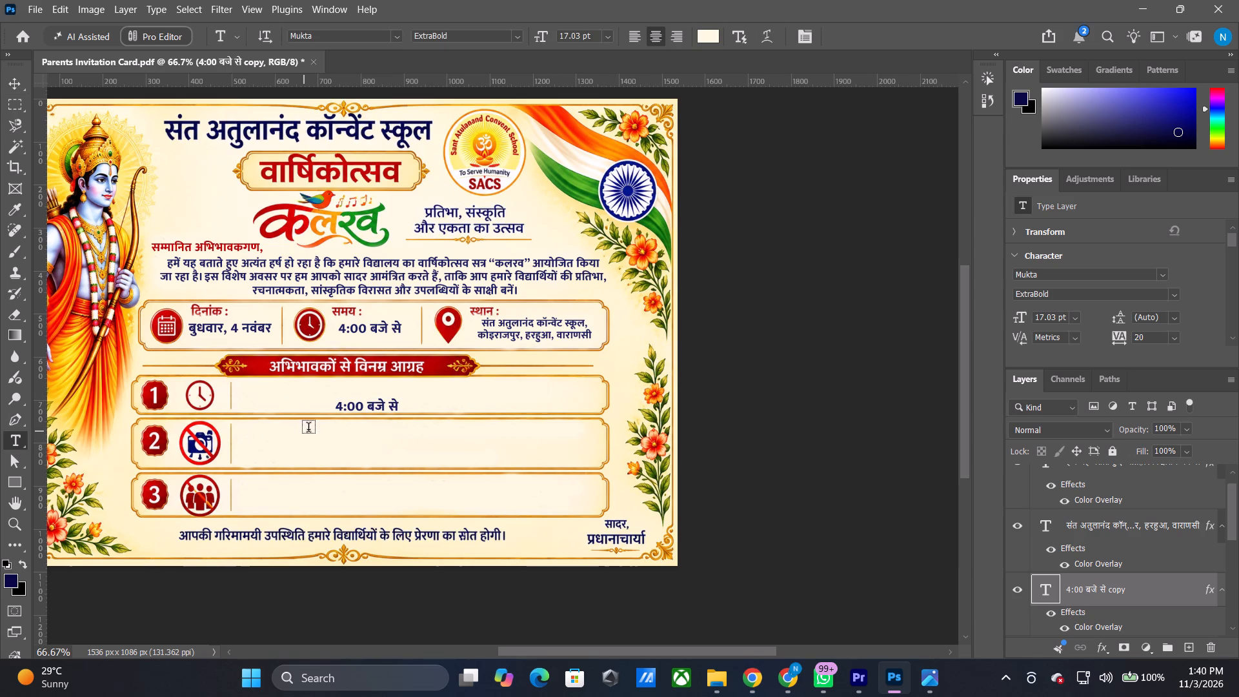
left_click(396, 409)
key("BackSpace")
key("BackSpace")
key("BackSpace")
key("BackSpace")
key("BackSpace")
key("BackSpace")
key("BackSpace")
key("BackSpace")
key("BackSpace")
key("BackSpace")
key("BackSpace")
key("BackSpace")
key("BackSpace")
key("BackSpace")
key("BackSpace")
key("BackSpace")
key("BackSpace")
key("BackSpace")
key("BackSpace")
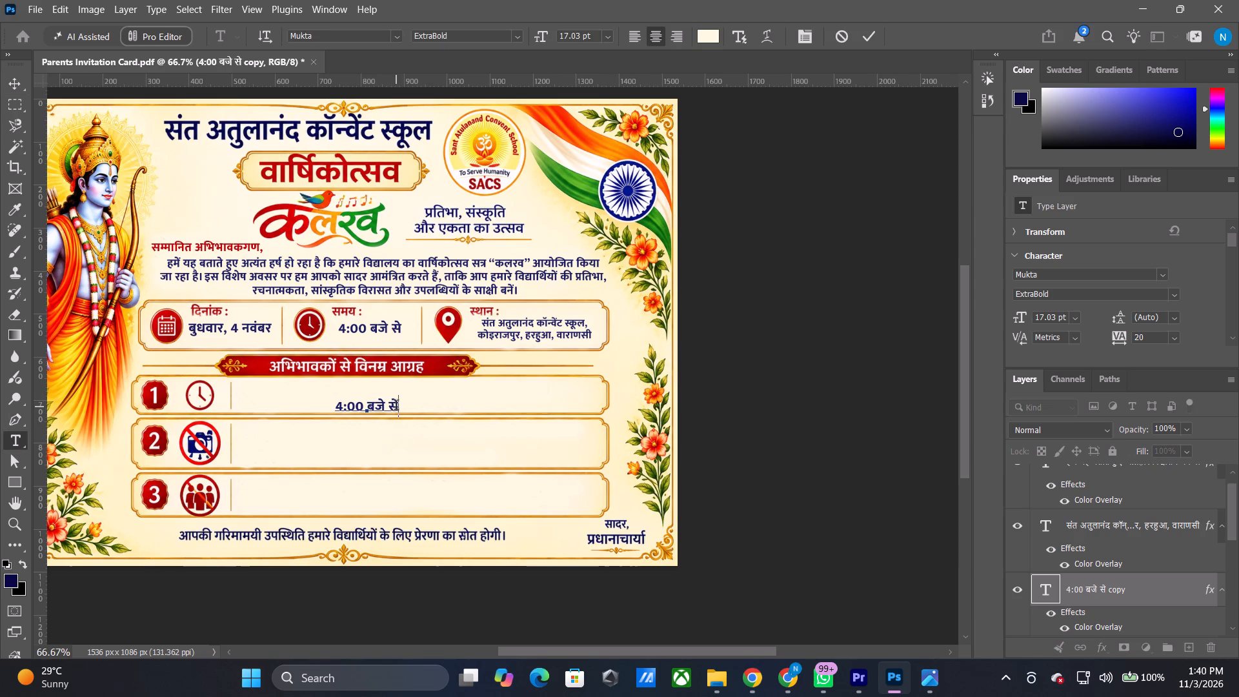
key("ctrl+v")
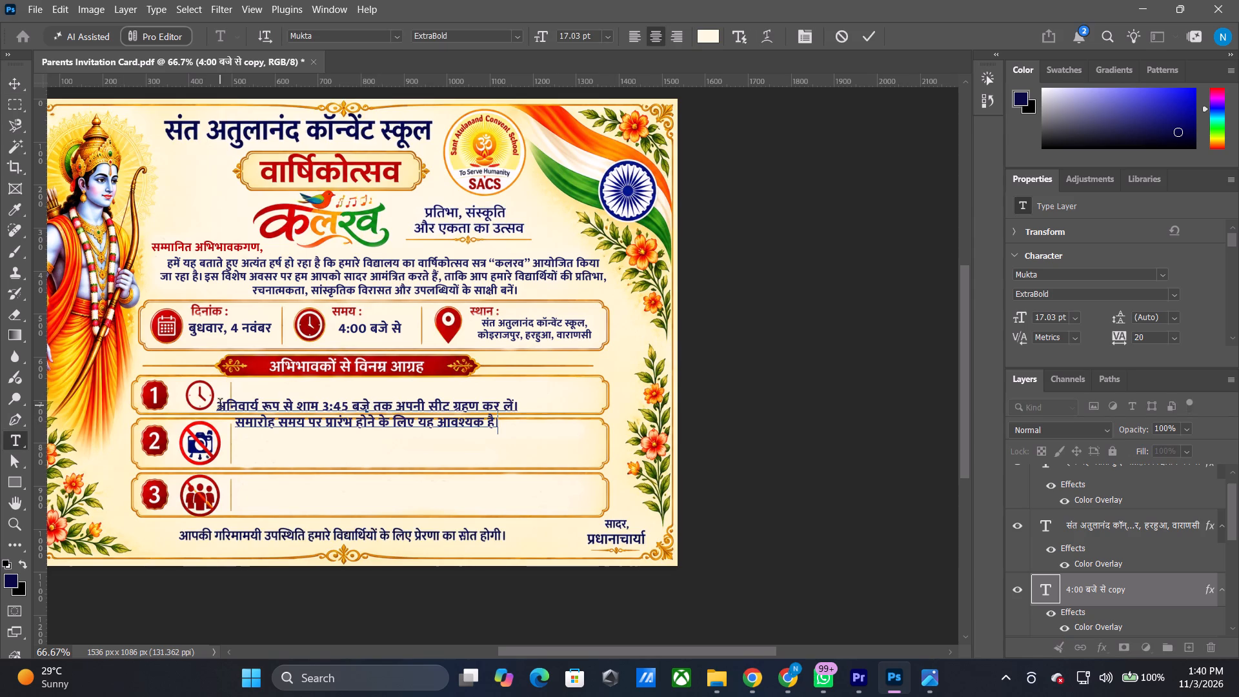
Place the text cursor before "अनिवार्य" at the start of the pasted request and switch to the Chrome browser.
left_click(217, 411)
left_click(792, 678)
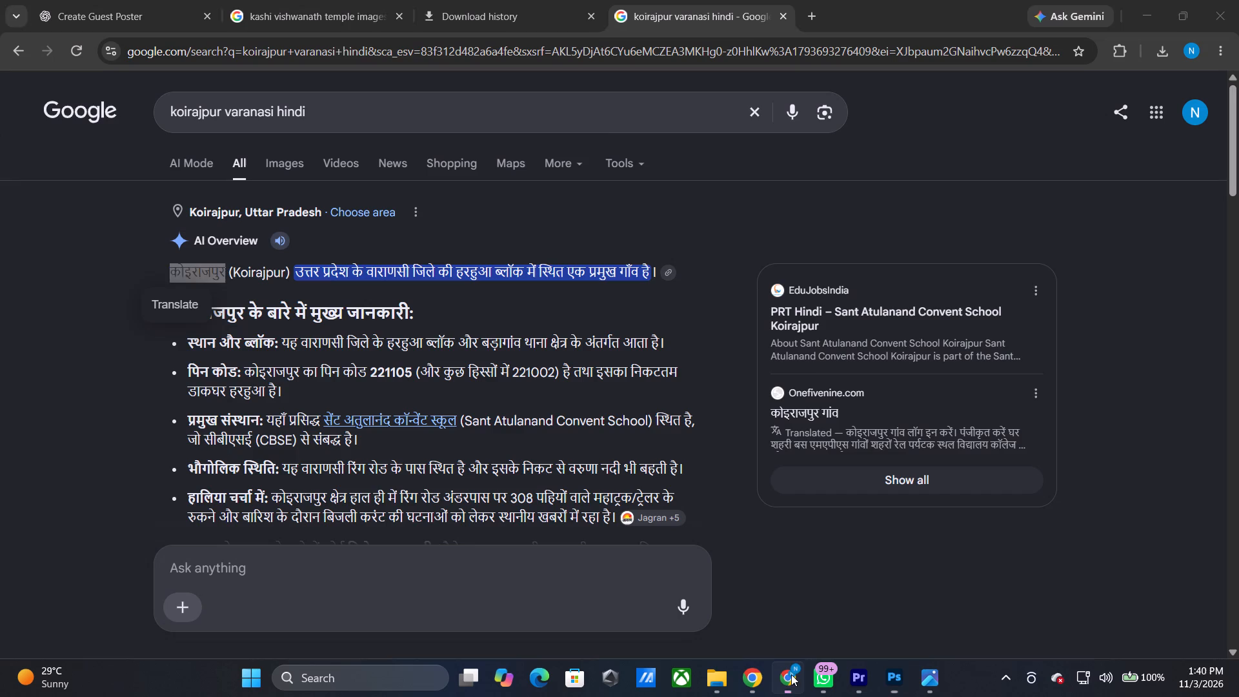
Replace the Google query in Chrome and search for "kripya in hindi".
left_click(374, 116)
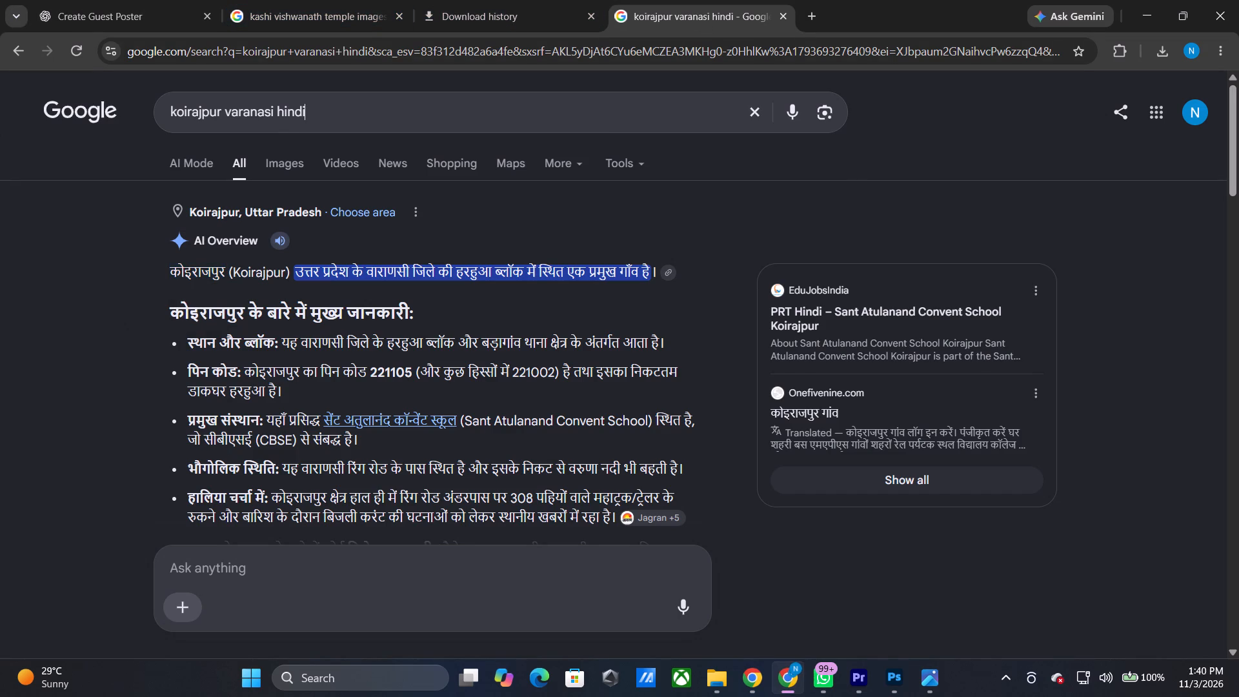
key("BackSpace")
key("BackSpace")
key("BackSpace")
key("BackSpace")
key("BackSpace")
key("BackSpace")
key("BackSpace")
key("BackSpace")
key("BackSpace")
key("BackSpace")
key("BackSpace")
key("BackSpace")
key("BackSpace")
key("BackSpace")
key("BackSpace")
key("BackSpace")
key("BackSpace")
key("BackSpace")
key("BackSpace")
key("BackSpace")
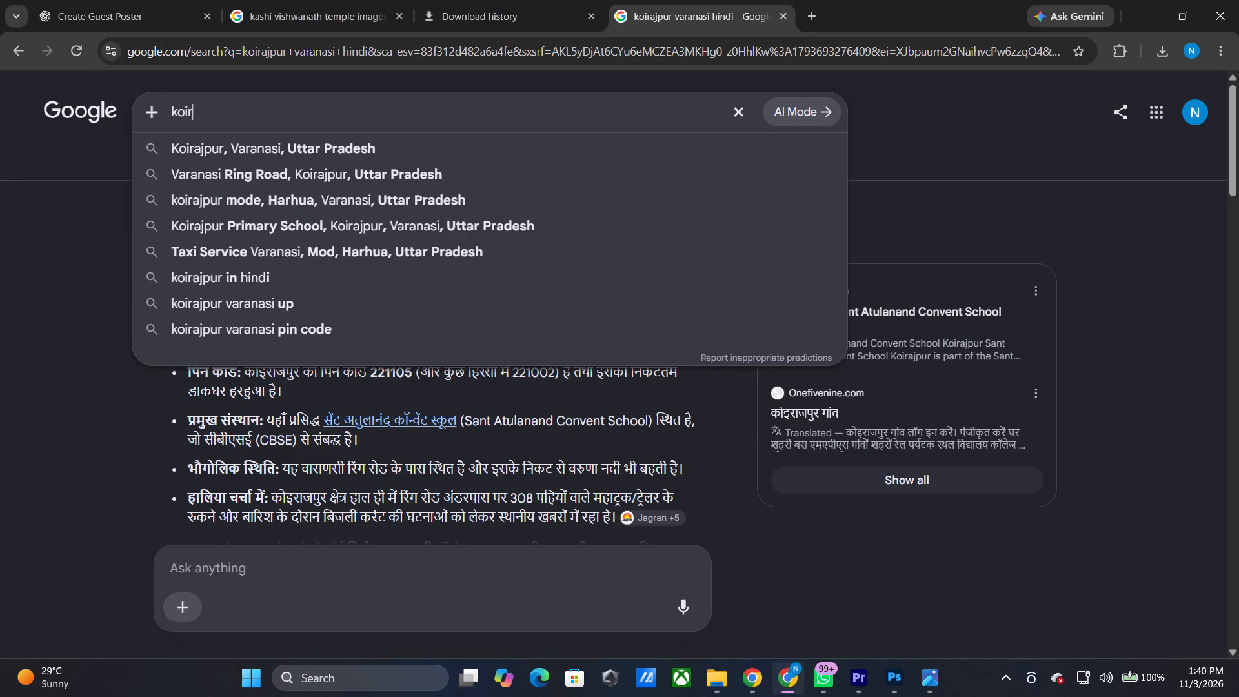
type("kryp")
type("ya")
key("space")
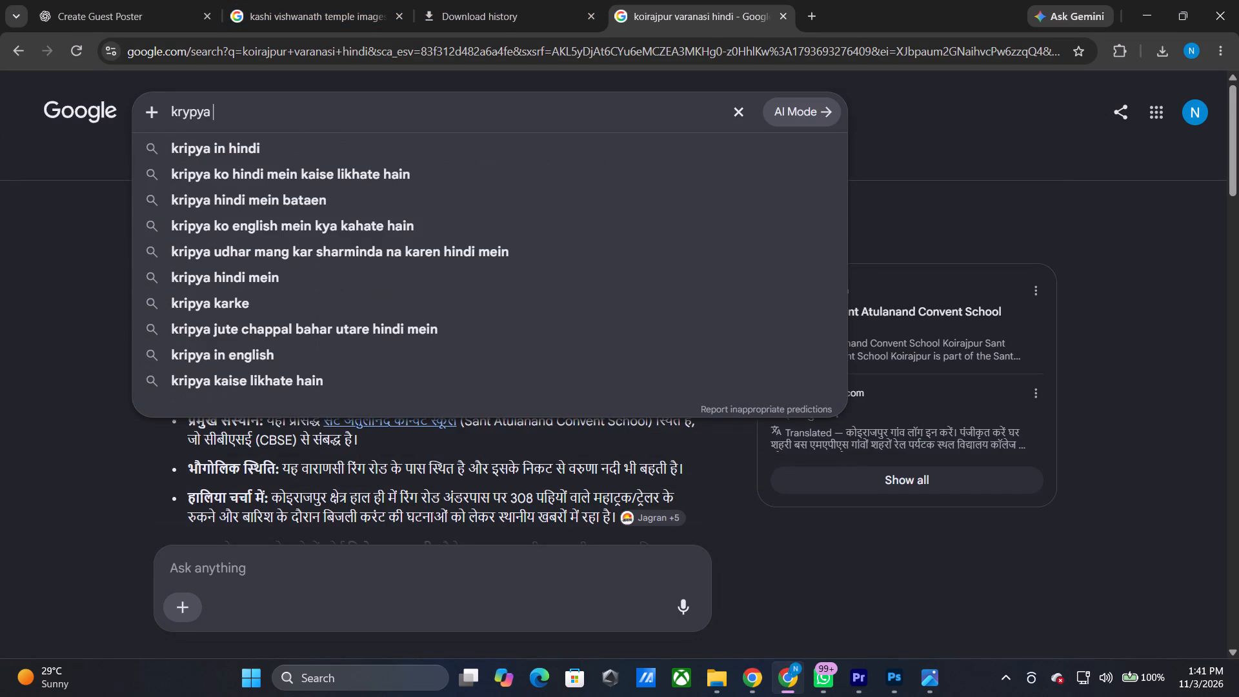
left_click(312, 139)
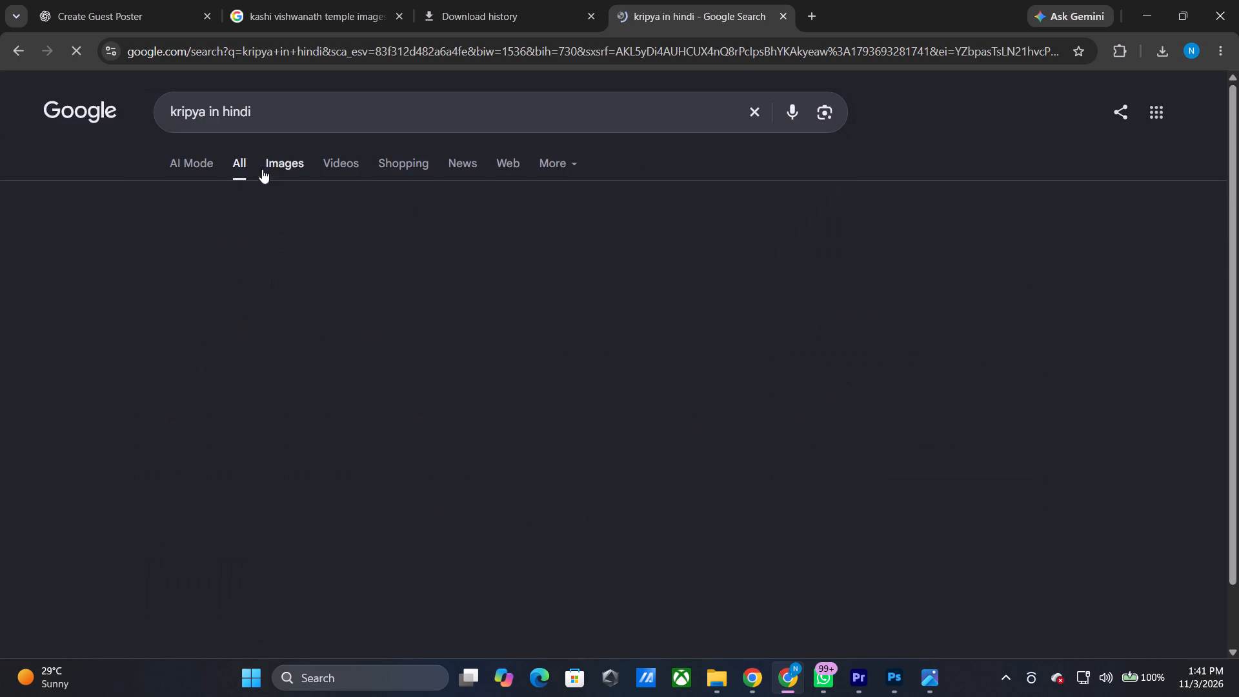
Copy "कृपया" from the Google overview and insert it with a space before "अनिवार्य रूप से" in the card's notice text in Photoshop.
left_click_drag(172, 244, 176, 244)
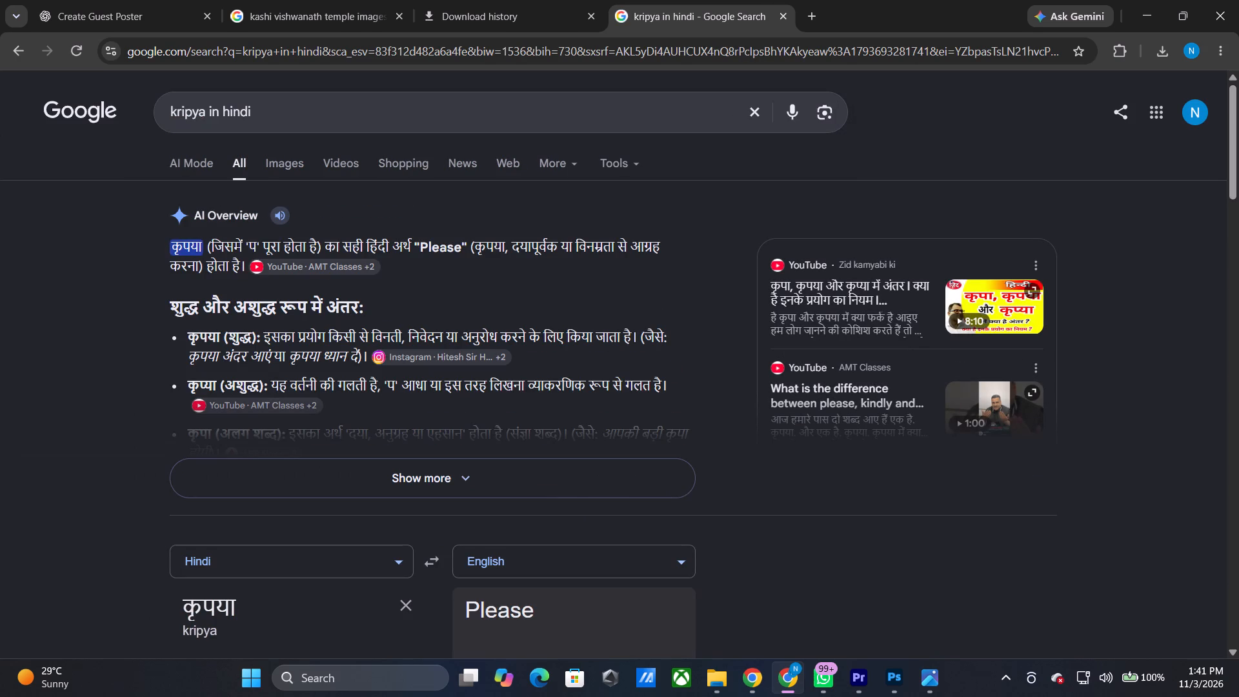
left_click_drag(176, 244, 201, 243)
key("ctrl+c")
left_click(903, 667)
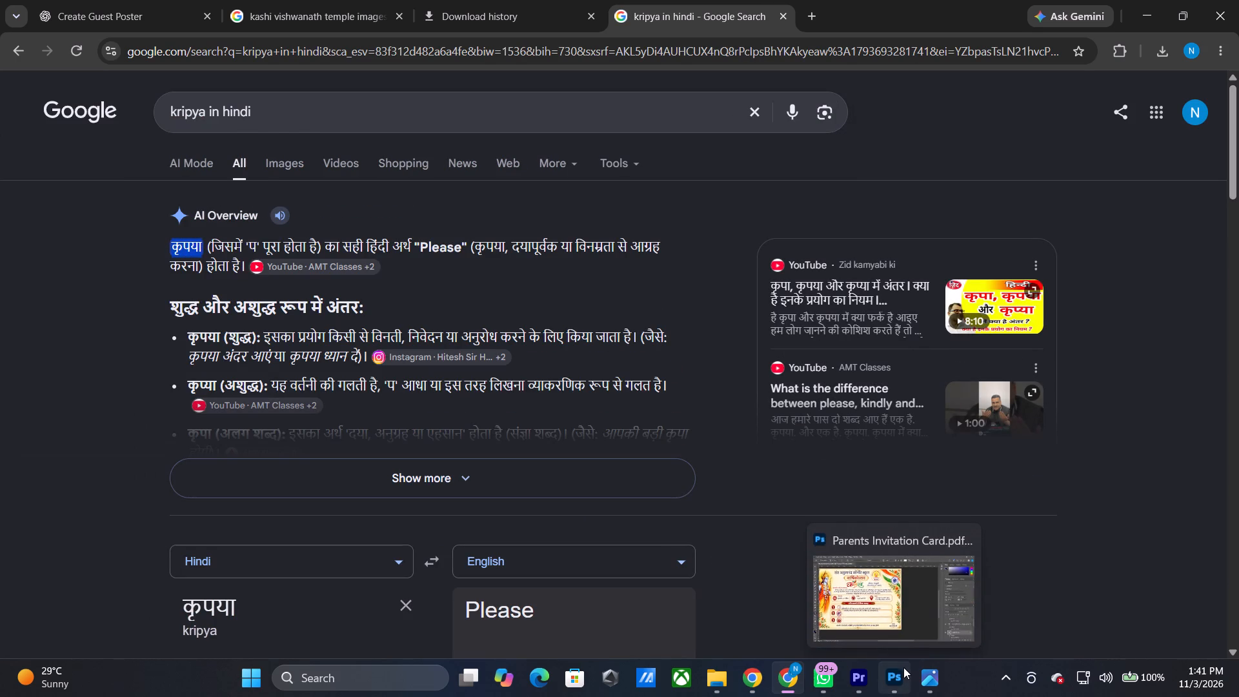
key("ctrl+v")
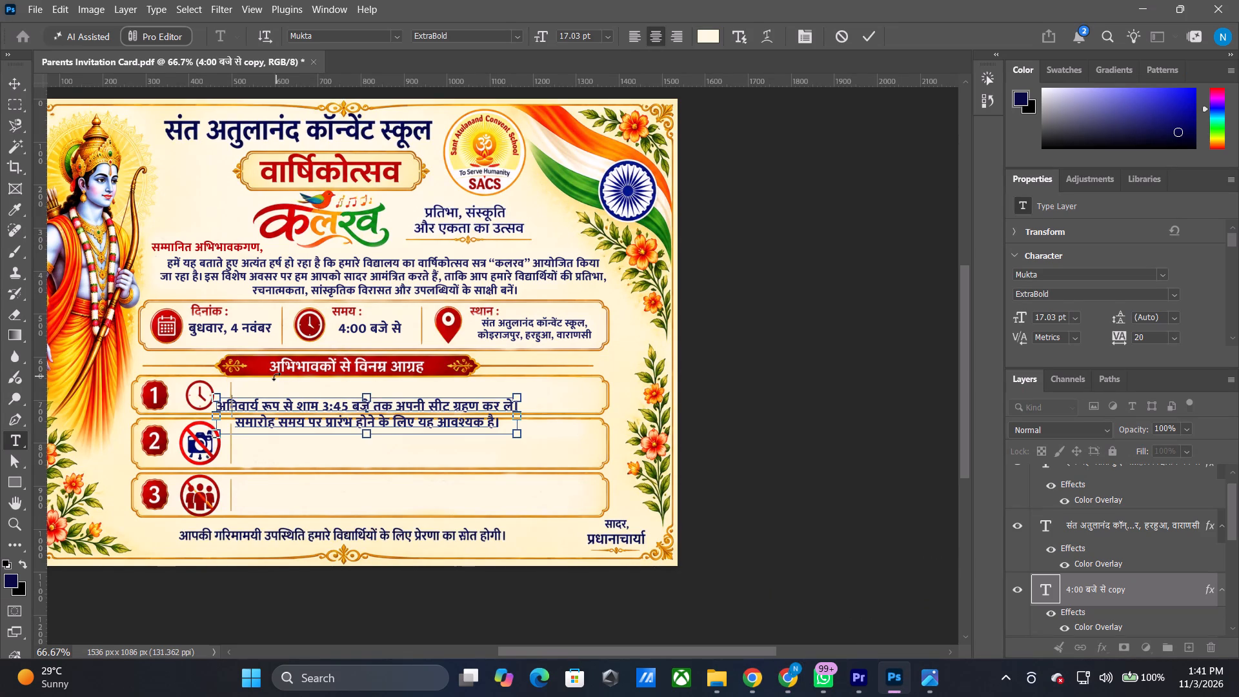
key("space")
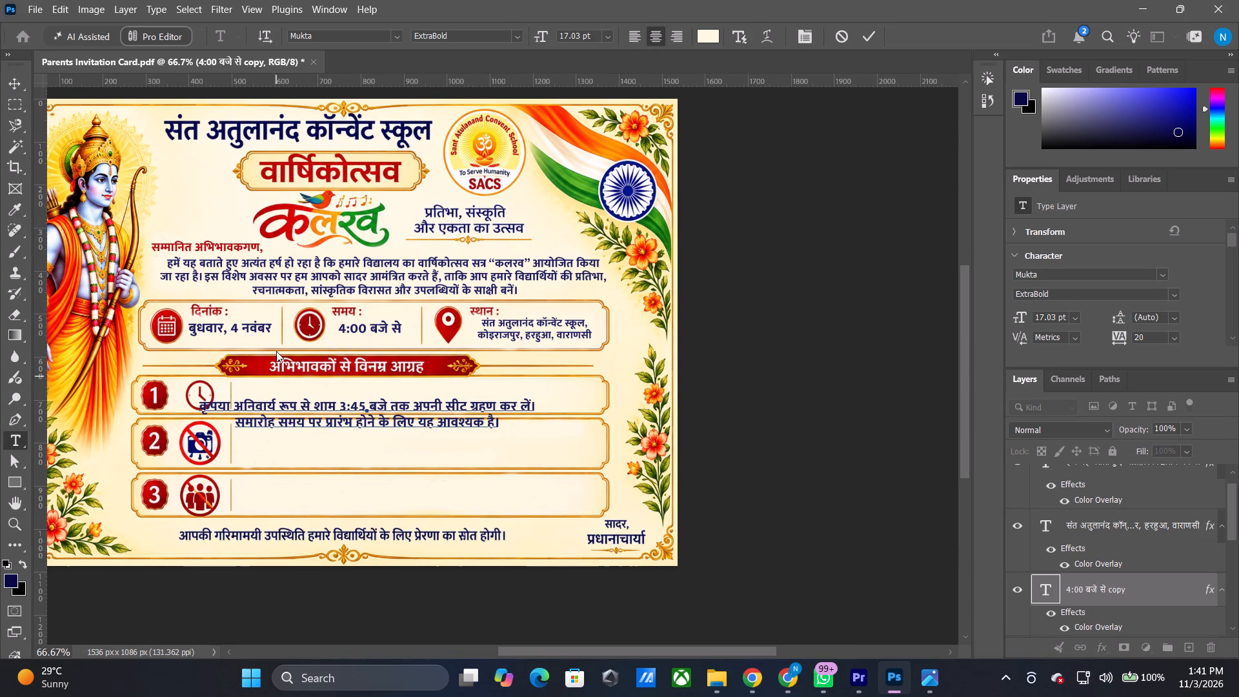
Move the two-line "कृपया अनिवार्य रूप से" notice into the row 1 box, clear of the divider beside the clock icon.
left_click(15, 74)
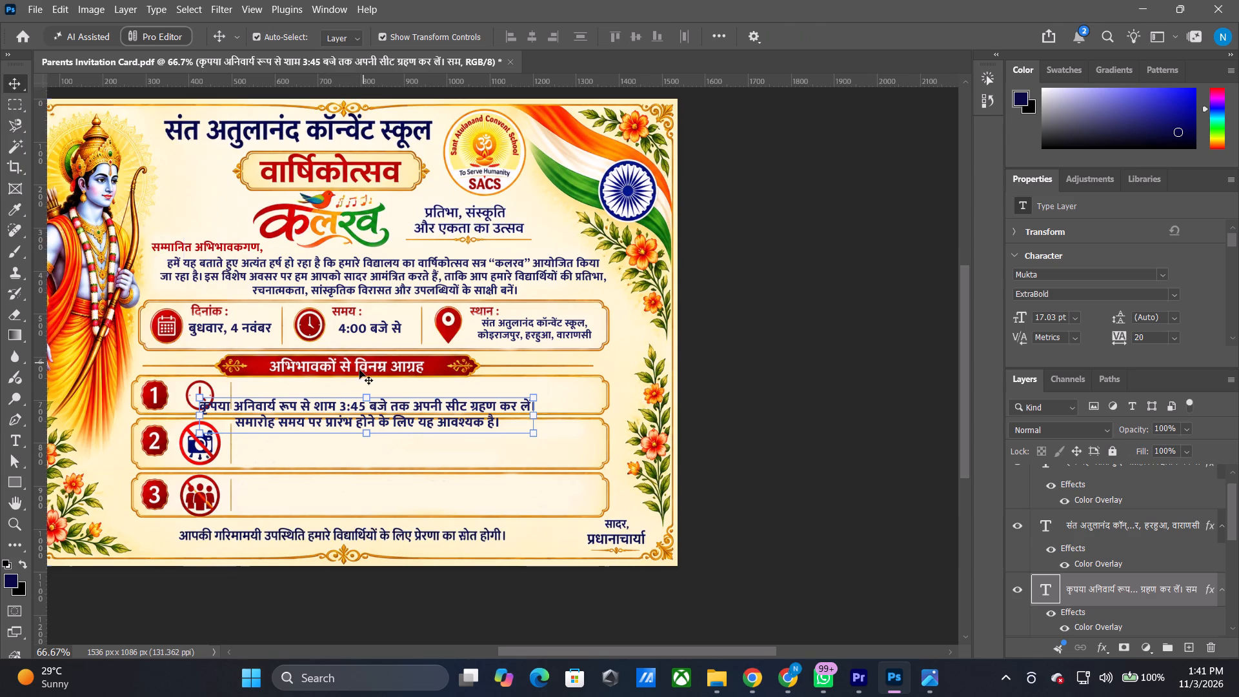
left_click_drag(350, 421, 358, 417)
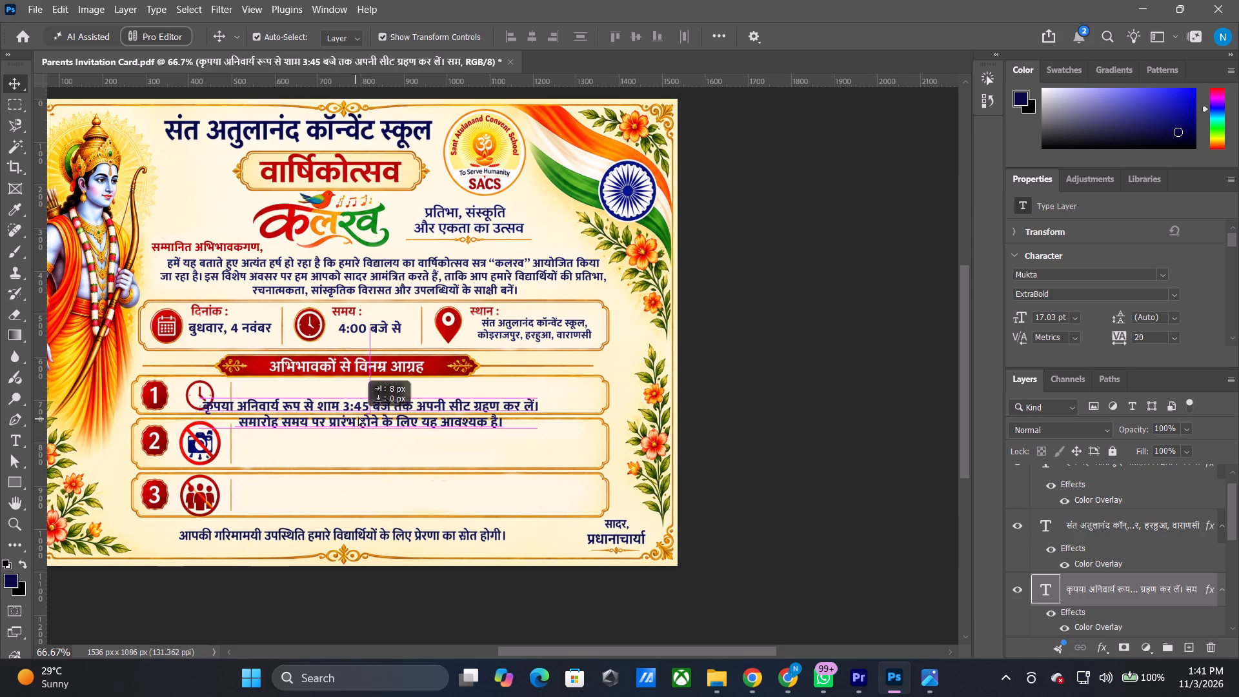
left_click_drag(358, 417, 382, 407)
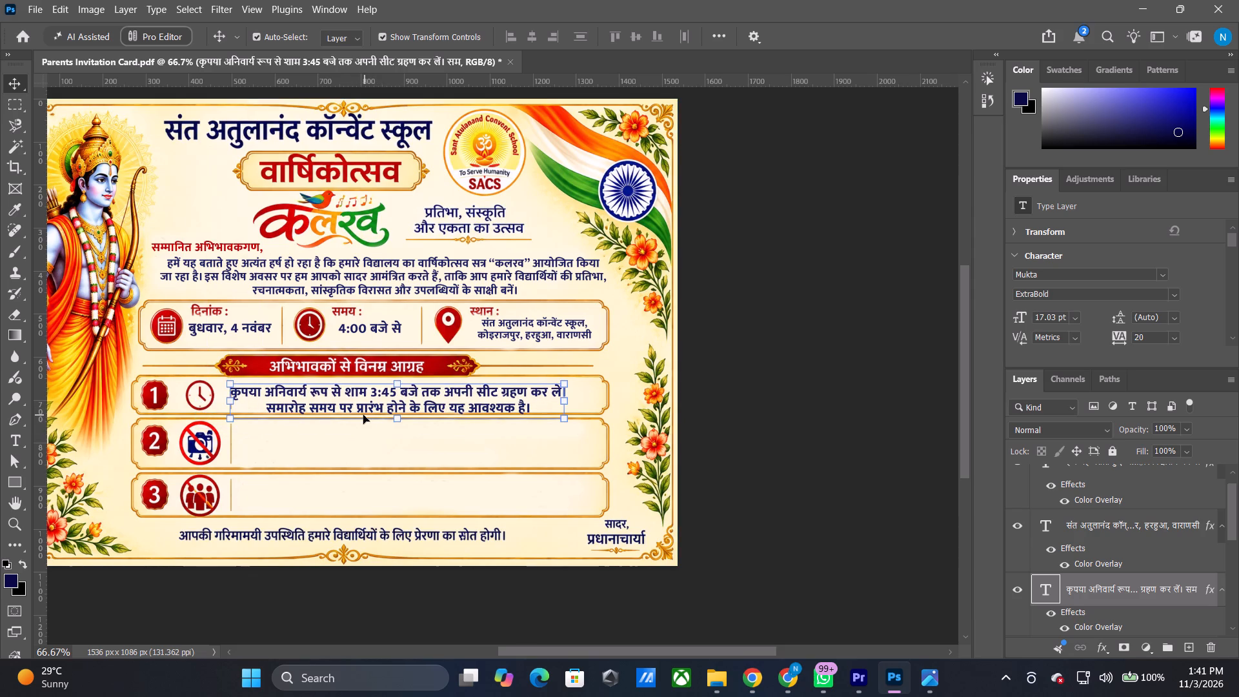
scroll(365, 414, "up", 1, "alt+shift")
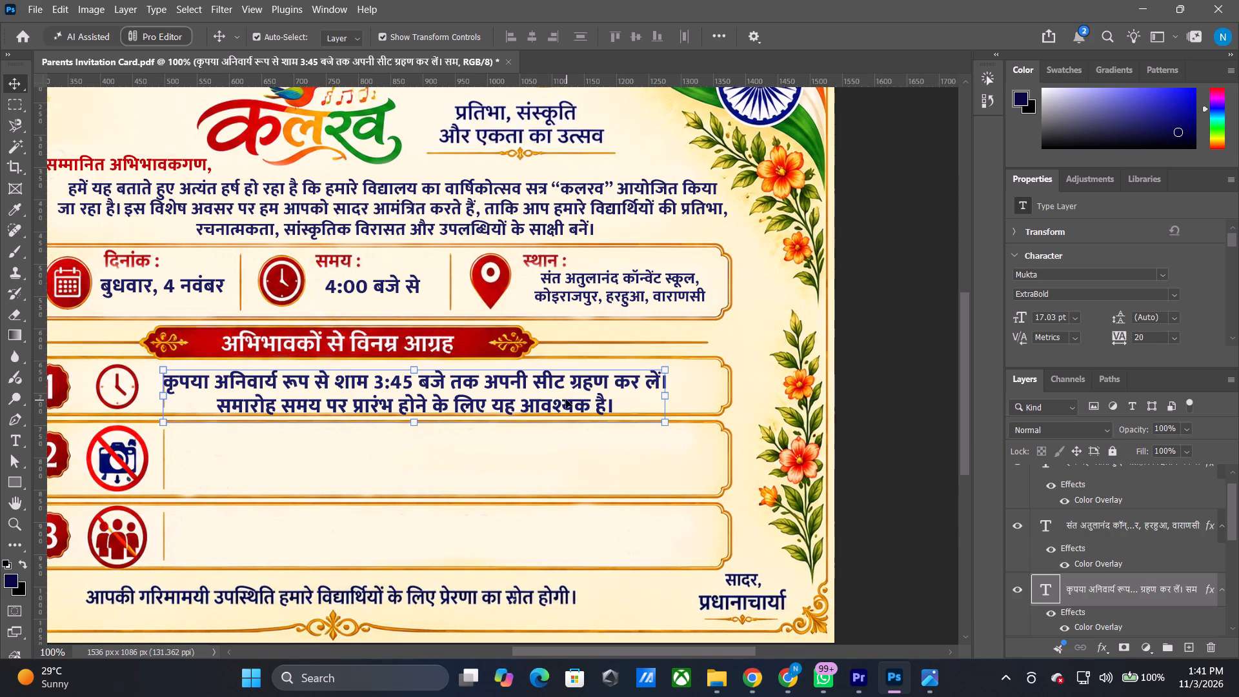
left_click_drag(566, 400, 590, 394)
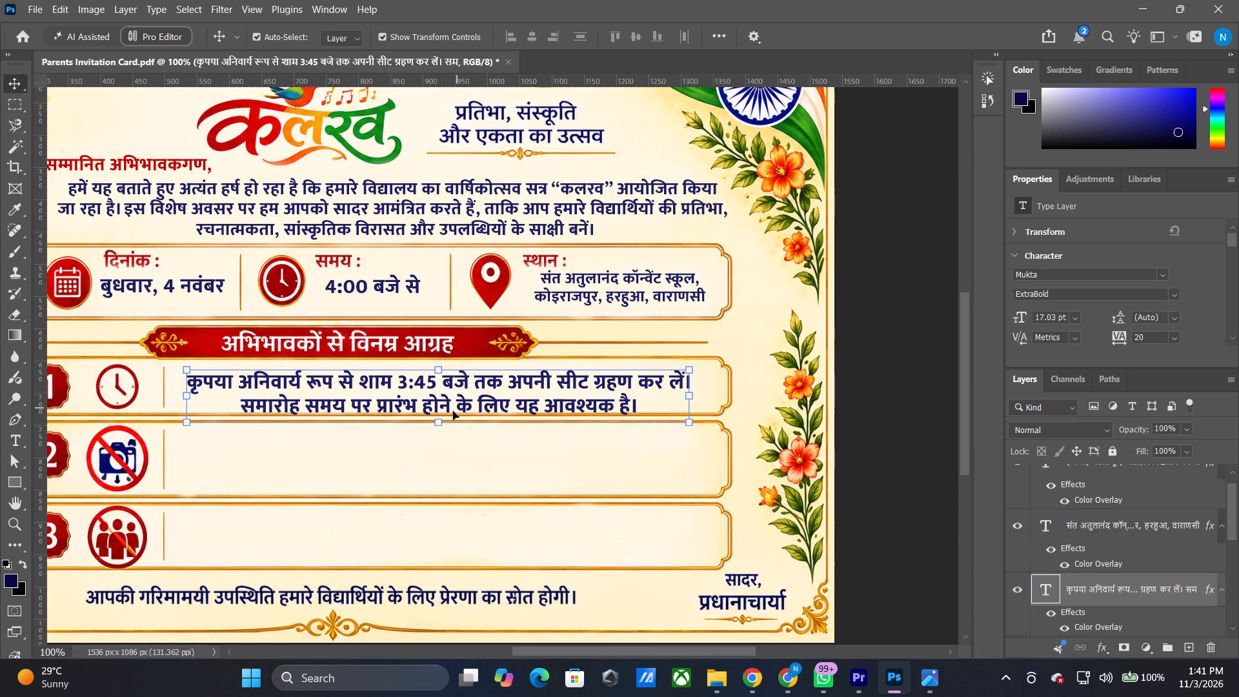
Scale the row 1 notice down to about 89% and nudge it up 6 px inside its box.
left_click_drag(439, 424, 439, 418)
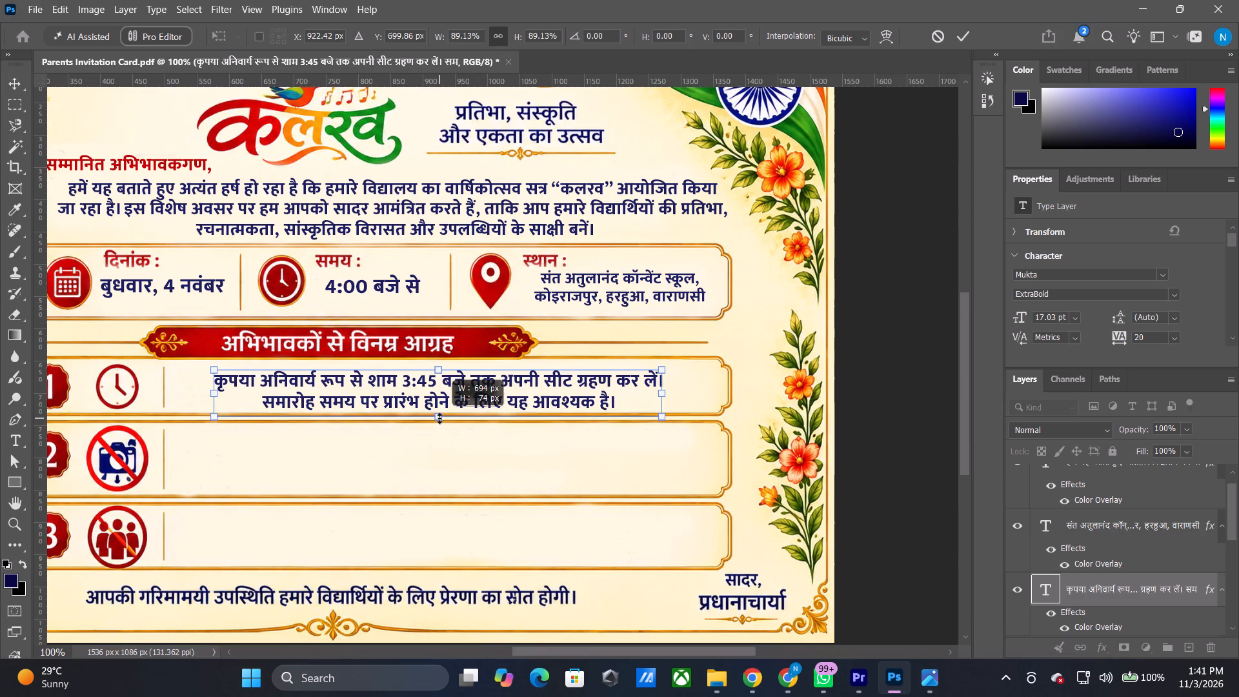
left_click_drag(439, 418, 439, 421)
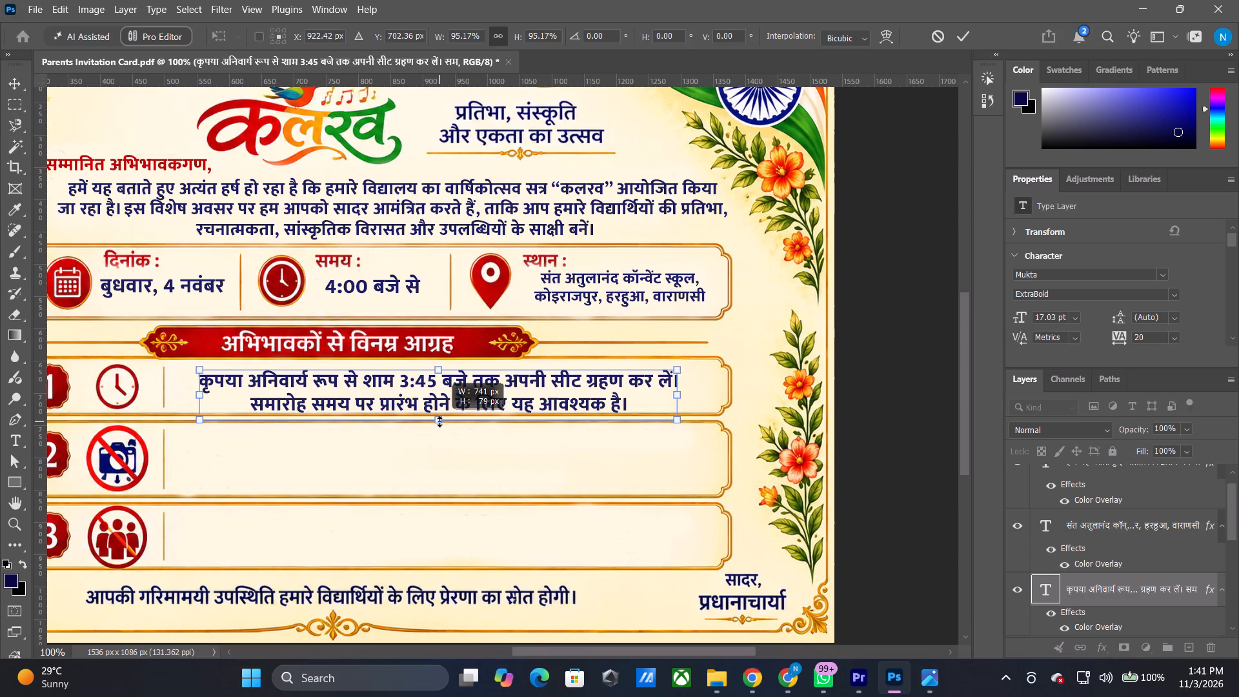
left_click_drag(439, 421, 439, 418)
key("Up")
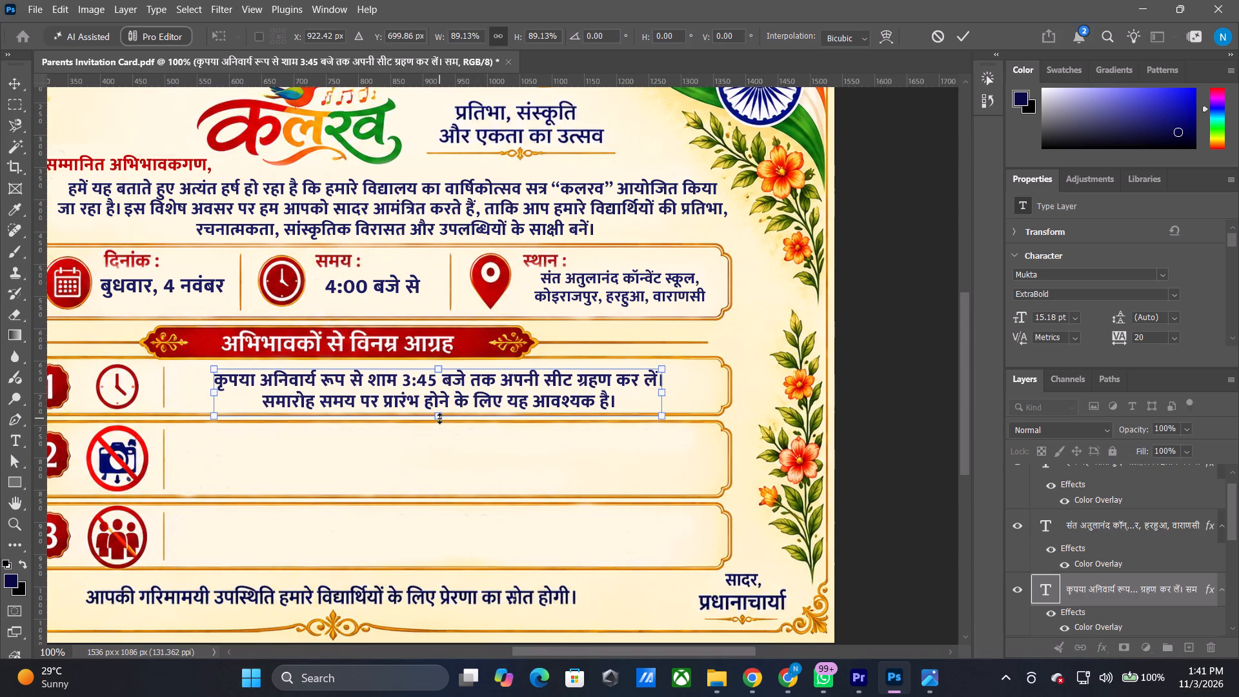
key("Up")
key("Up")
key("Up")
key("Up")
key("Up")
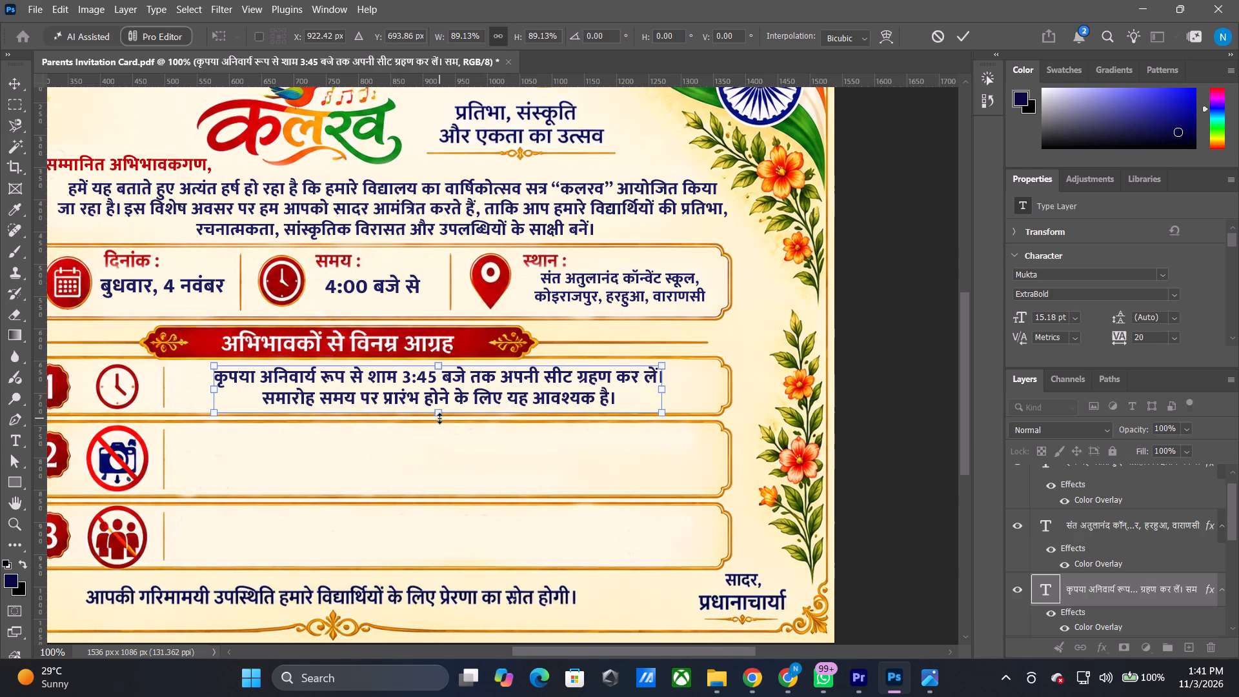
left_click(898, 285)
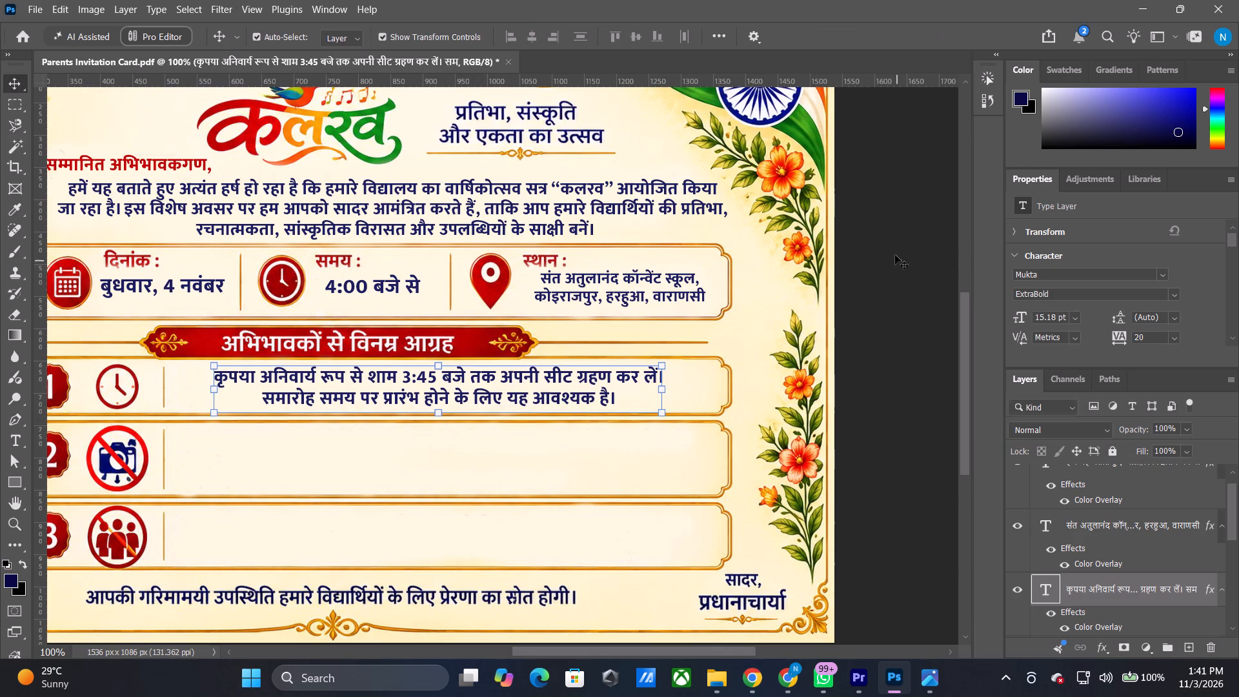
left_click(866, 265)
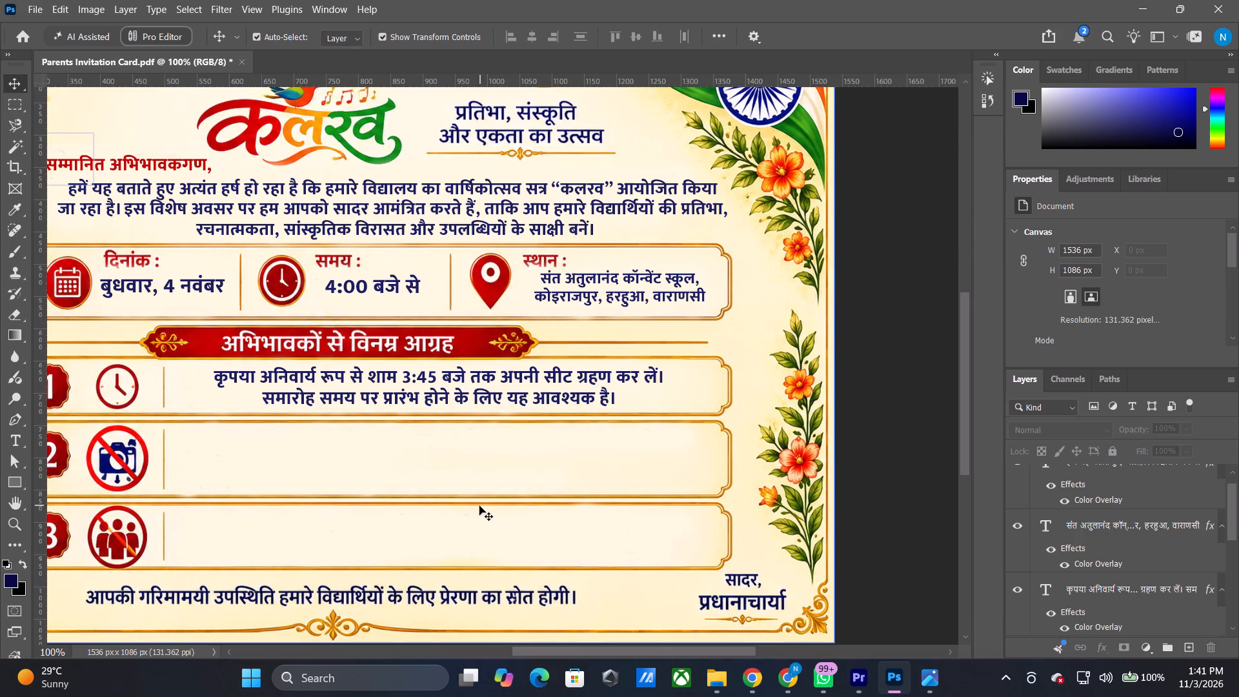
Switch to the reference image in Photos and copy the whole row 2 notice about barricading and photos or videos.
left_click(925, 671)
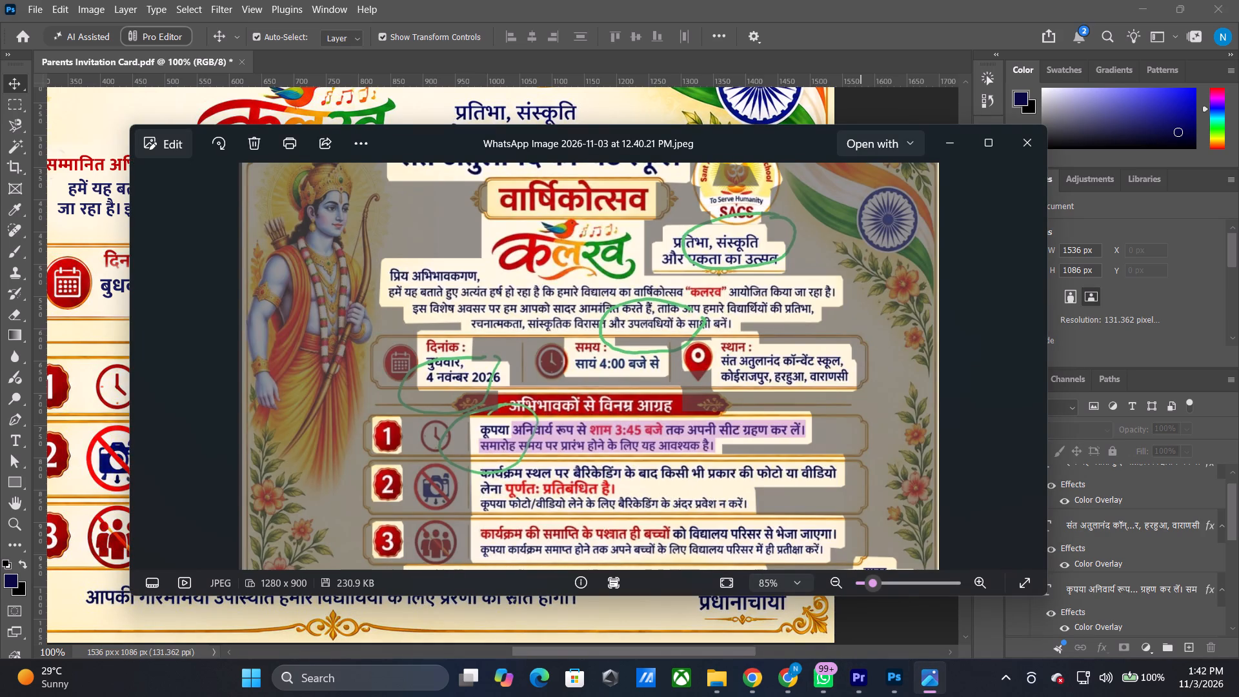
left_click_drag(483, 474, 483, 474)
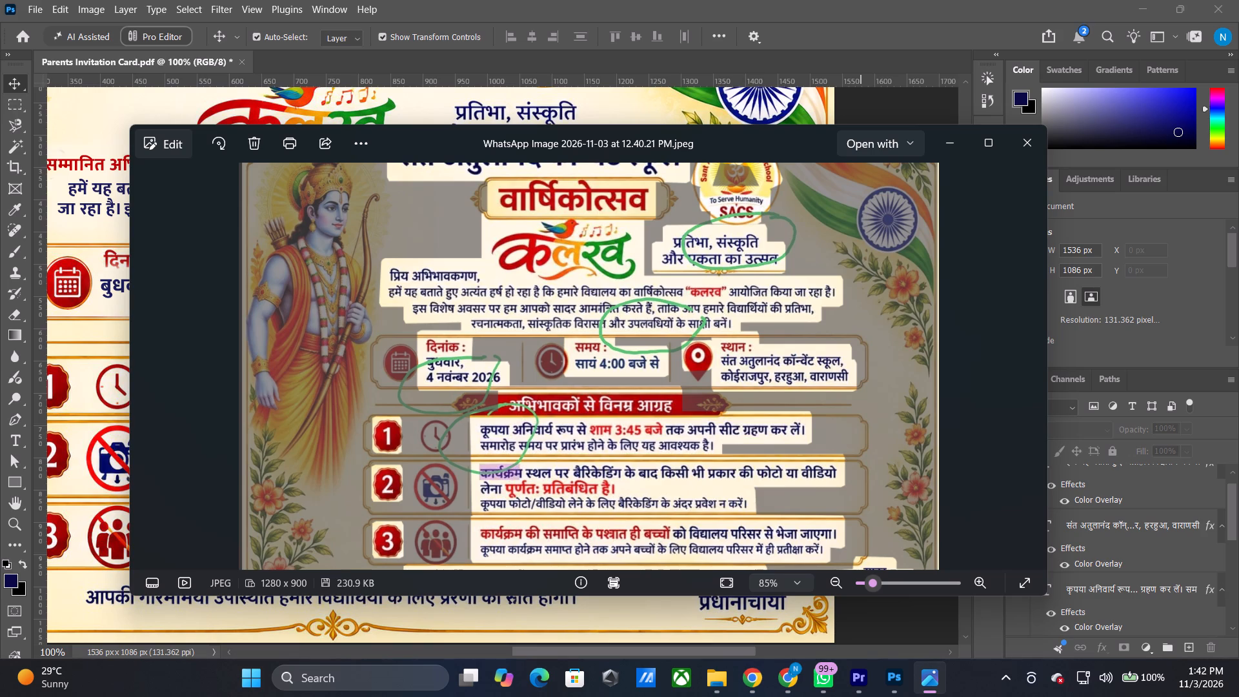
left_click_drag(483, 474, 754, 500)
key("ctrl+c")
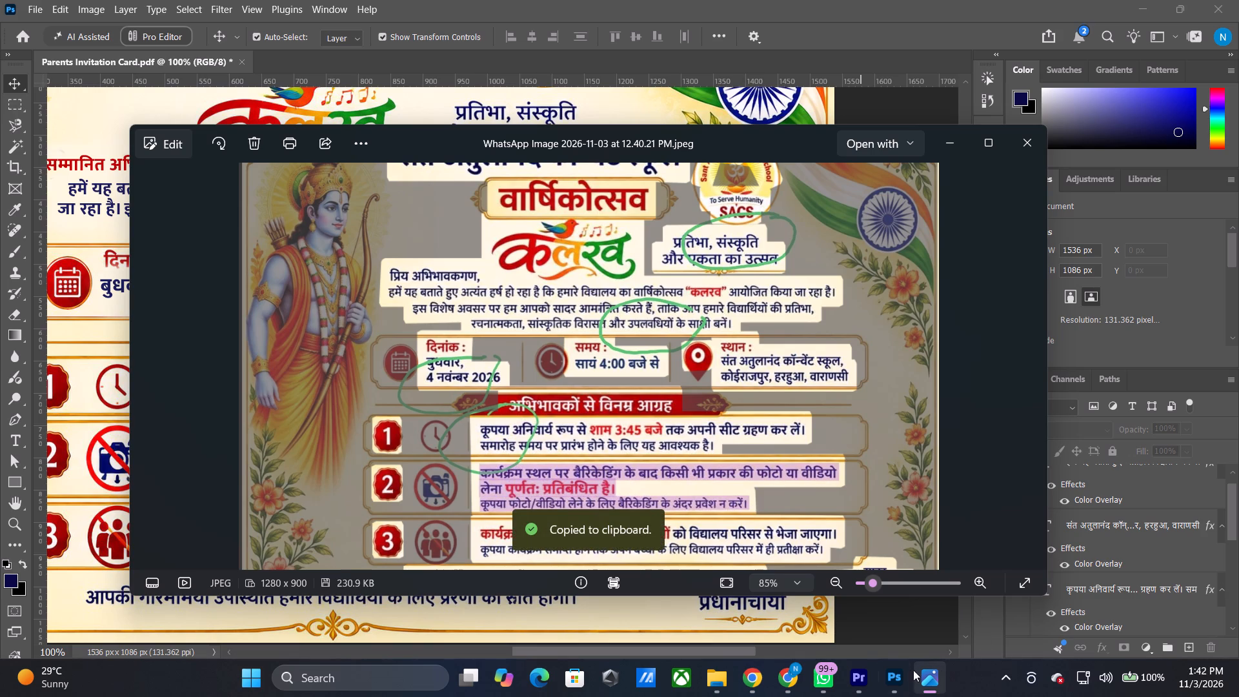
Back in Photoshop, duplicate the row 1 notice text straight down into the row 2 box.
left_click(905, 673)
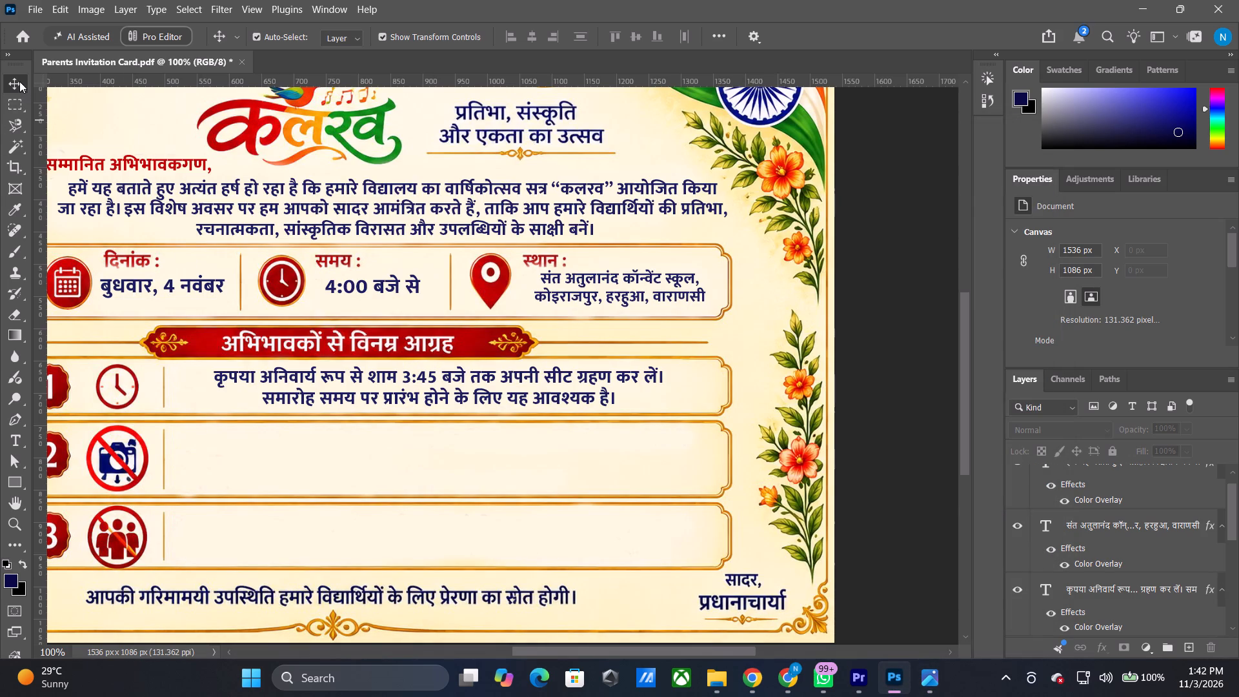
left_click(19, 81)
left_click(434, 393)
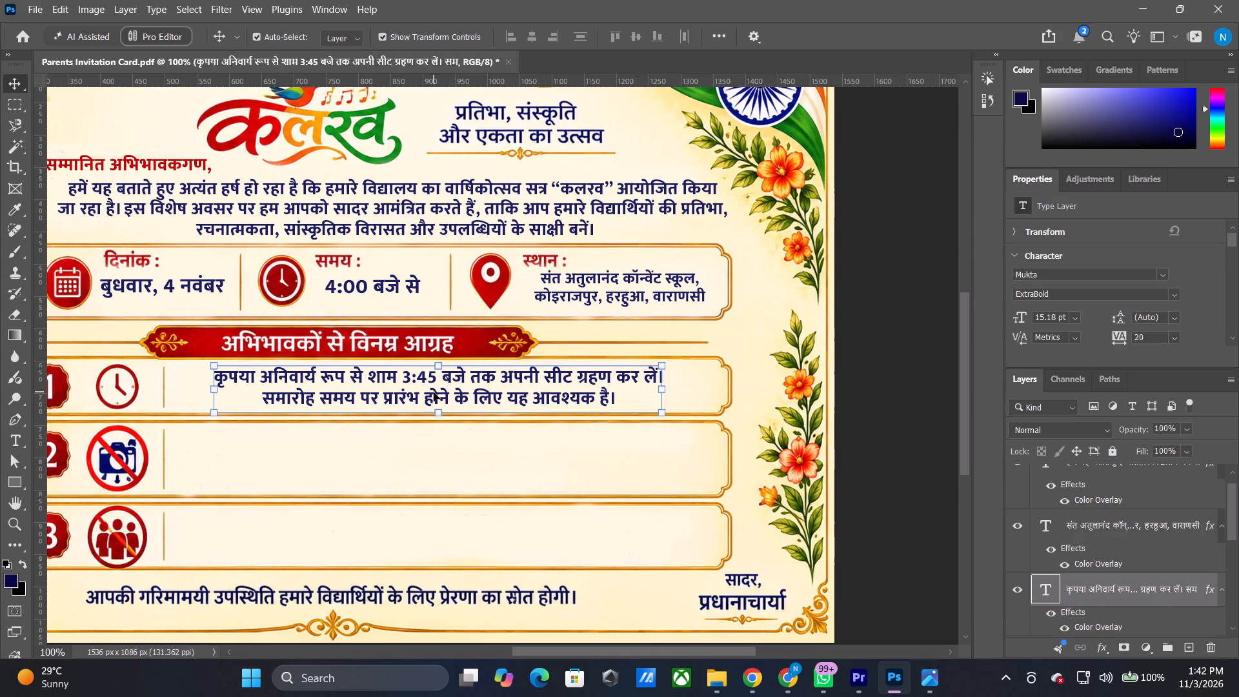
left_click_drag(433, 393, 434, 461, "alt")
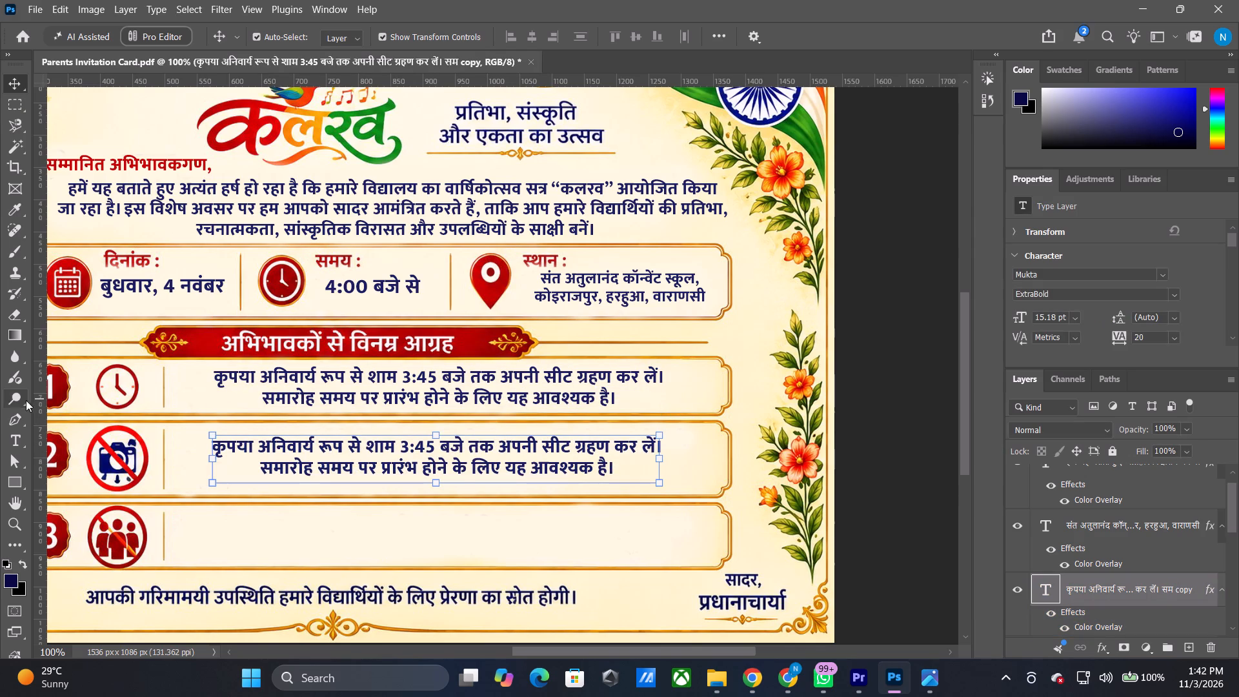
Replace the duplicate's text in row 2 with the copied three-line notice ending "बैरिकेडिंग के अंदर प्रवेश न करें।".
left_click(17, 447)
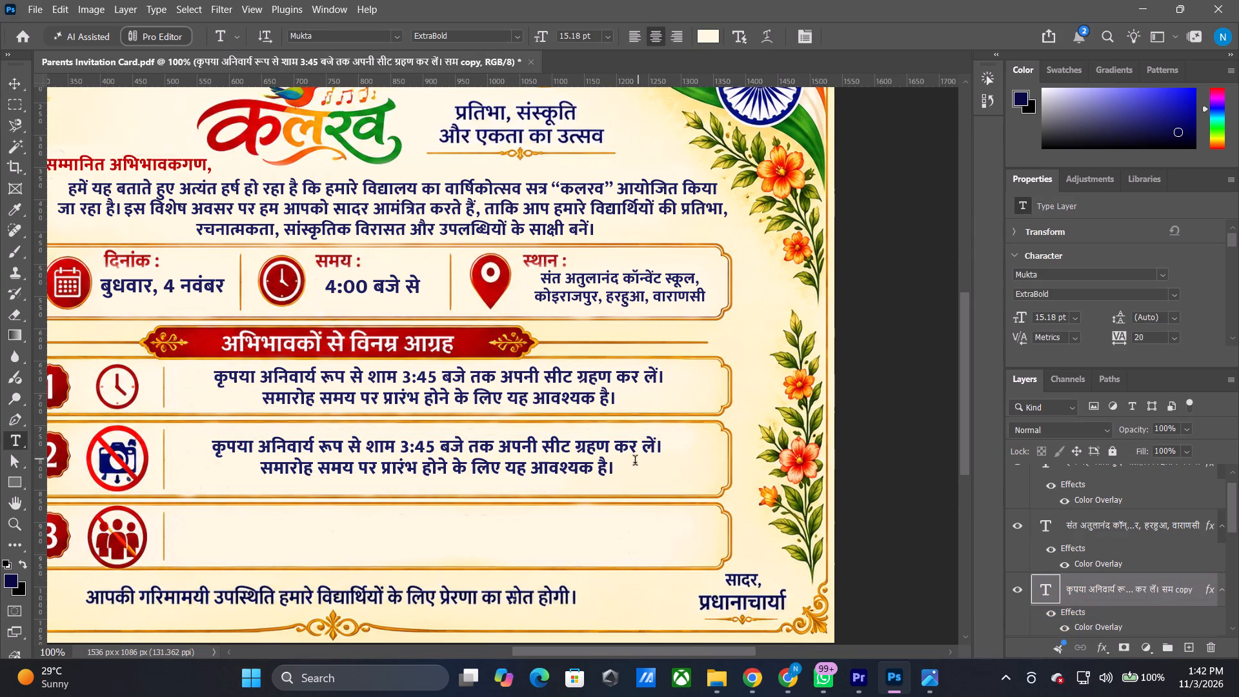
left_click(614, 471)
key("BackSpace")
key("BackSpace")
key("BackSpace")
key("BackSpace")
key("BackSpace")
key("BackSpace")
key("BackSpace")
key("BackSpace")
key("BackSpace")
key("BackSpace")
key("BackSpace")
key("BackSpace")
key("BackSpace")
key("BackSpace")
key("BackSpace")
key("BackSpace")
key("BackSpace")
key("BackSpace")
key("BackSpace")
key("BackSpace")
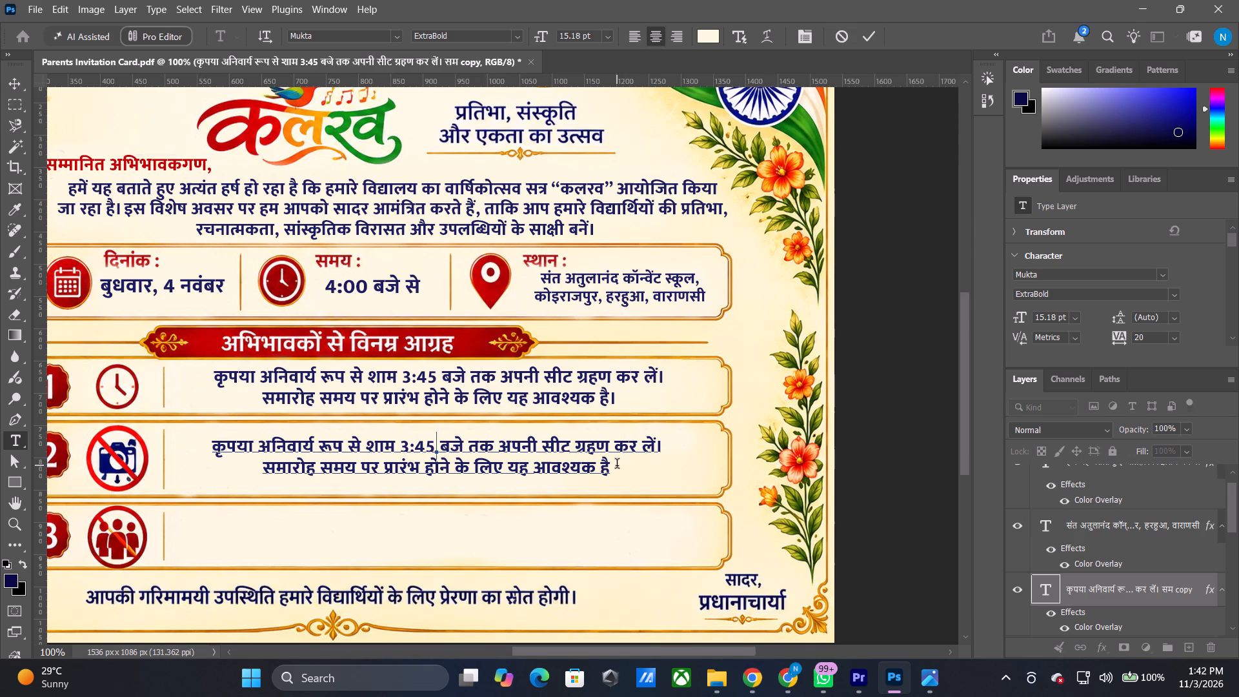
key("BackSpace")
key("ctrl+v")
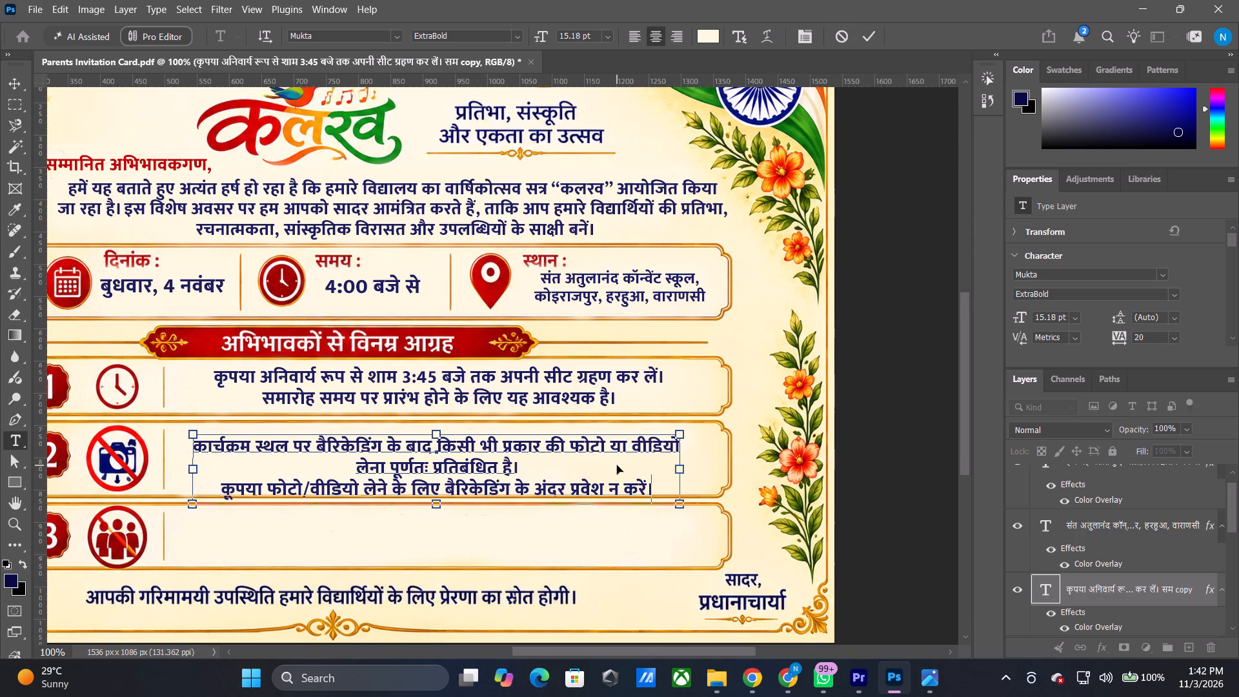
Nudge the row 2 notice up 10 px and slightly to the right inside its box.
left_click(19, 88)
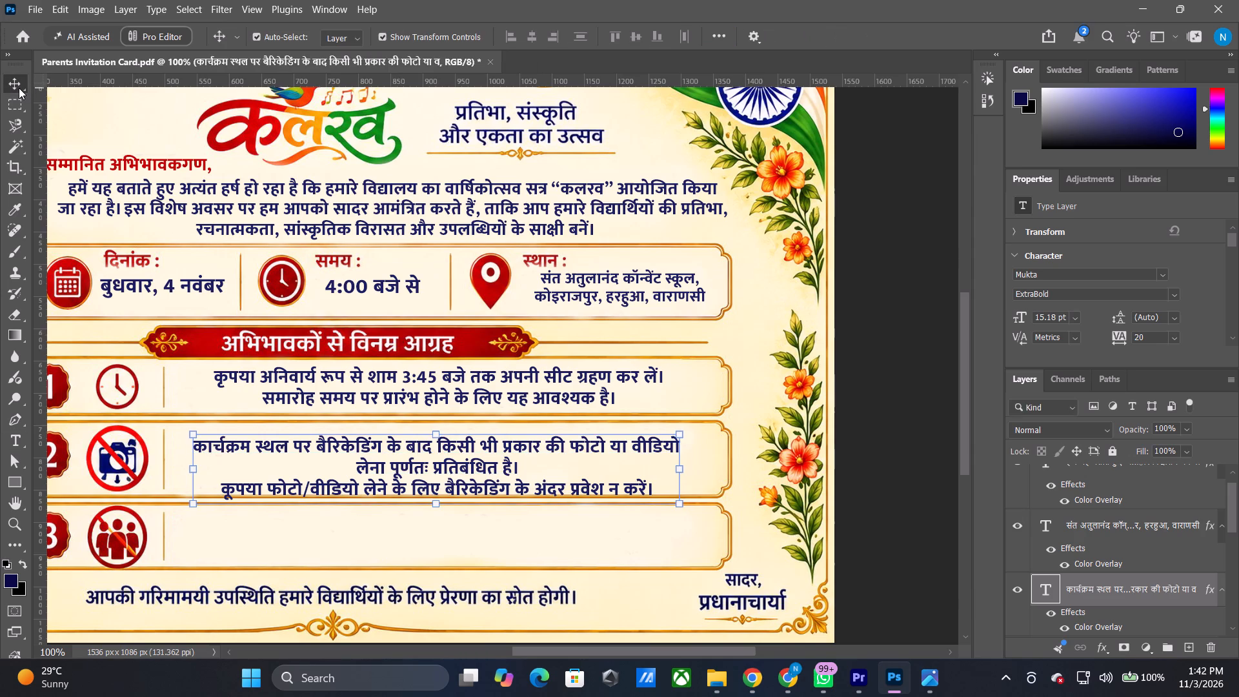
key("shift+Up")
key("Right")
key("Right")
key("Right")
key("Right")
key("Right")
key("Right")
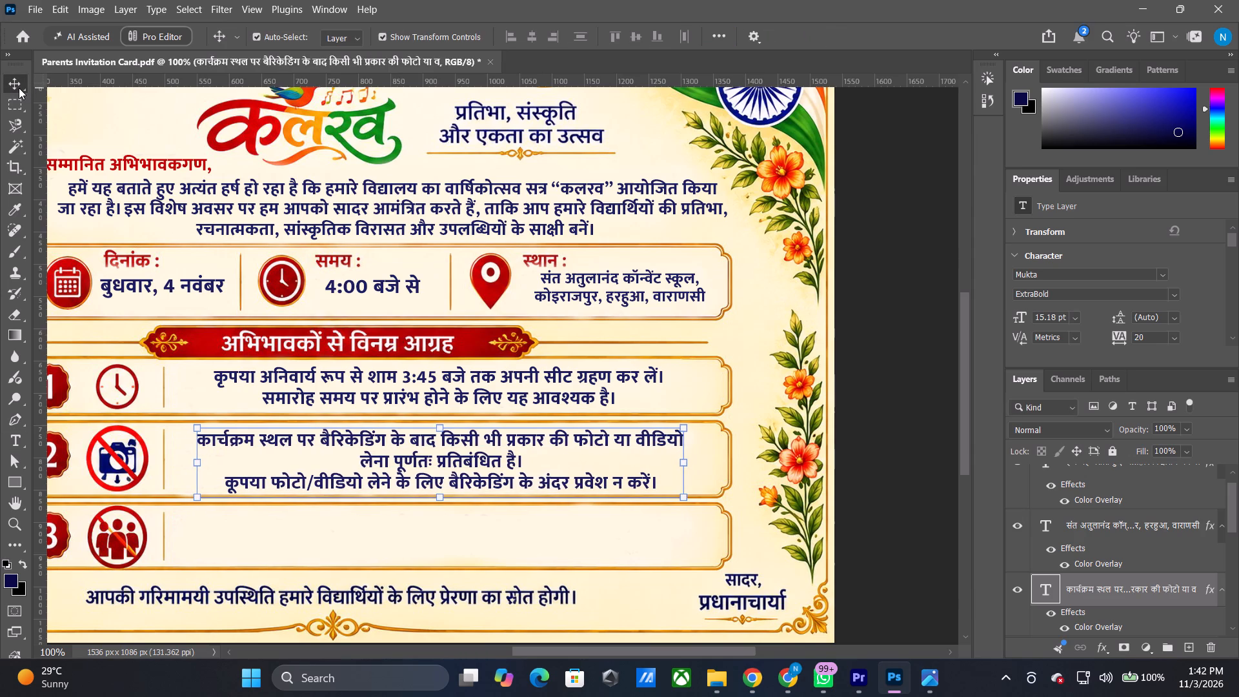
key("Right")
key("Right")
key("Right")
key("Right")
key("Right")
key("Right")
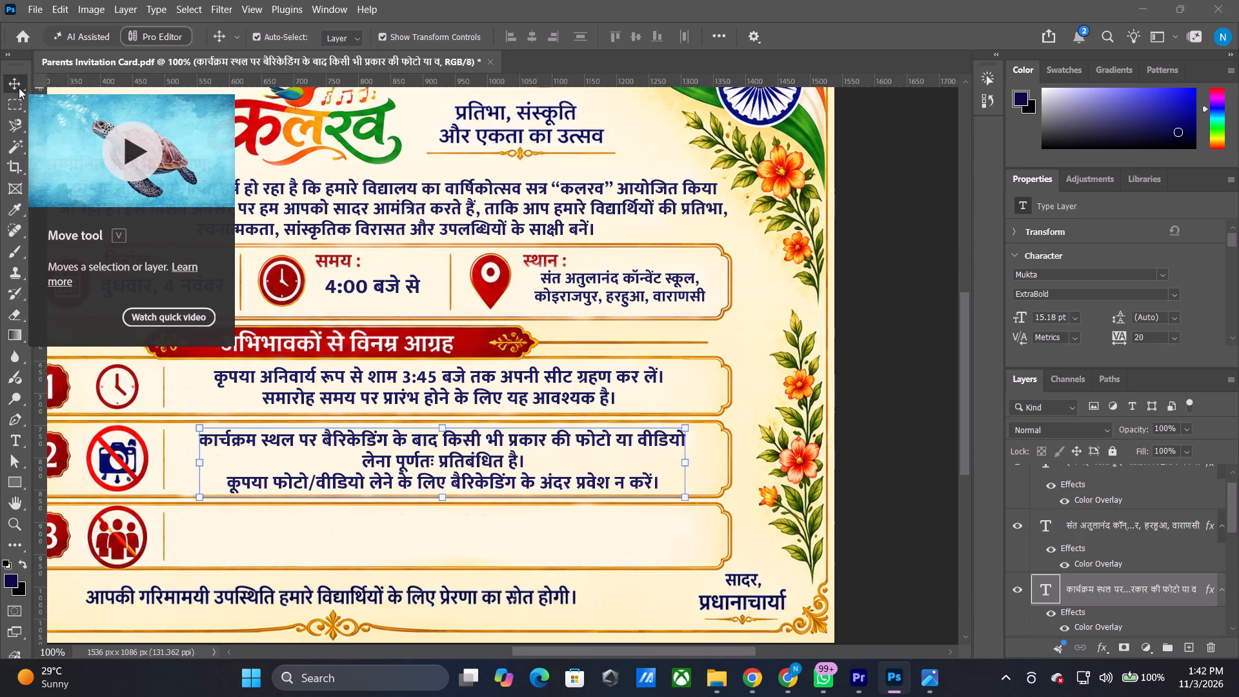
key("Right")
key("Right")
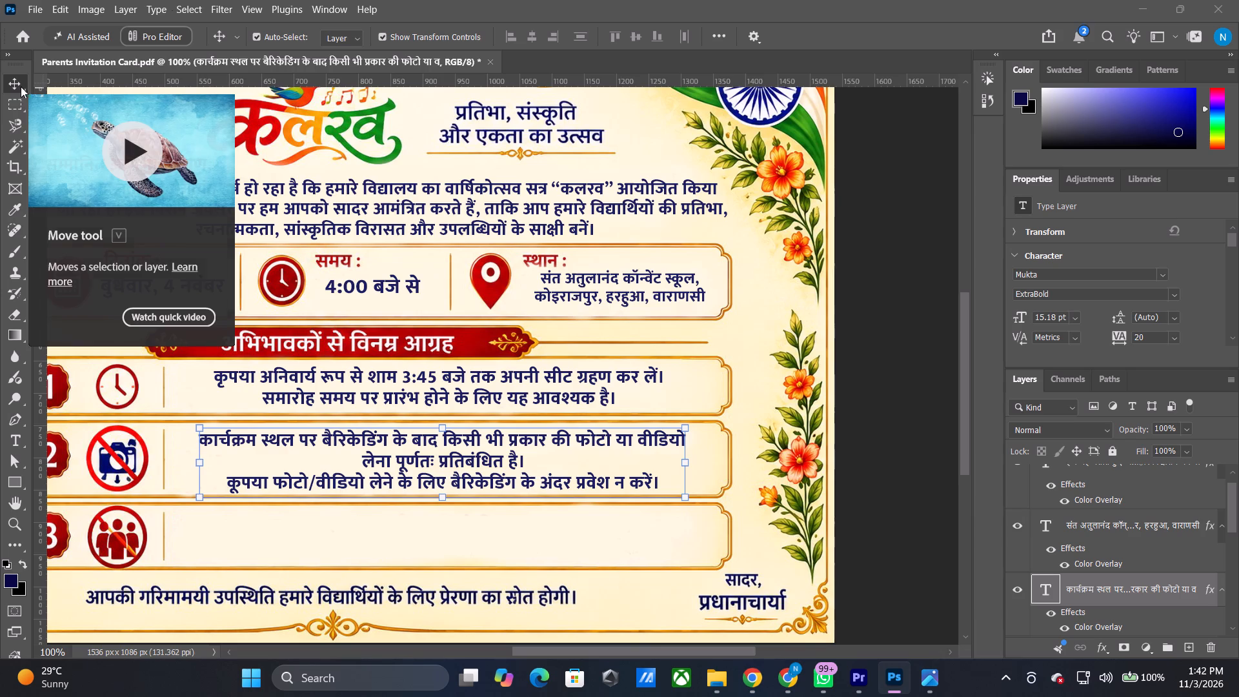
left_click(913, 250)
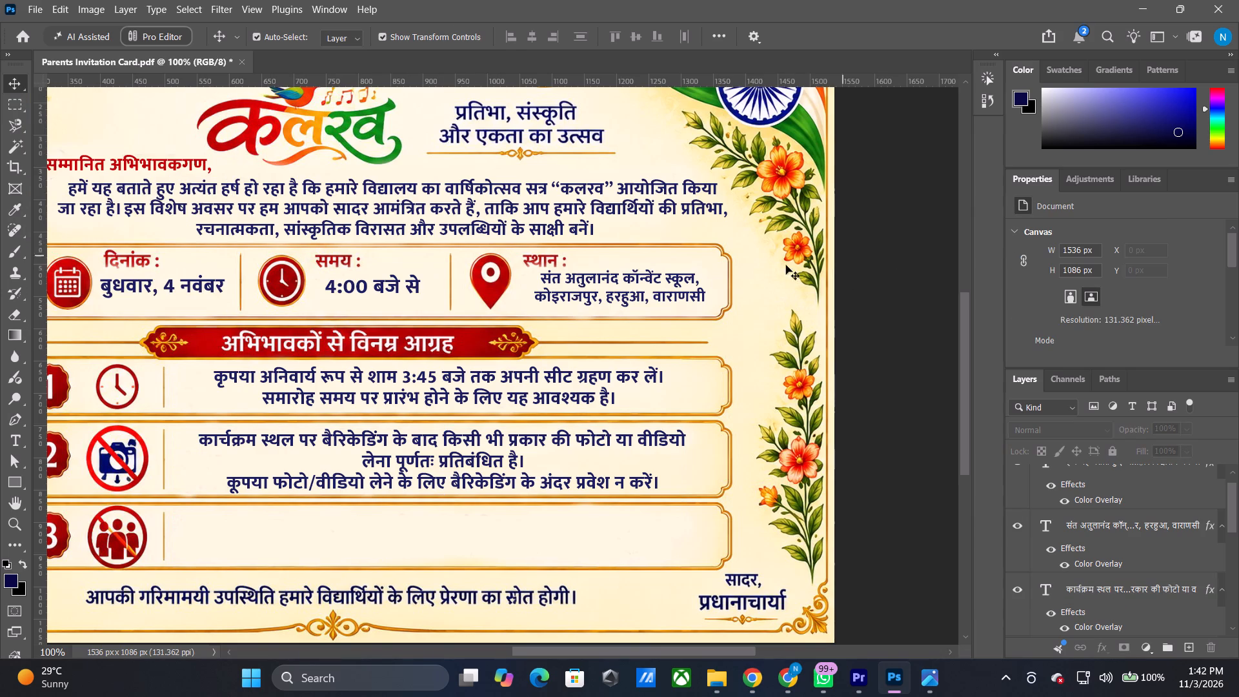
Scale the row 2 notice down to about 99% and deselect it.
left_click(450, 470)
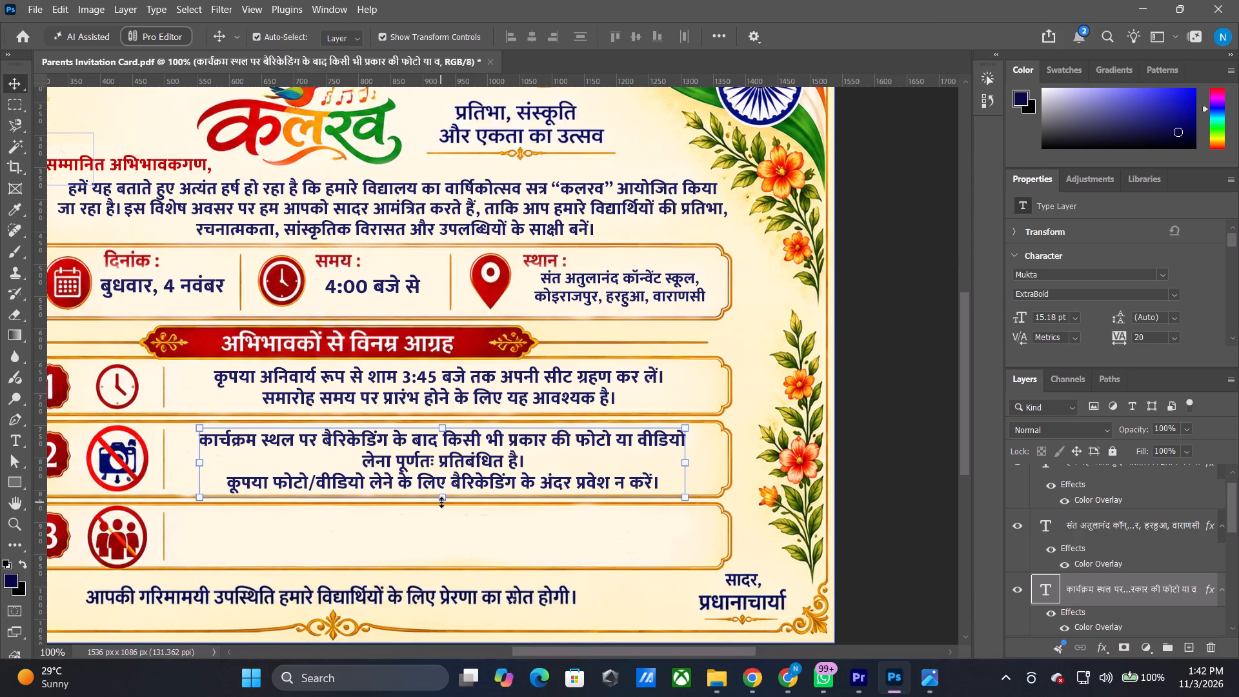
left_click(441, 502)
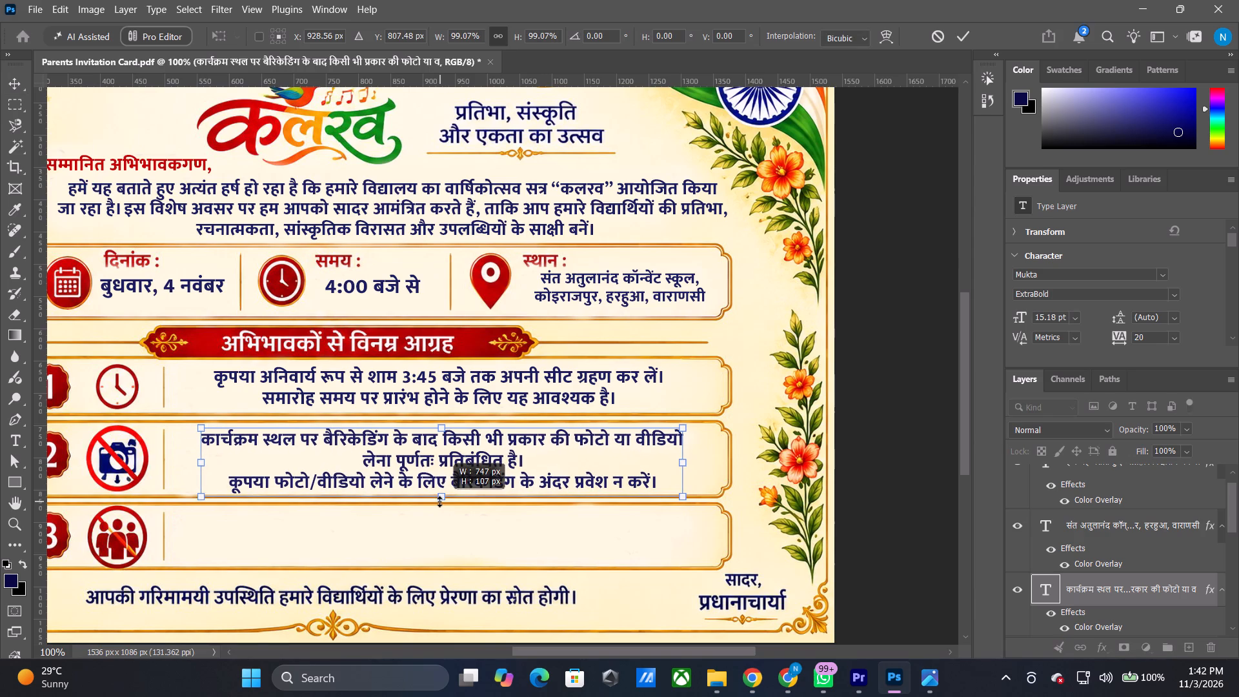
left_click(970, 38)
left_click(845, 277)
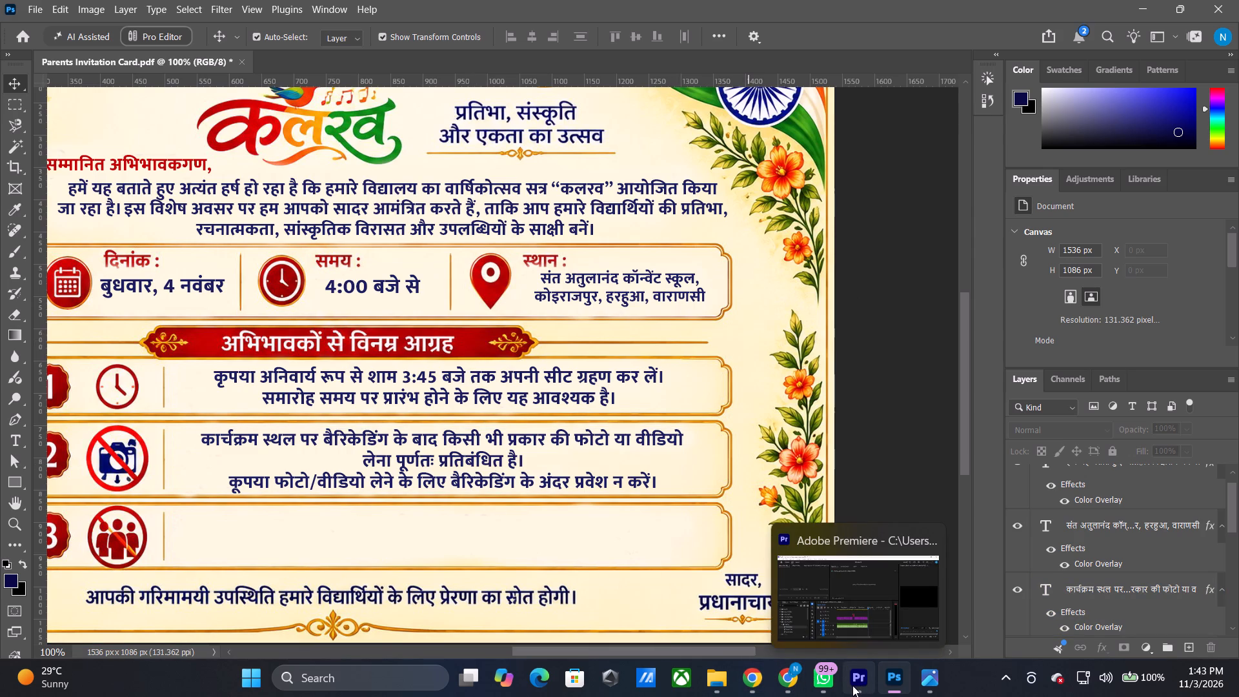
Switch to the reference image in Photos and copy the whole two-line row 3 notice about sending children home after the programme.
left_click(890, 689)
left_click(890, 689)
left_click(931, 685)
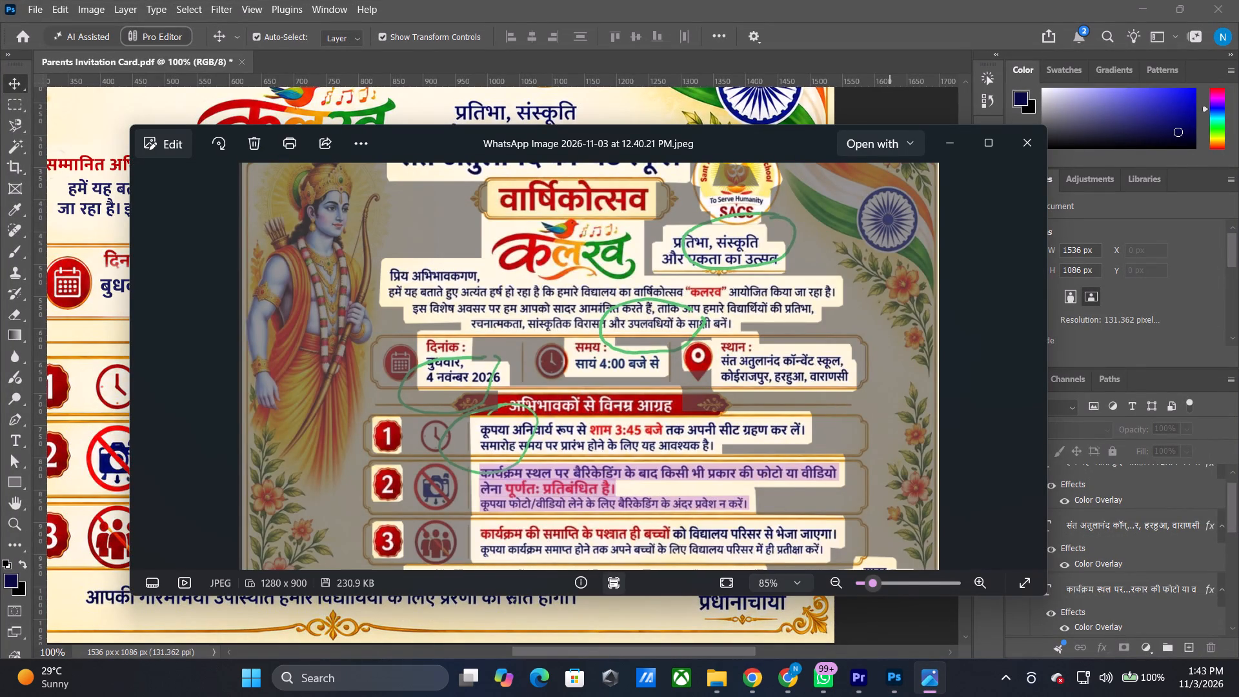
left_click_drag(479, 532, 498, 532)
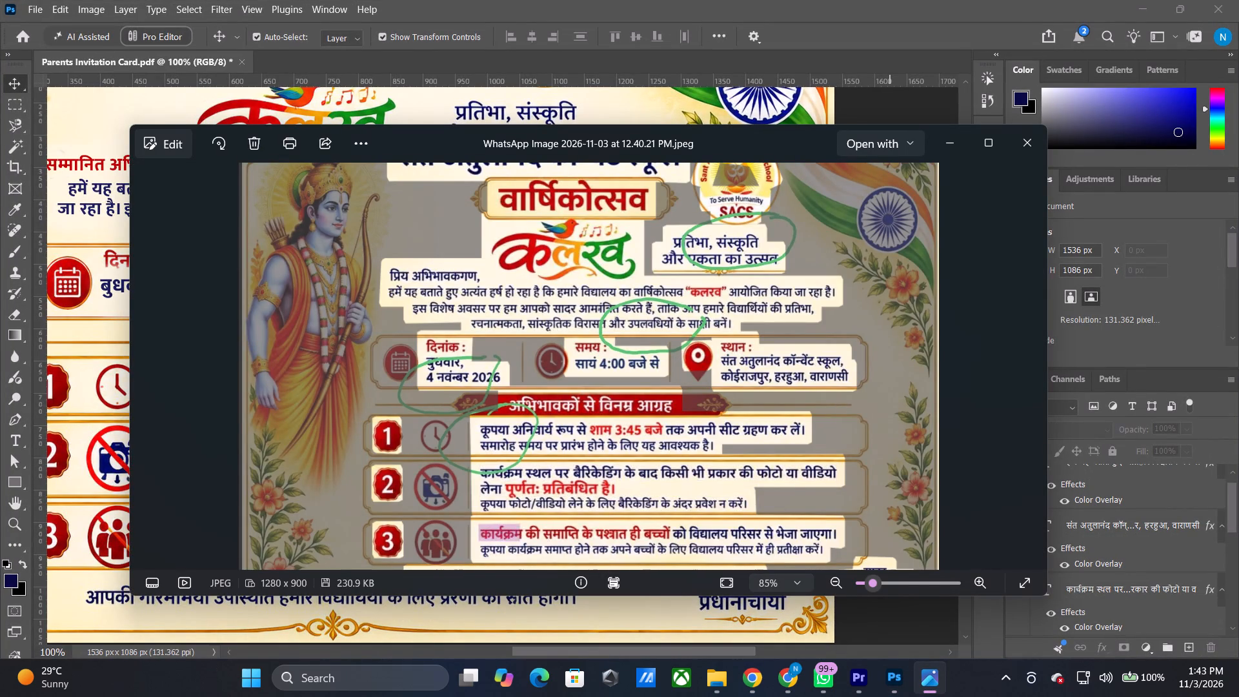
left_click_drag(498, 532, 818, 551)
key("ctrl+c")
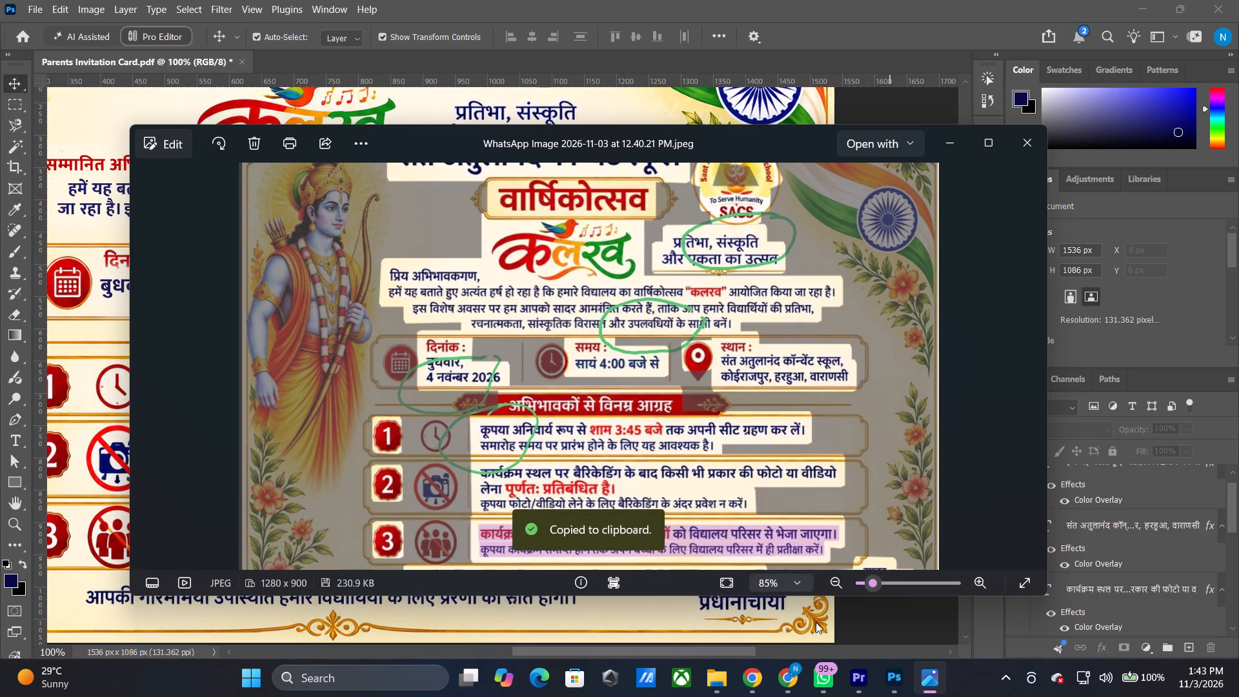
Back in Photoshop, duplicate the row 2 notice text down into the row 3 box.
left_click(890, 676)
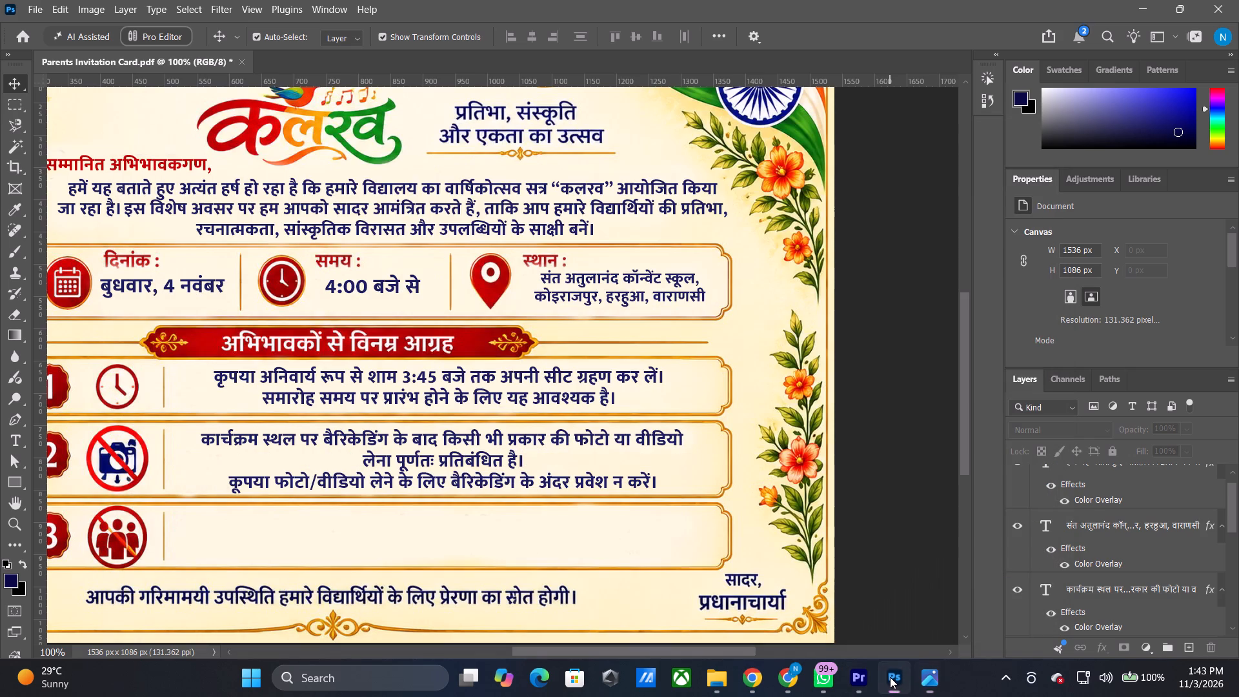
left_click(446, 454)
left_click_drag(447, 451, 448, 480, "alt")
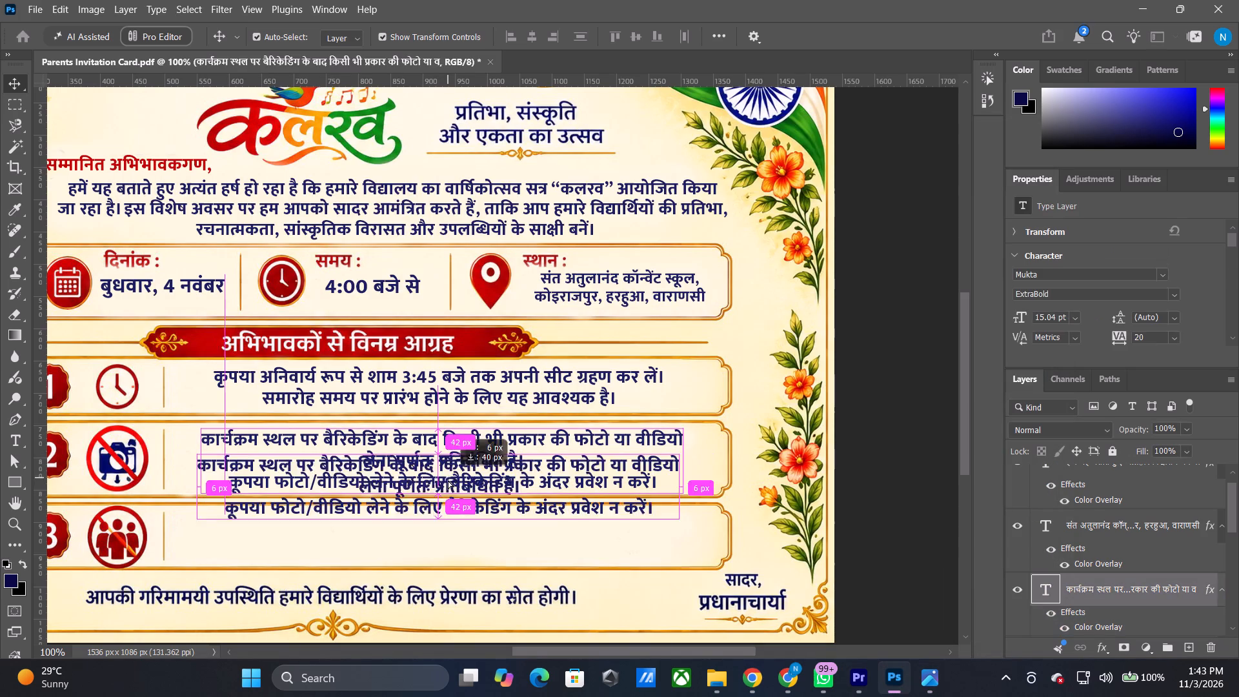
left_click_drag(448, 480, 444, 530, "alt")
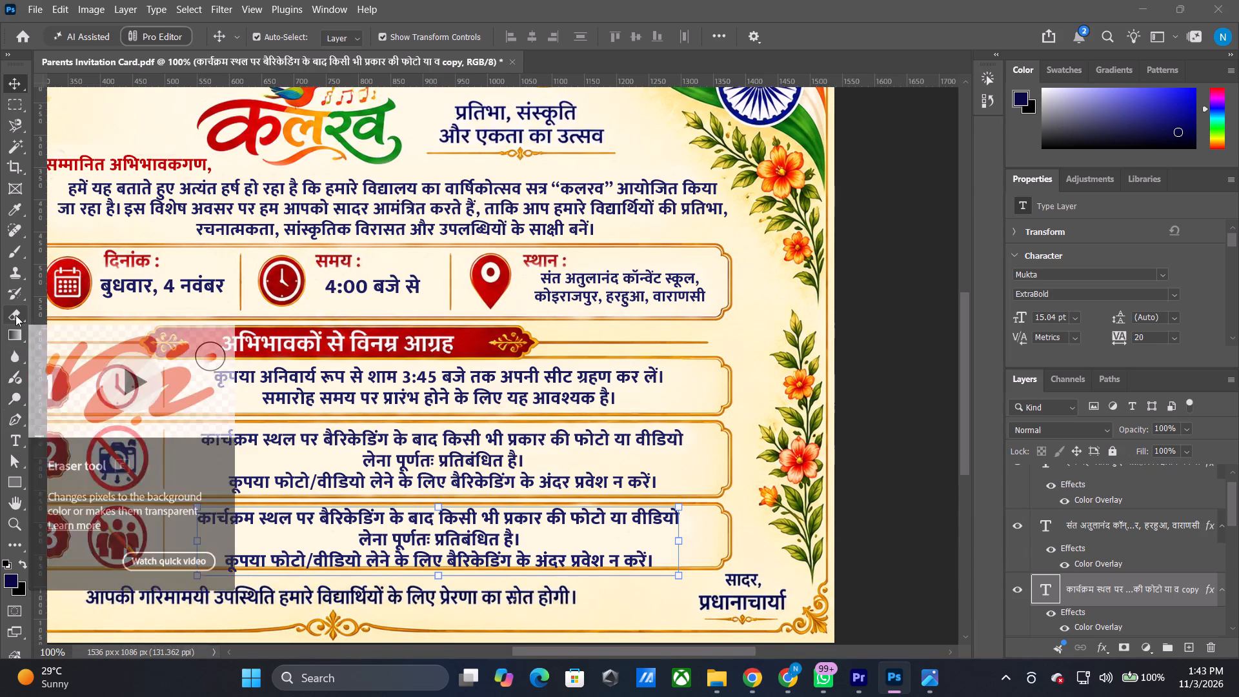
Replace the duplicate's text in row 3 with the copied two-line notice ending "विद्यालय परिसर में ही प्रतीक्षा करें।".
left_click(12, 445)
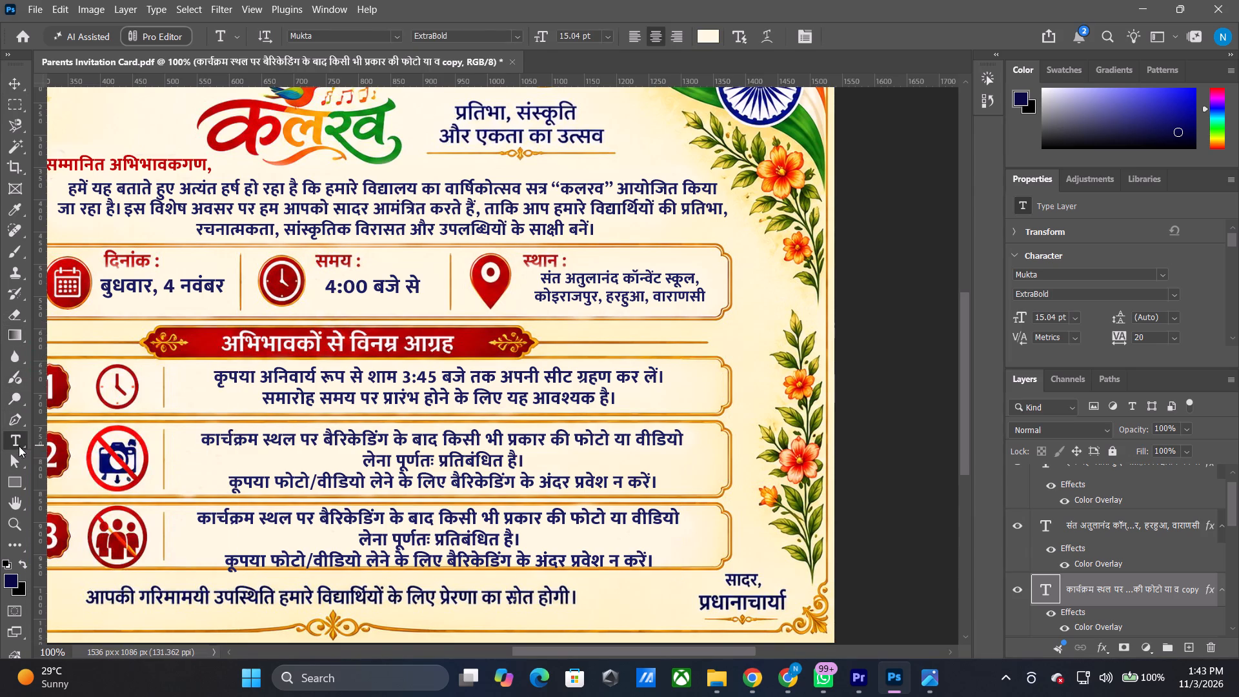
left_click(649, 567)
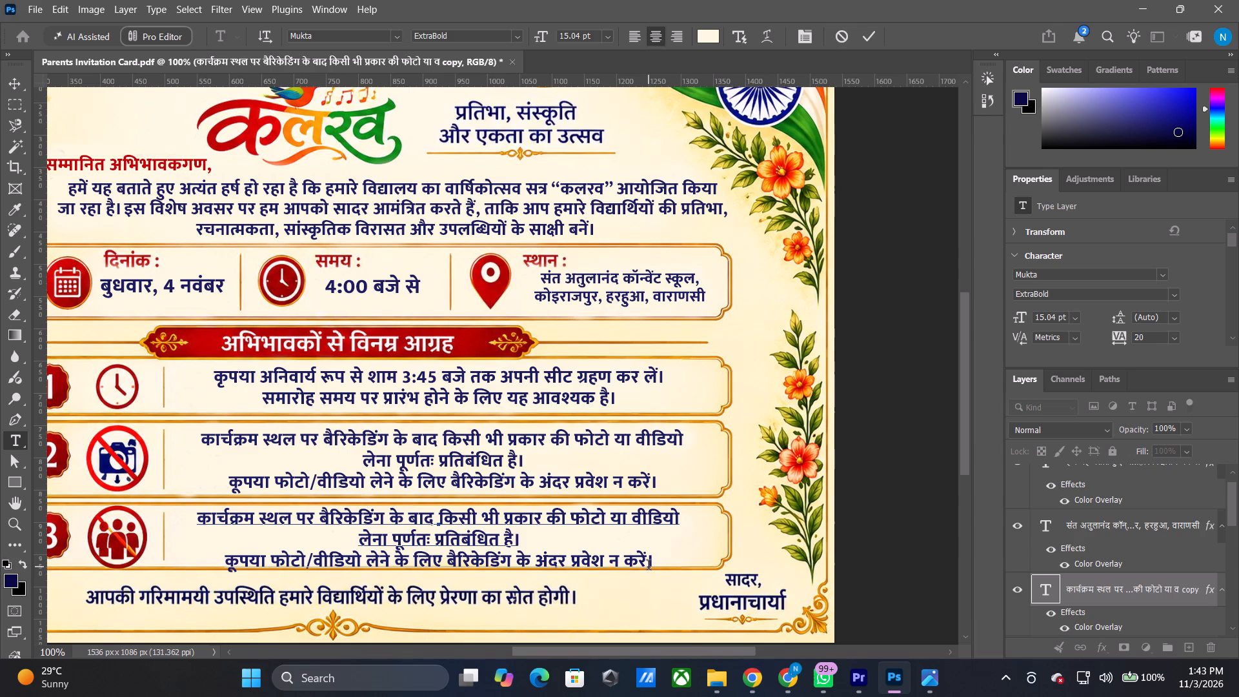
key("Right")
key("BackSpace")
key("BackSpace")
key("BackSpace")
key("BackSpace")
key("BackSpace")
key("BackSpace")
key("BackSpace")
key("BackSpace")
key("BackSpace")
key("BackSpace")
key("BackSpace")
key("BackSpace")
key("BackSpace")
key("BackSpace")
key("BackSpace")
key("BackSpace")
key("BackSpace")
key("BackSpace")
key("BackSpace")
key("BackSpace")
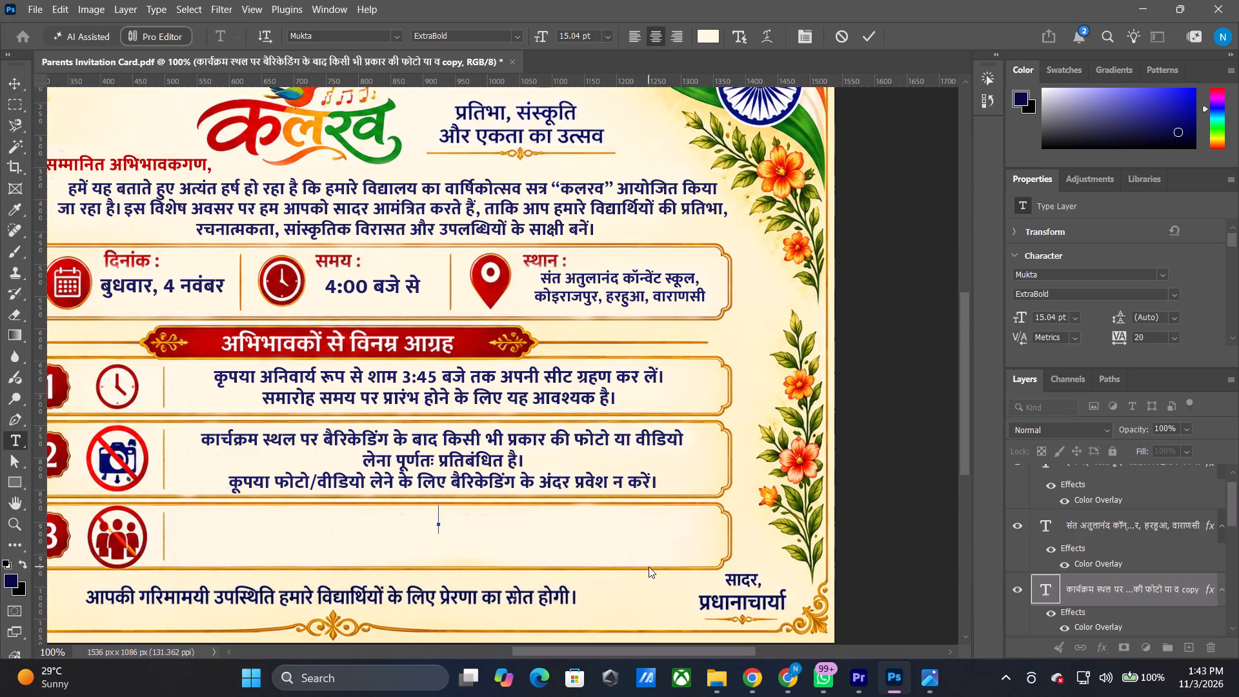
key("ctrl+v")
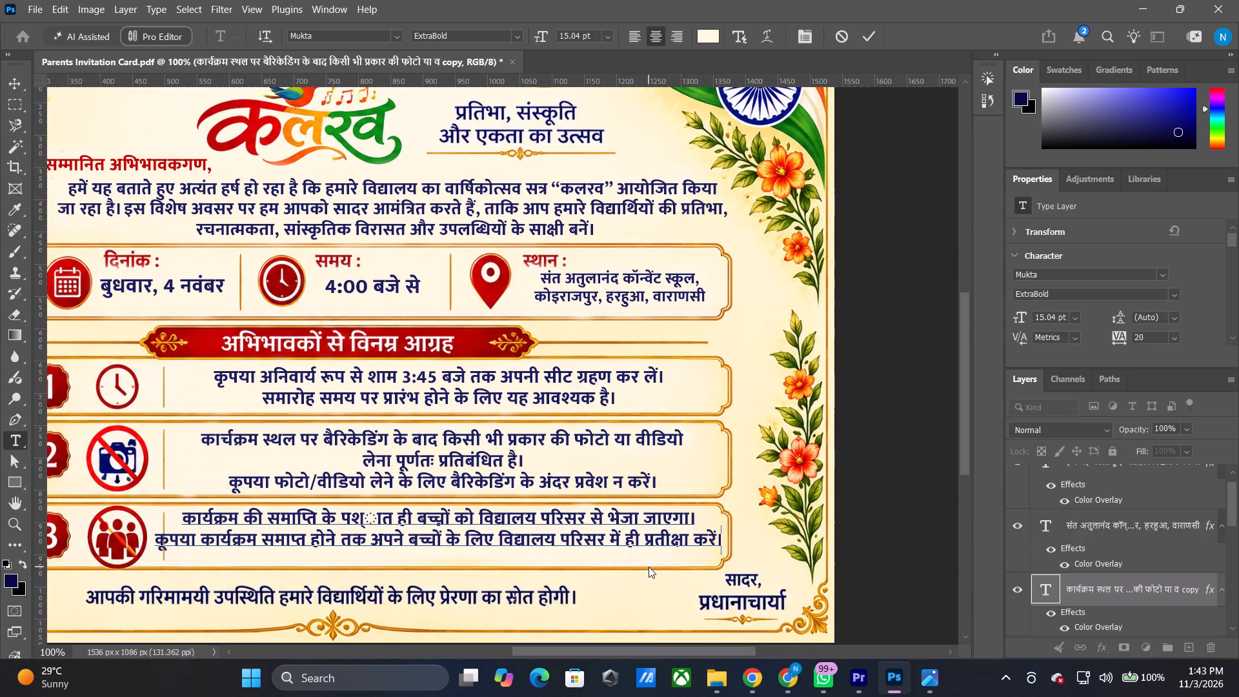
Move the row 3 notice slightly right and down so it clears the divider beside the icon.
left_click(14, 87)
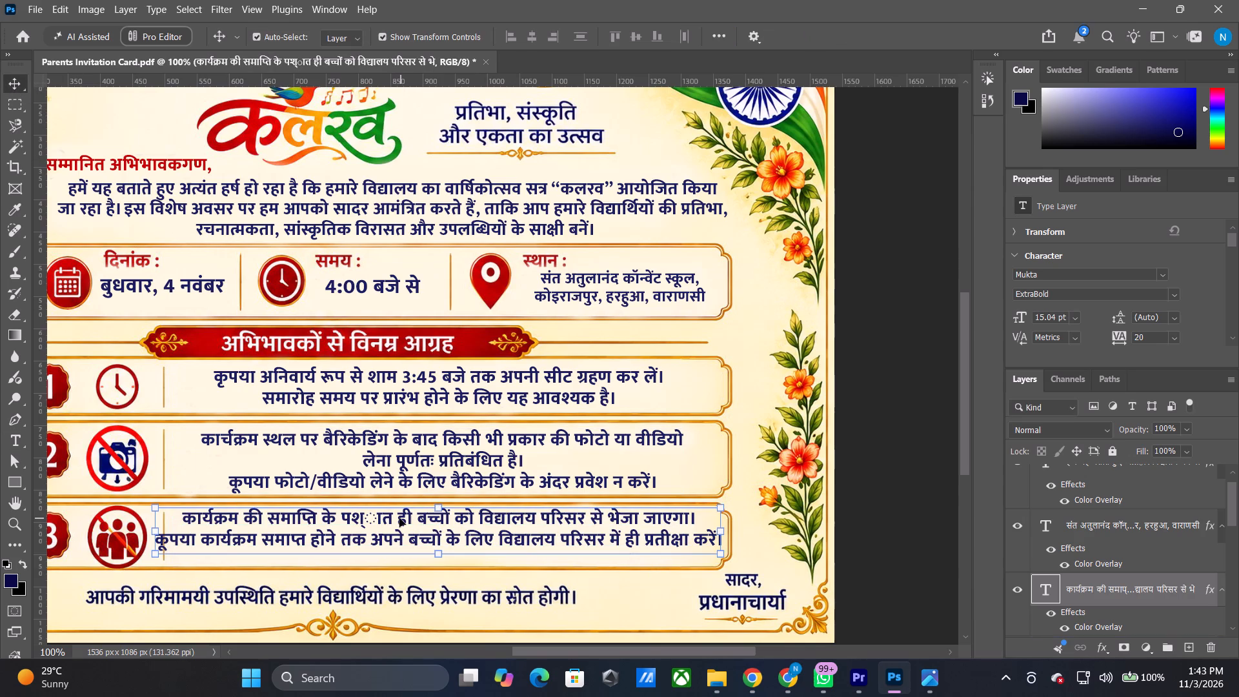
left_click_drag(399, 518, 418, 522)
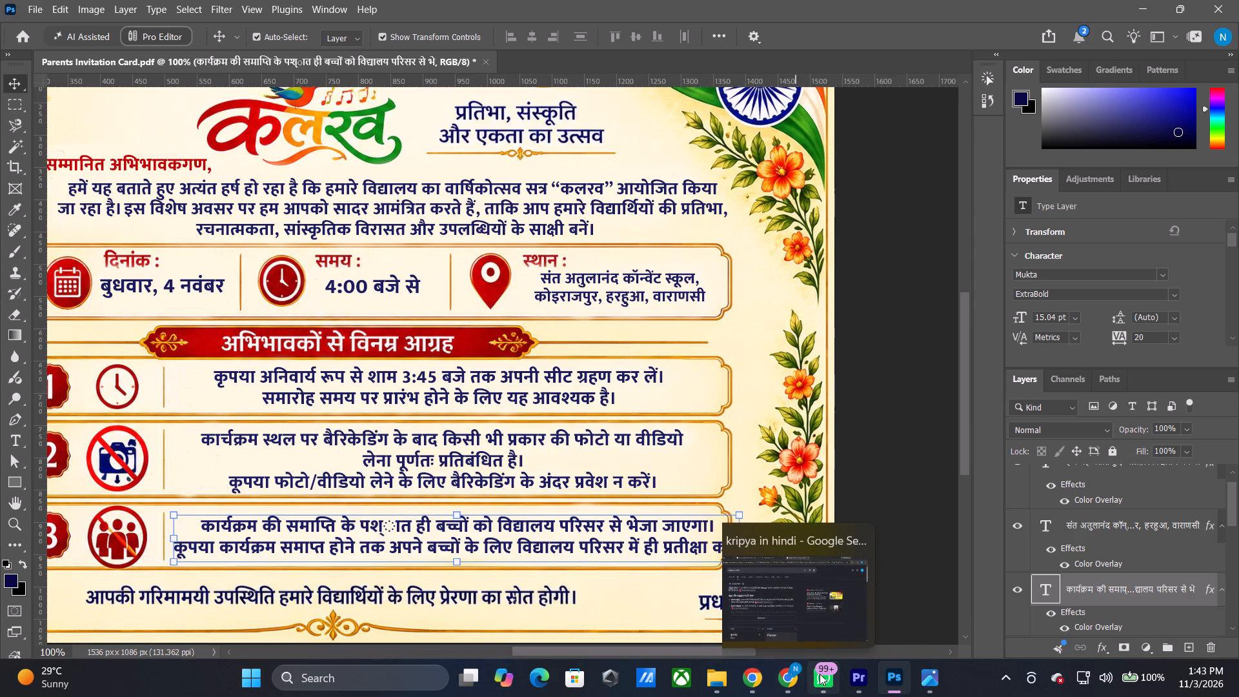
Switch to Photos and check the spelling of the word after "समाप्ति के" in the reference image's row 3 notice.
left_click(920, 685)
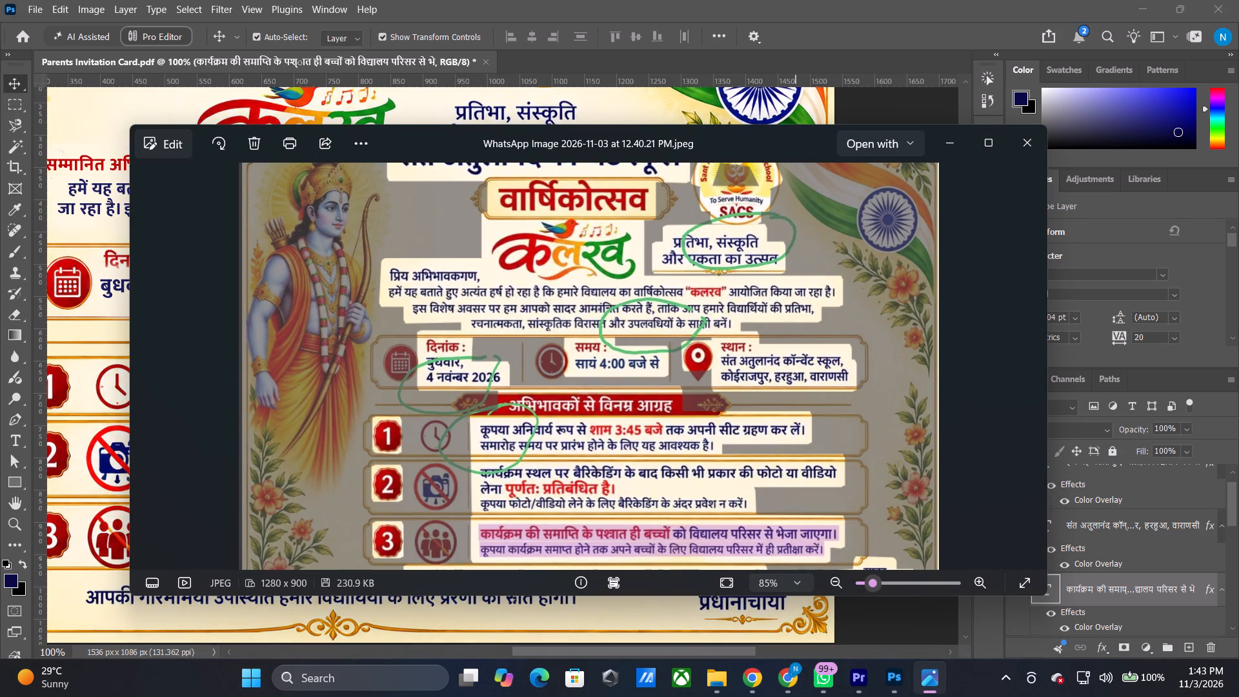
left_click(805, 489)
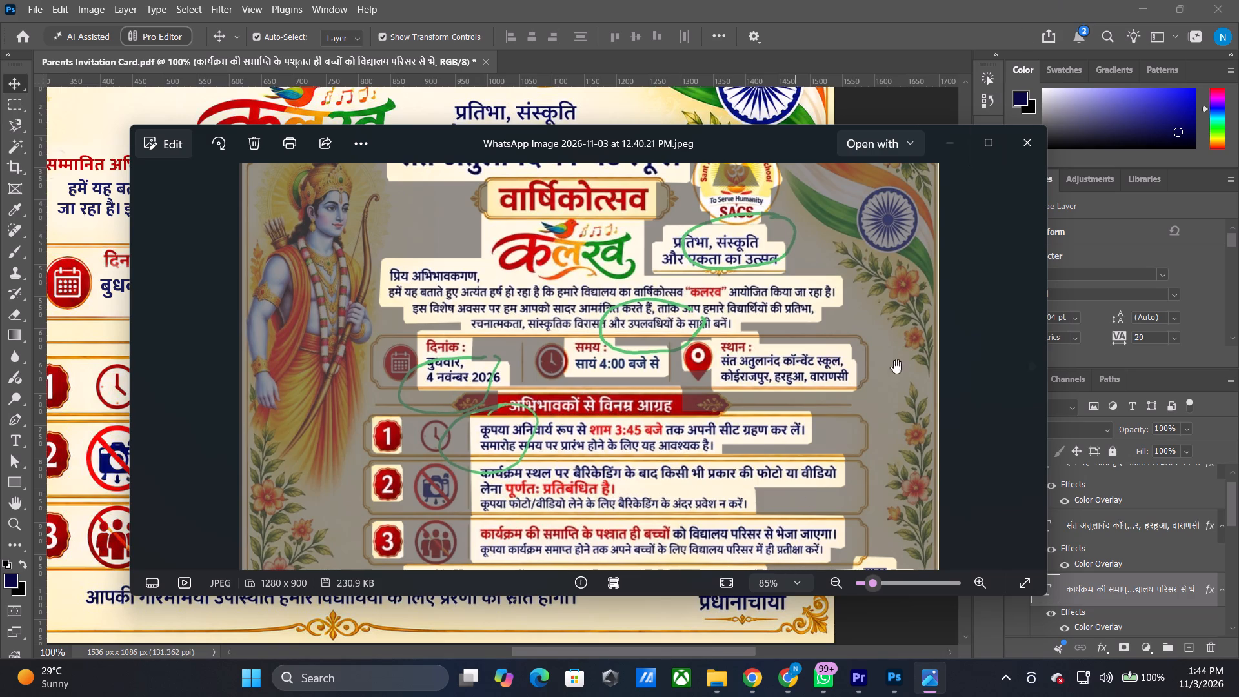
Switch to Chrome and search Google for "pashtrat in hindi" to find the correct Hindi spelling.
left_click(782, 684)
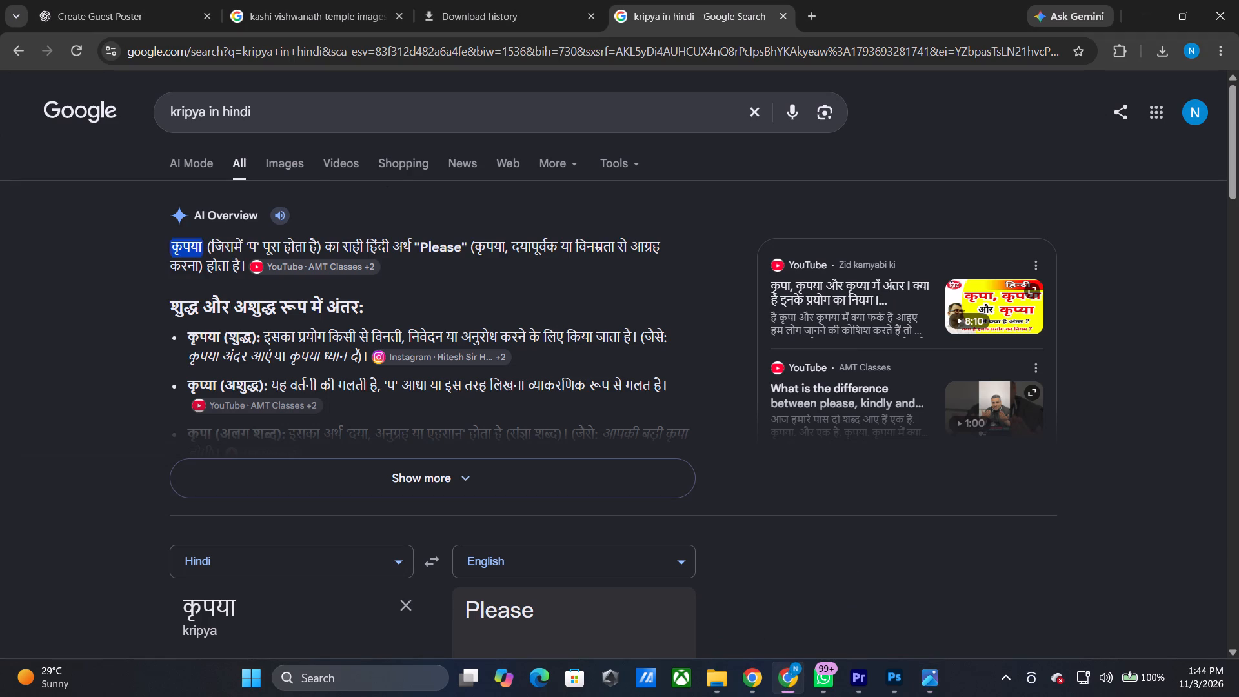
left_click(340, 121)
left_click(206, 109)
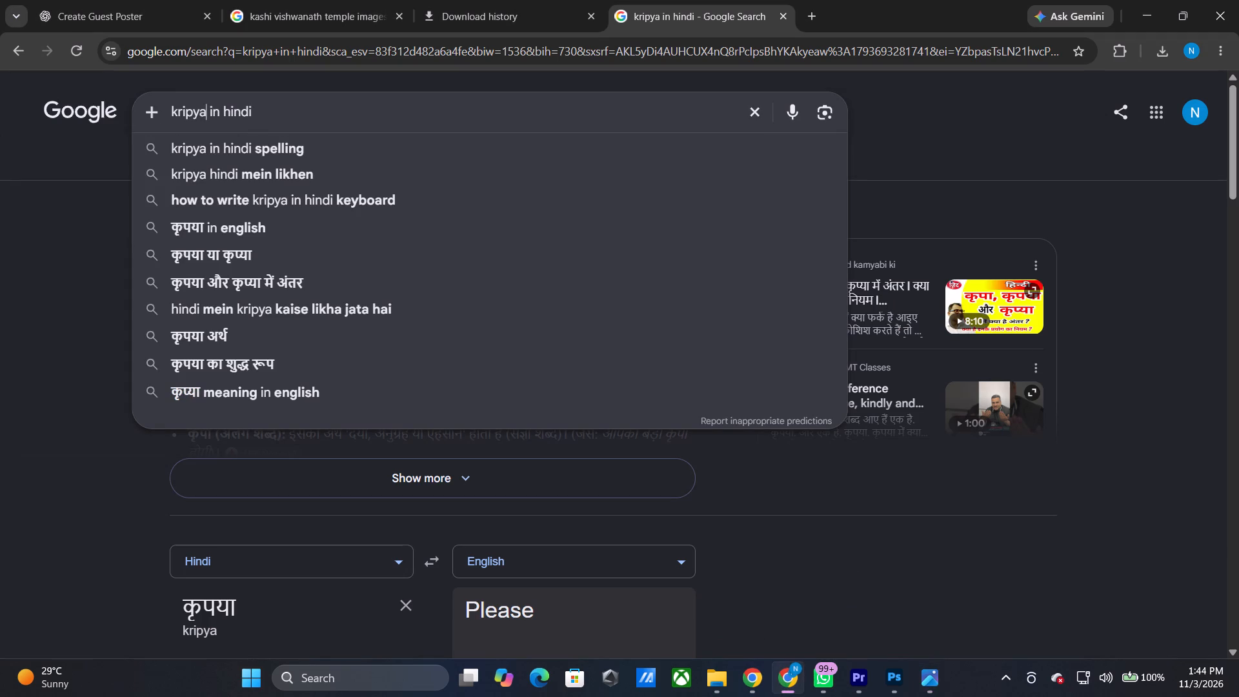
key("BackSpace")
key("BackSpace")
key("BackSpace")
key("BackSpace")
key("BackSpace")
key("BackSpace")
key("BackSpace")
key("BackSpace")
key("BackSpace")
key("BackSpace")
key("BackSpace")
key("BackSpace")
key("BackSpace")
type("pashtrat")
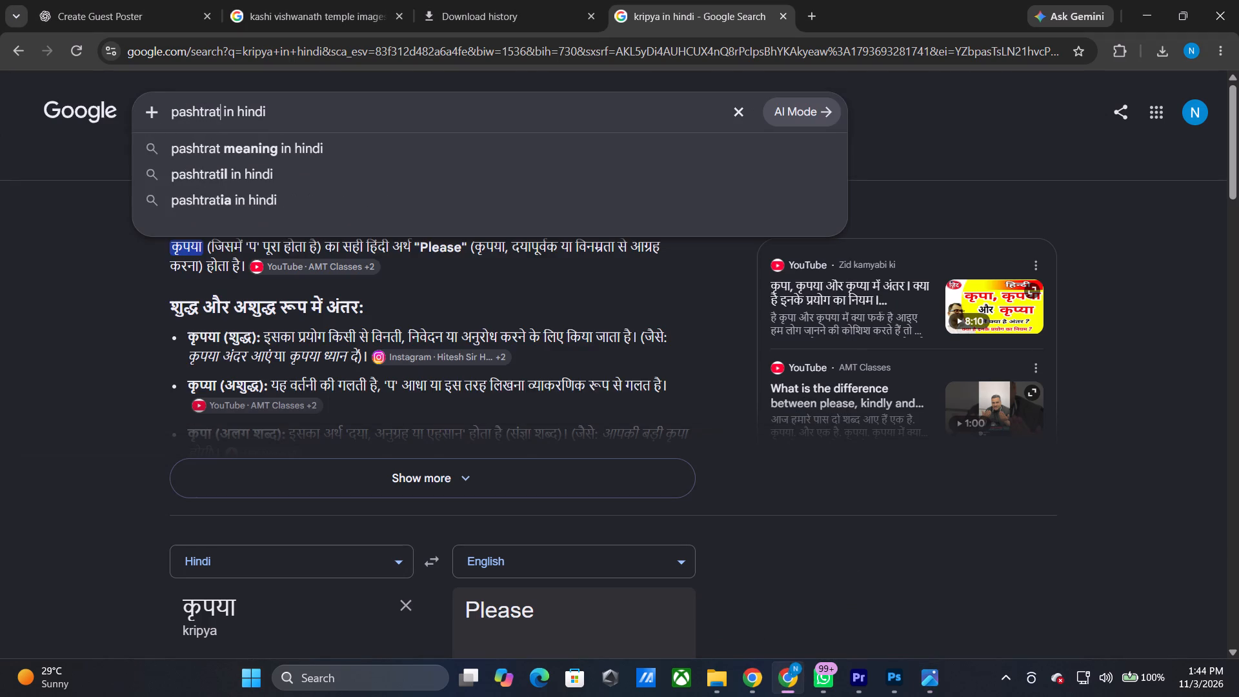
key("Return")
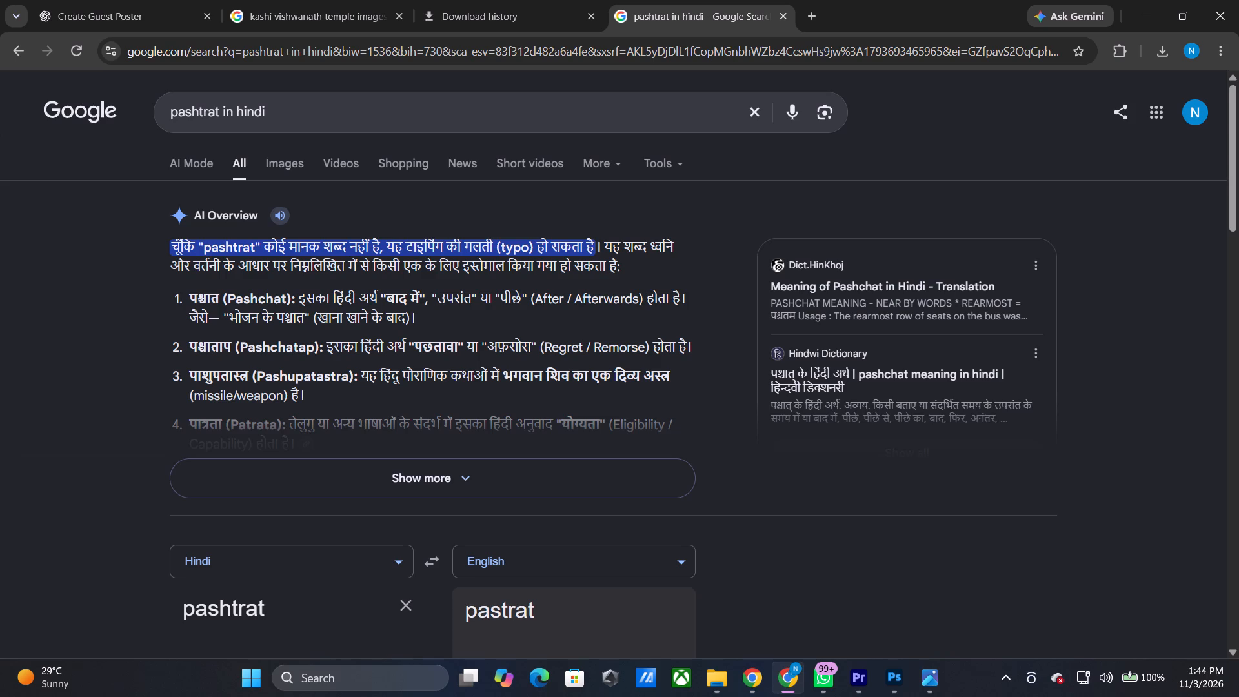
scroll(202, 315, "down", 1)
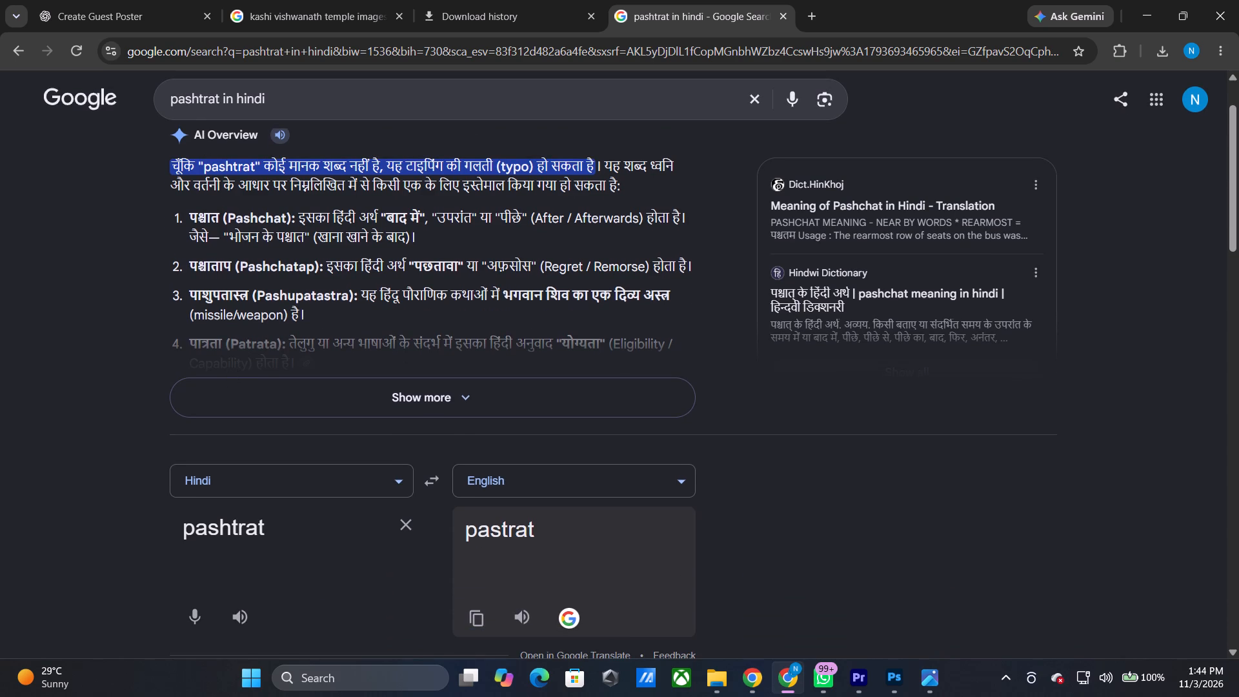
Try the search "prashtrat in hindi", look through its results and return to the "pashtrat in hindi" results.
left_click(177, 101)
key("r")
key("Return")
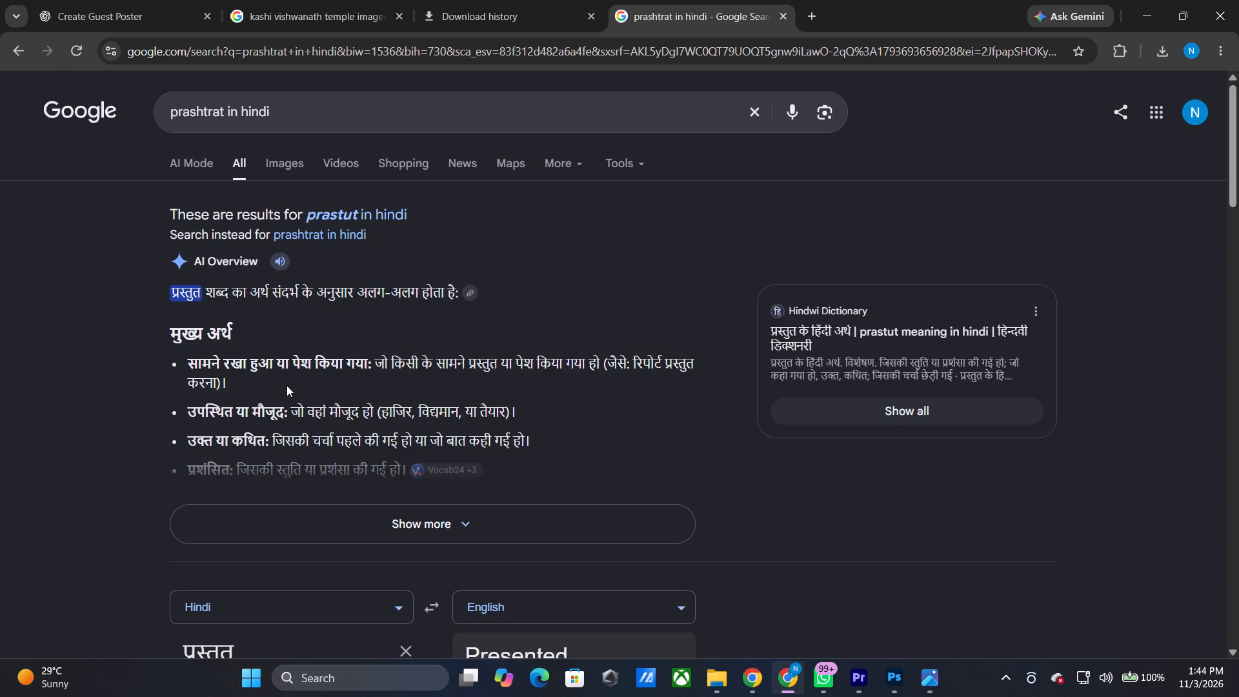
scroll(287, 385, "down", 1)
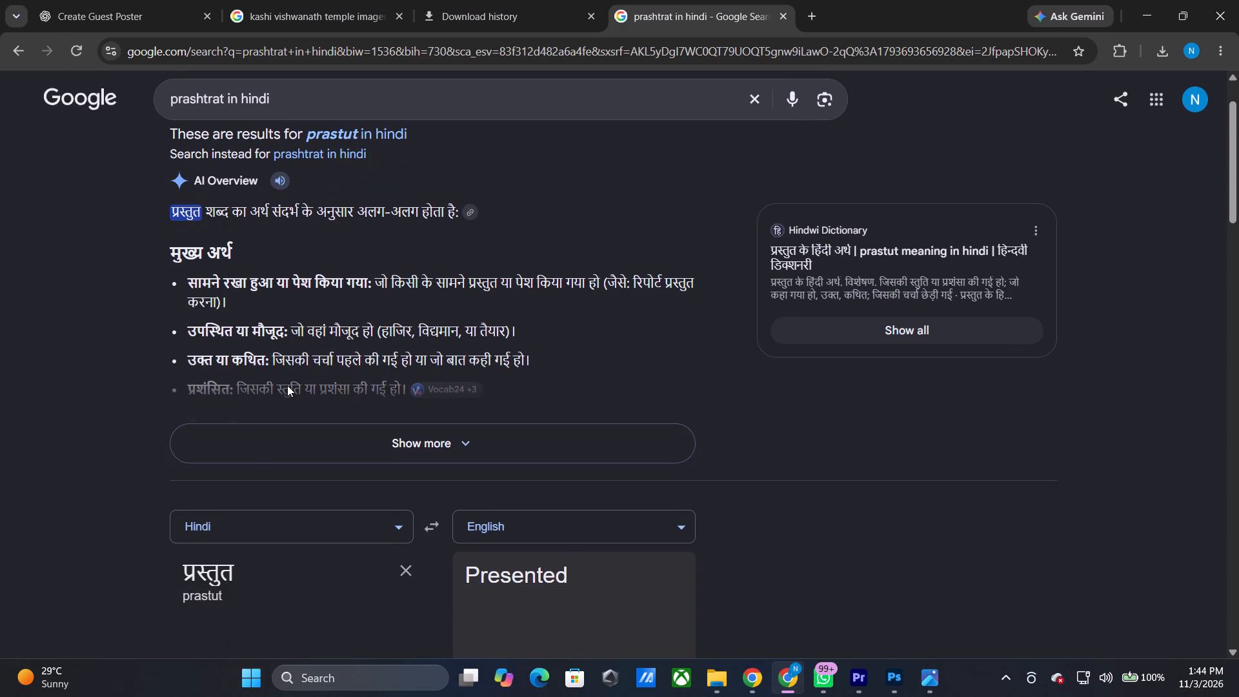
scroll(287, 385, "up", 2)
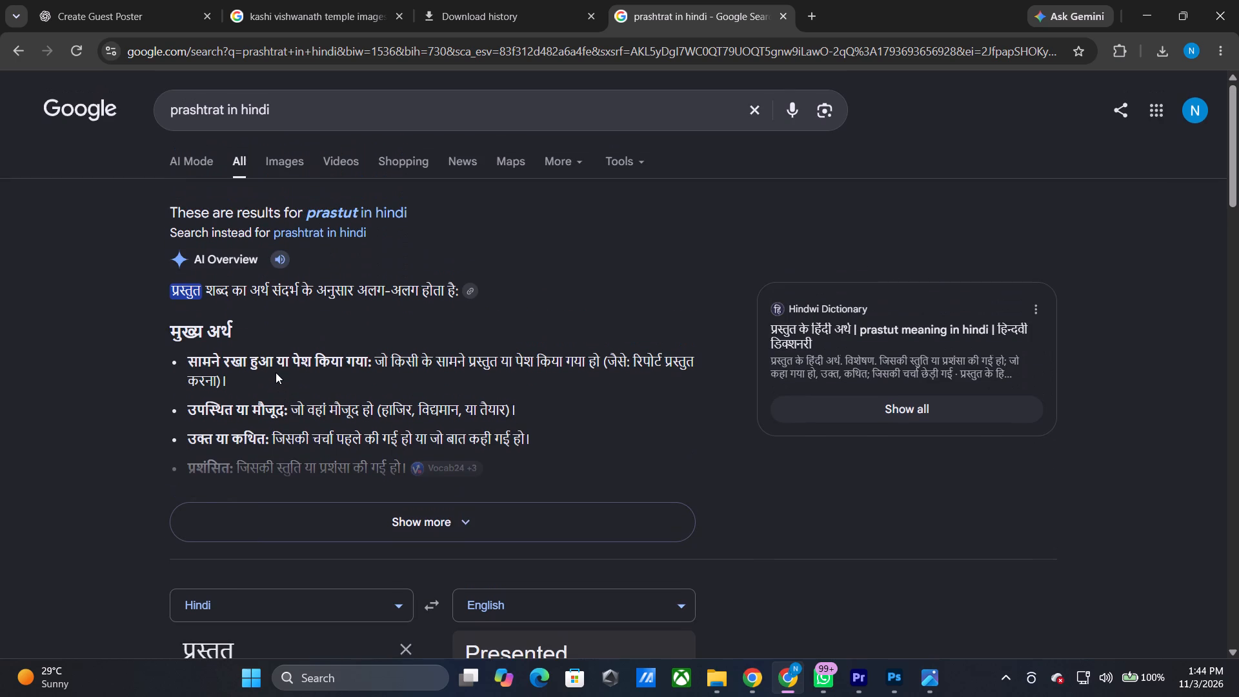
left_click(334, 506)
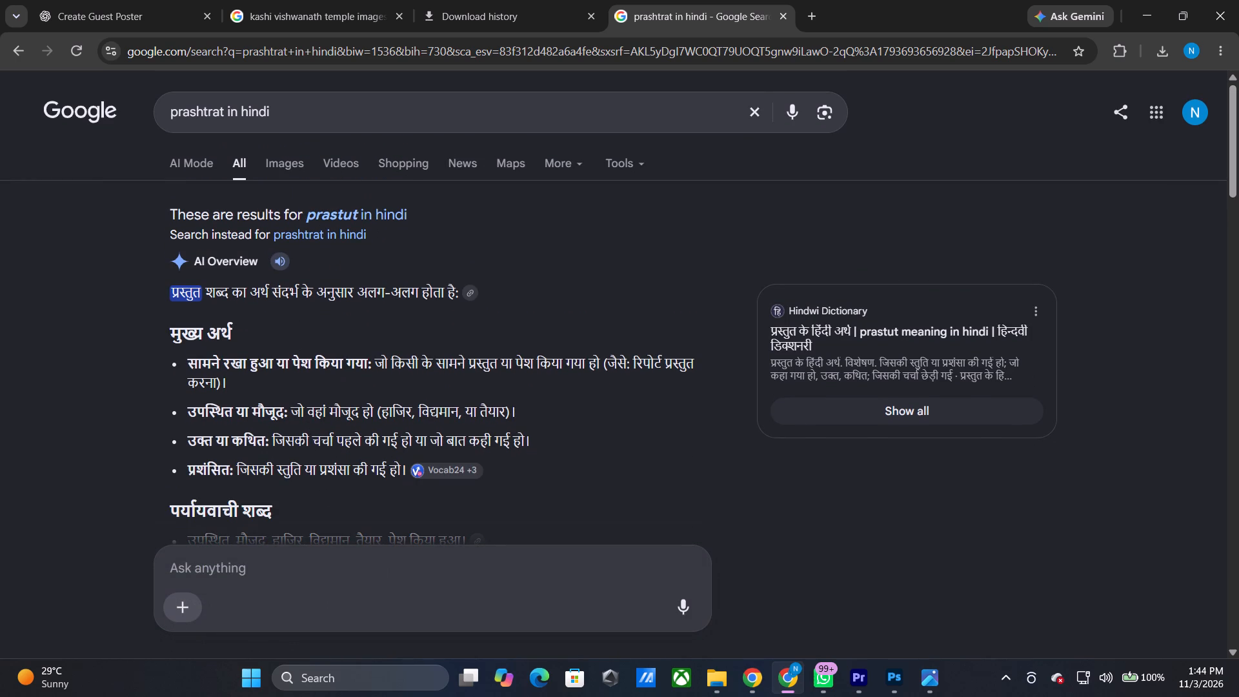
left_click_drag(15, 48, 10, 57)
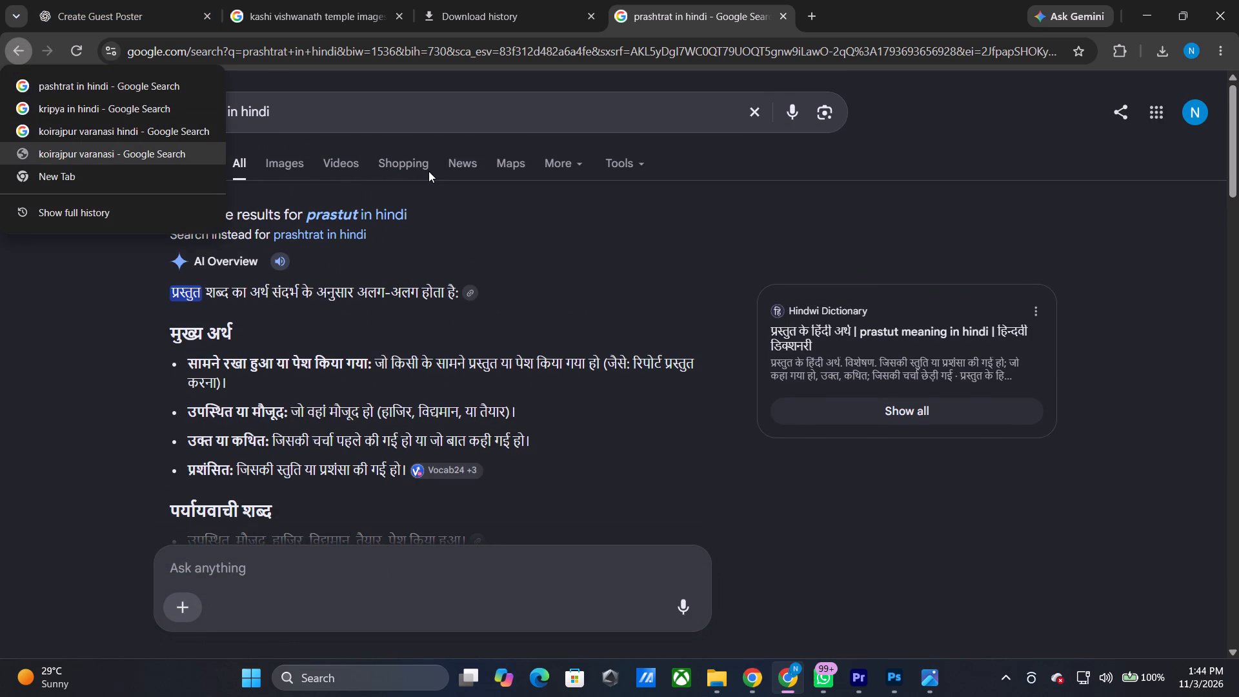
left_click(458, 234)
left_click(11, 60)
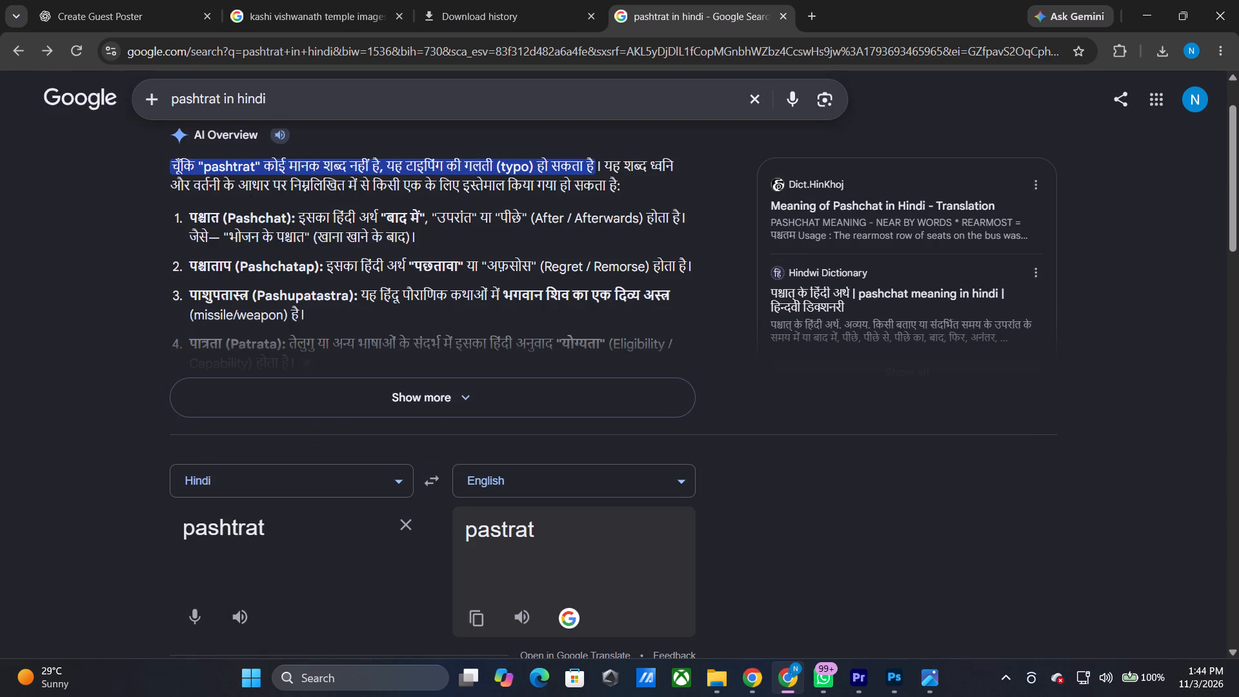
Copy the Hindi word "पश्चात" from the first entry of the AI Overview.
left_click_drag(190, 214, 219, 212)
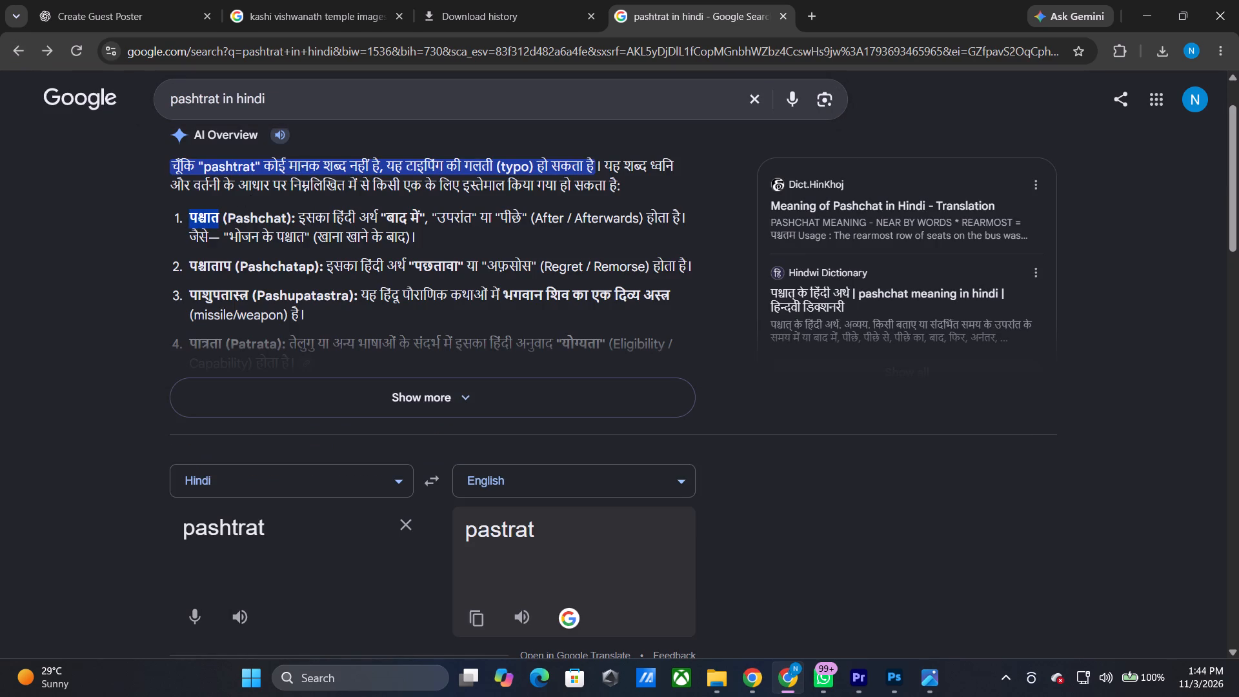
key("ctrl+c")
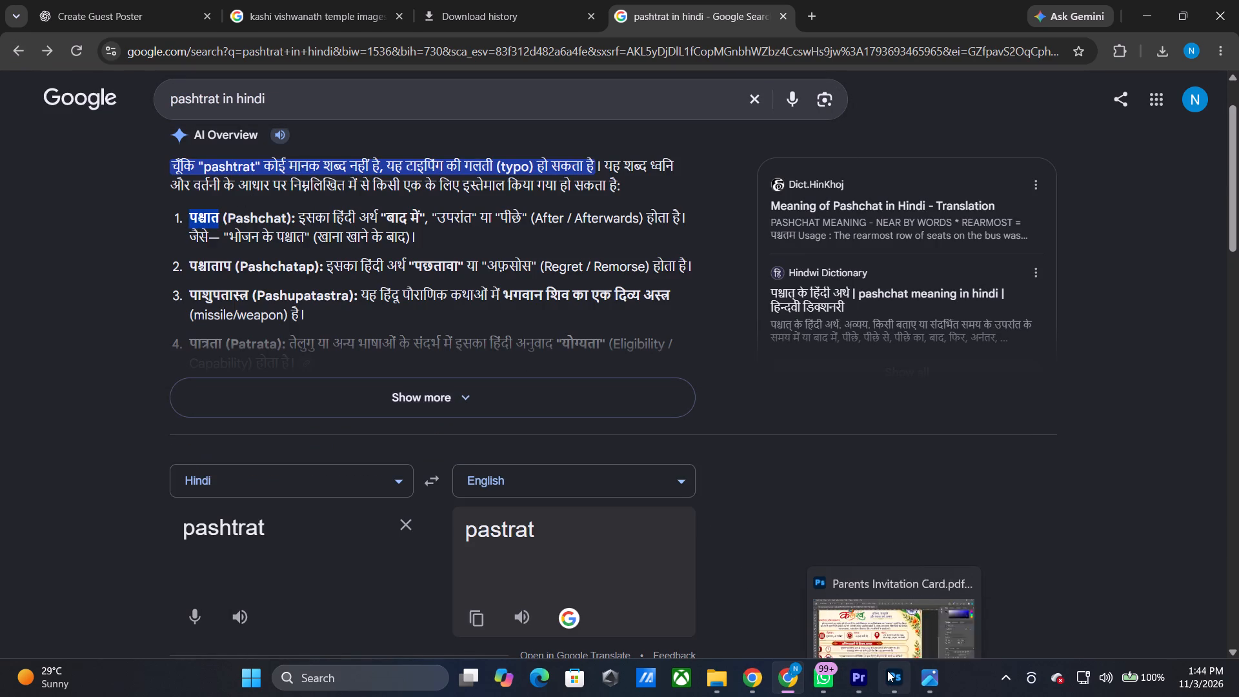
Switch to Photoshop and replace the misrendered word after "समाप्ति के" in the row 3 notice with the copied word "पश्चात".
left_click(887, 671)
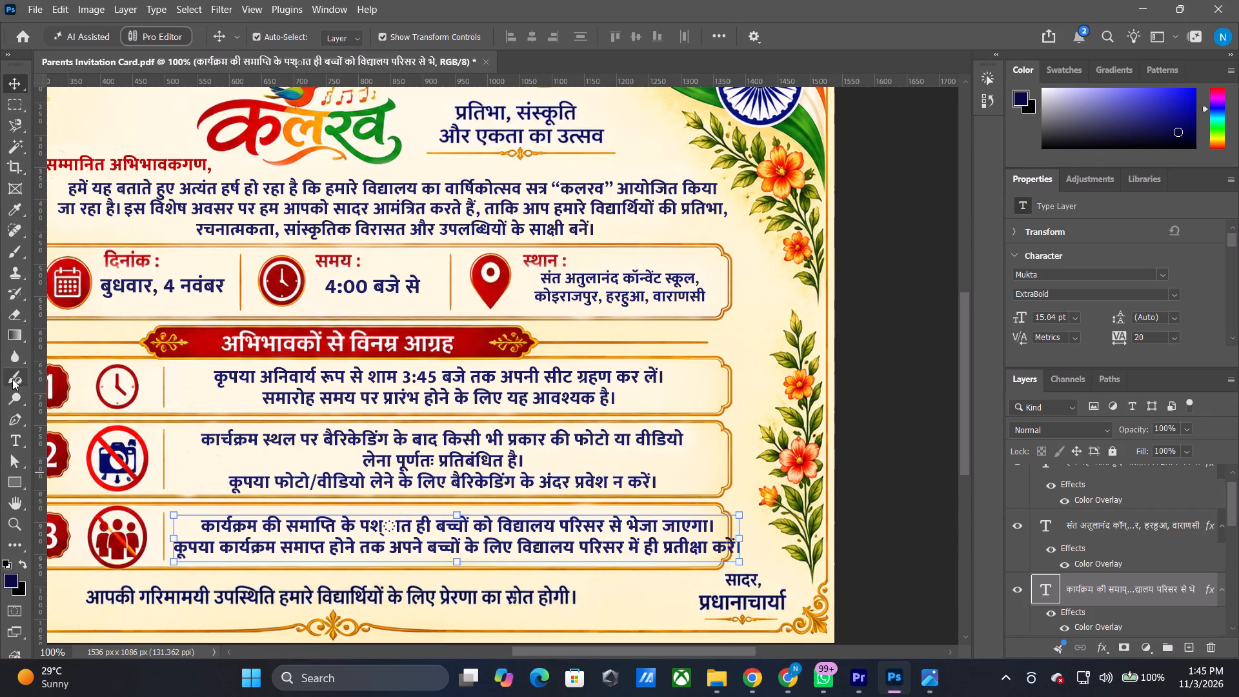
left_click(15, 437)
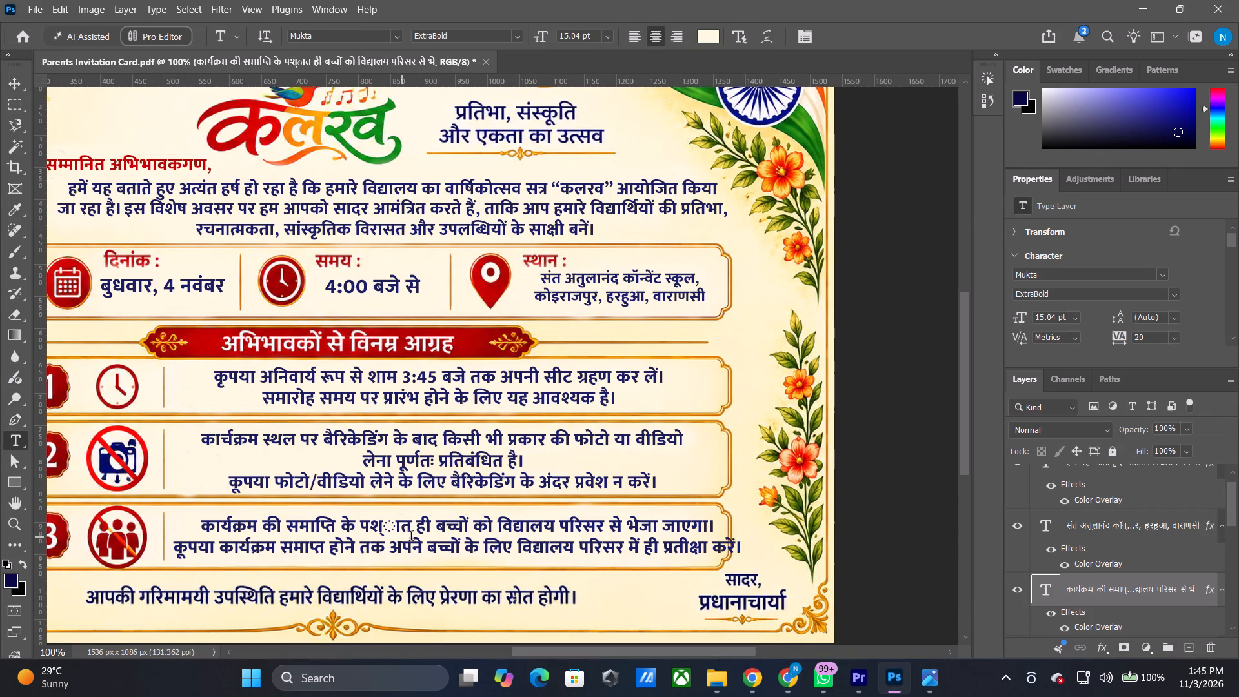
left_click(411, 524)
key("BackSpace")
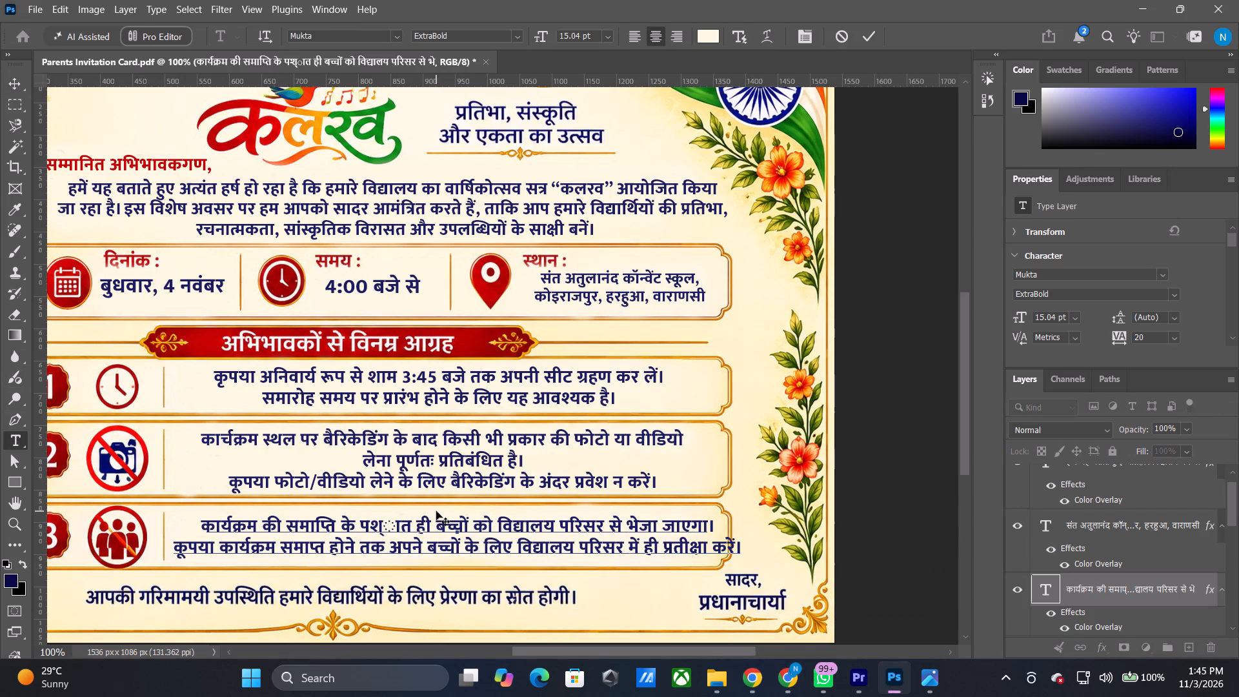
key("BackSpace")
key("BackSpace")
key("BackSpace")
key("BackSpace")
key("ctrl+v")
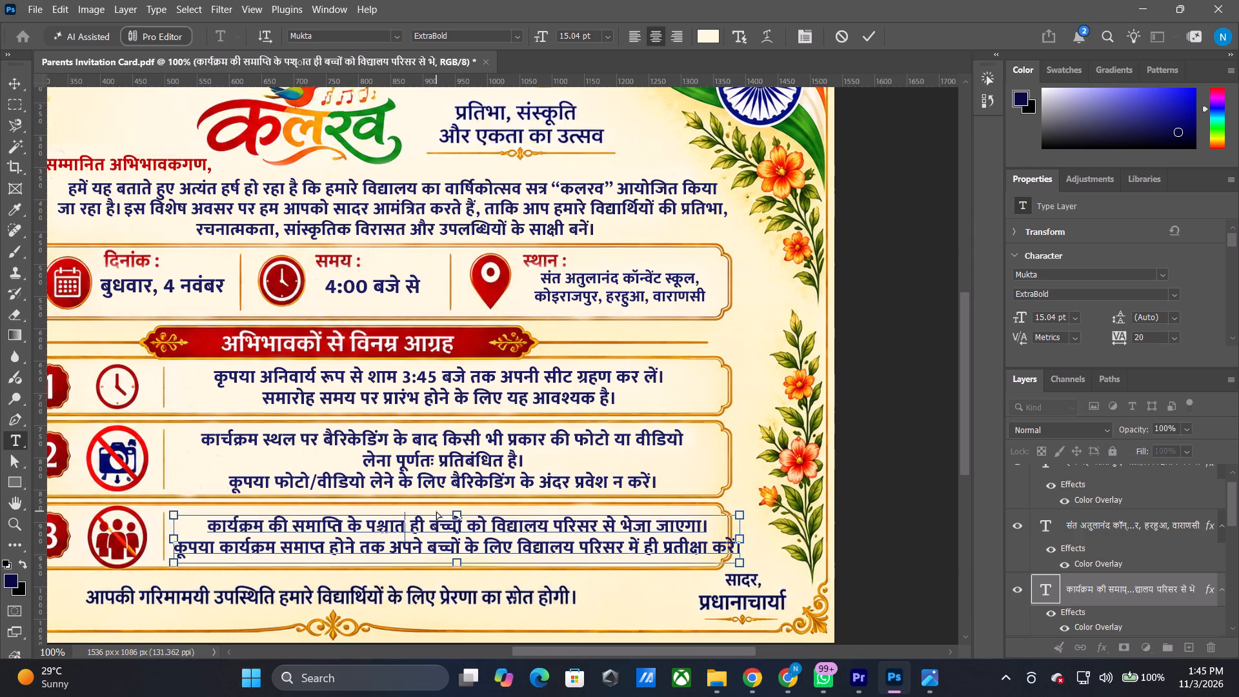
left_click(14, 77)
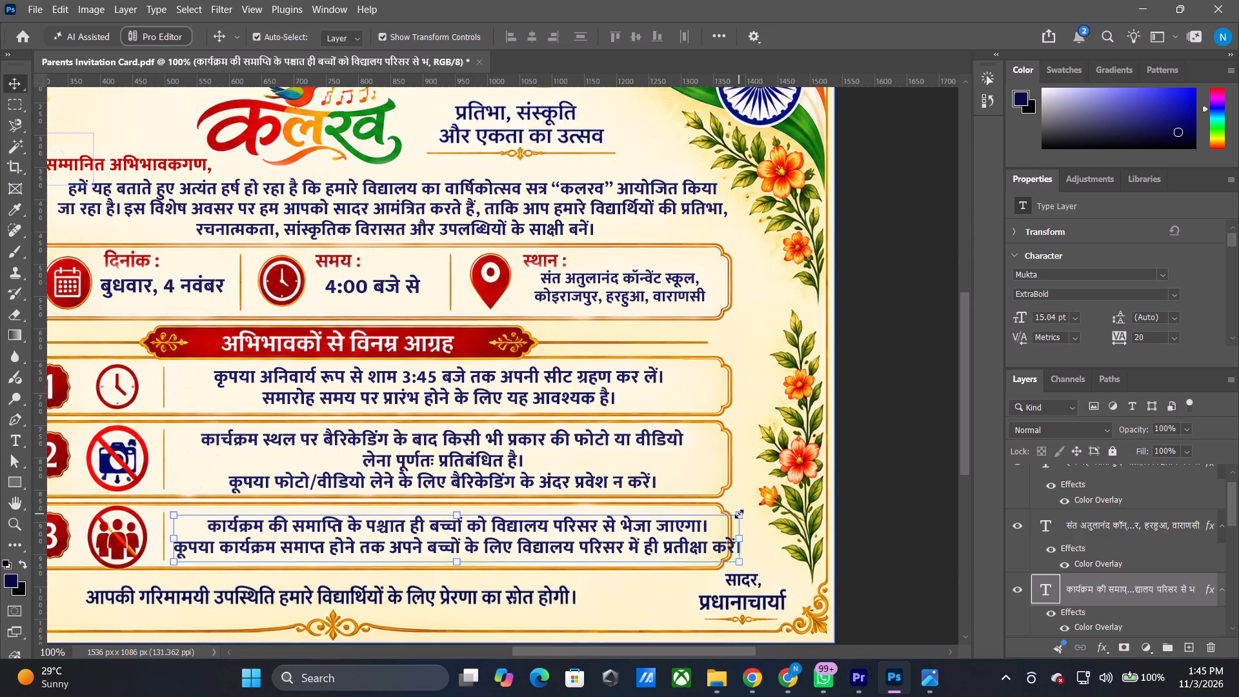
Scale the row 3 notice text proportionally to about 94% so it fits inside its frame, and nudge it slightly upward.
left_click(739, 514, "shift")
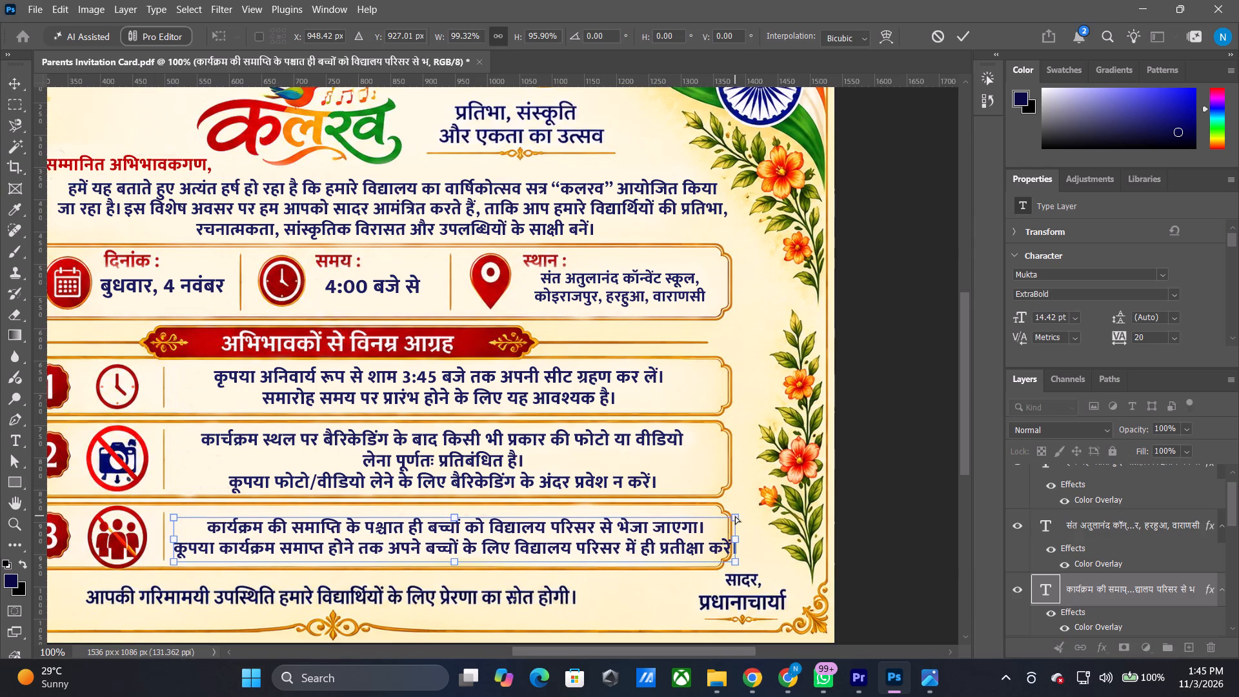
key("ctrl+z")
left_click_drag(744, 510, 713, 526)
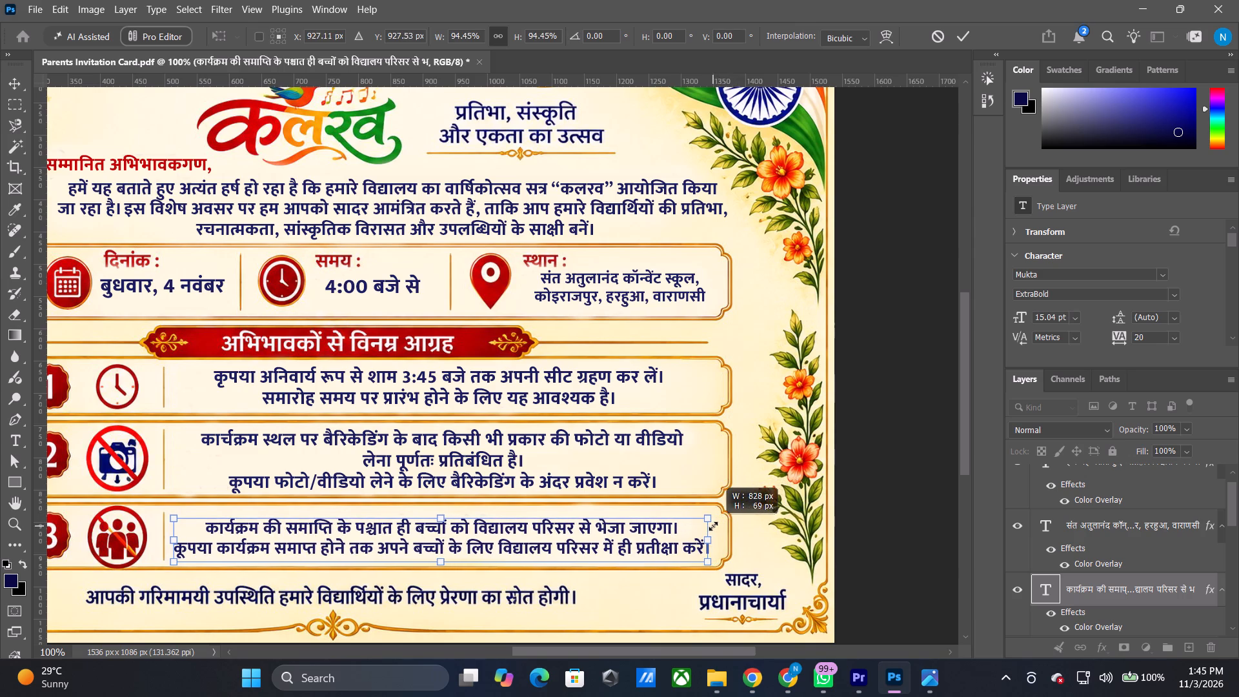
left_click_drag(713, 526, 712, 527)
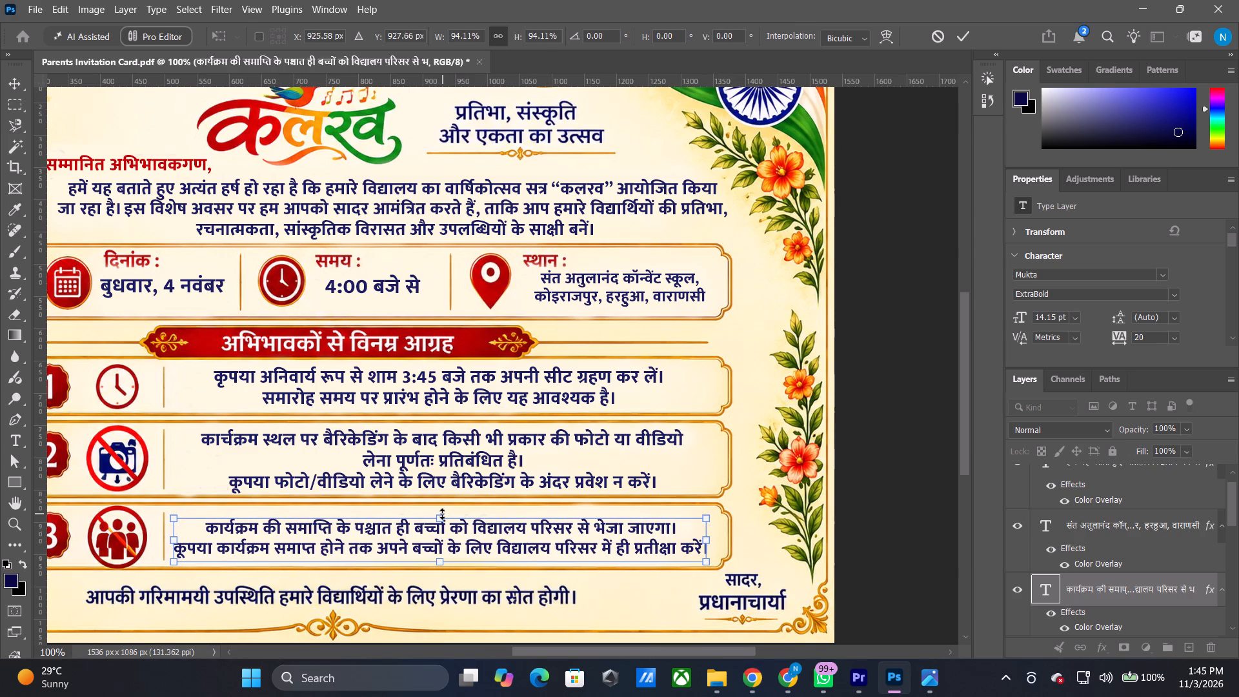
key("Up")
key("Up")
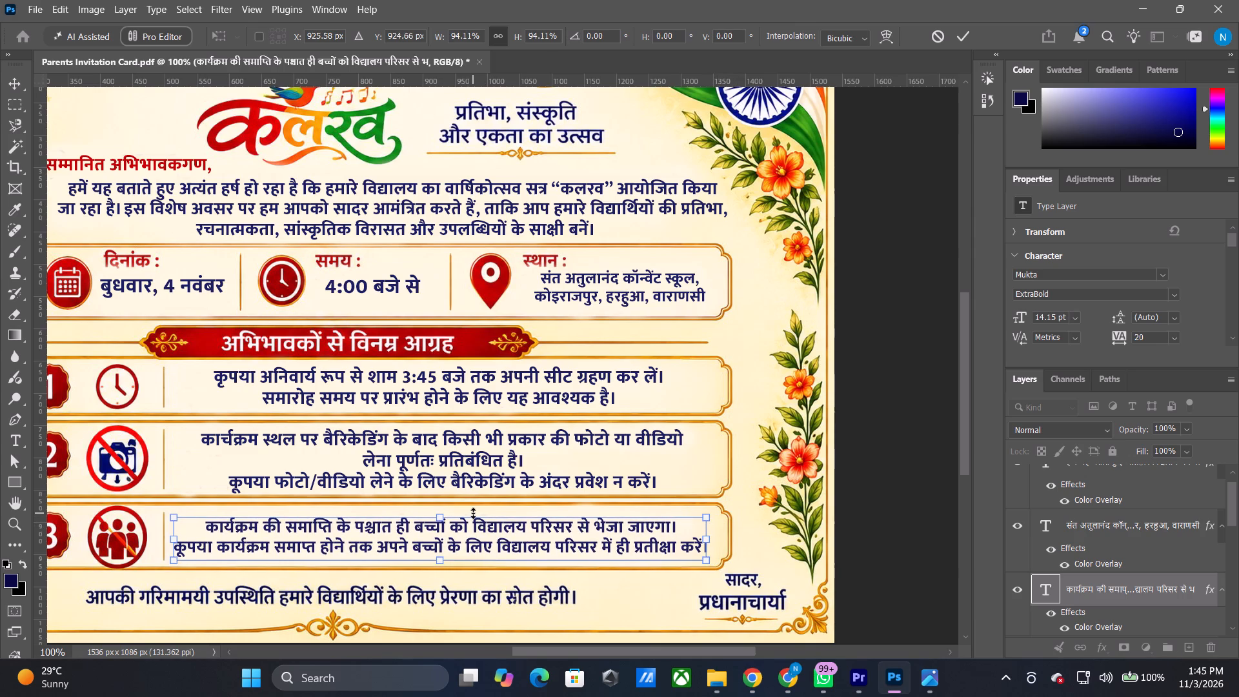
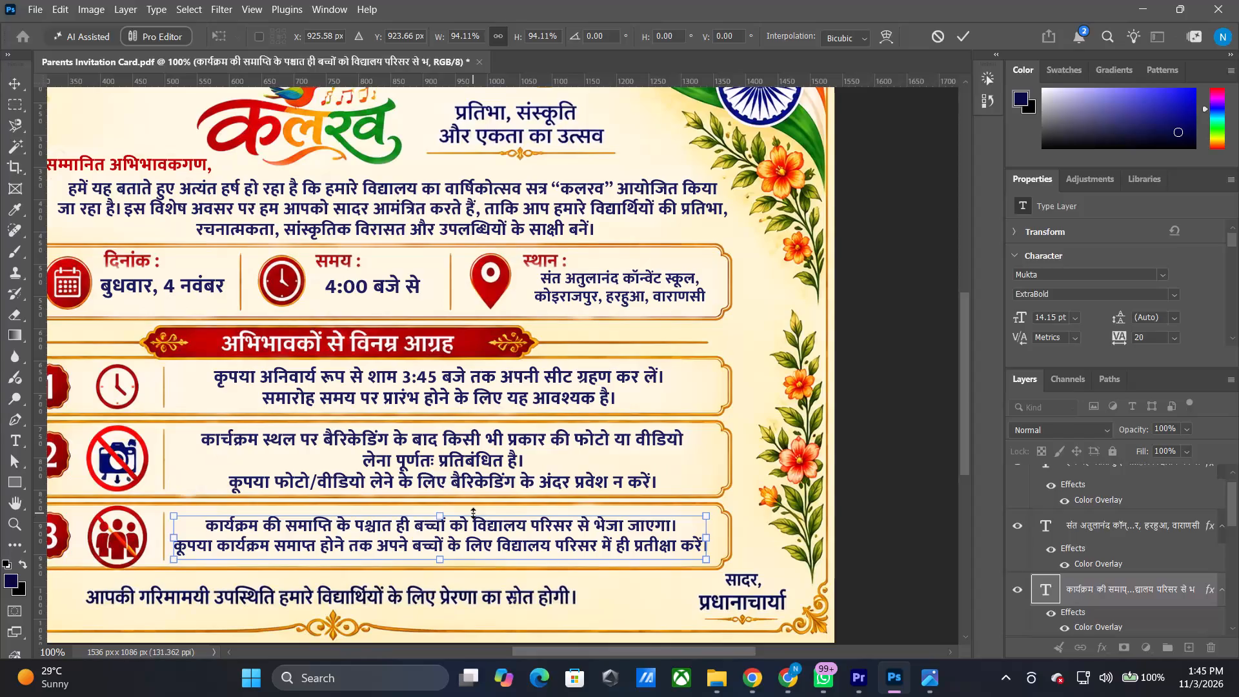
Apply the pending scale transform to the row 3 notice text and deselect its layer.
left_click(969, 41)
left_click(870, 316)
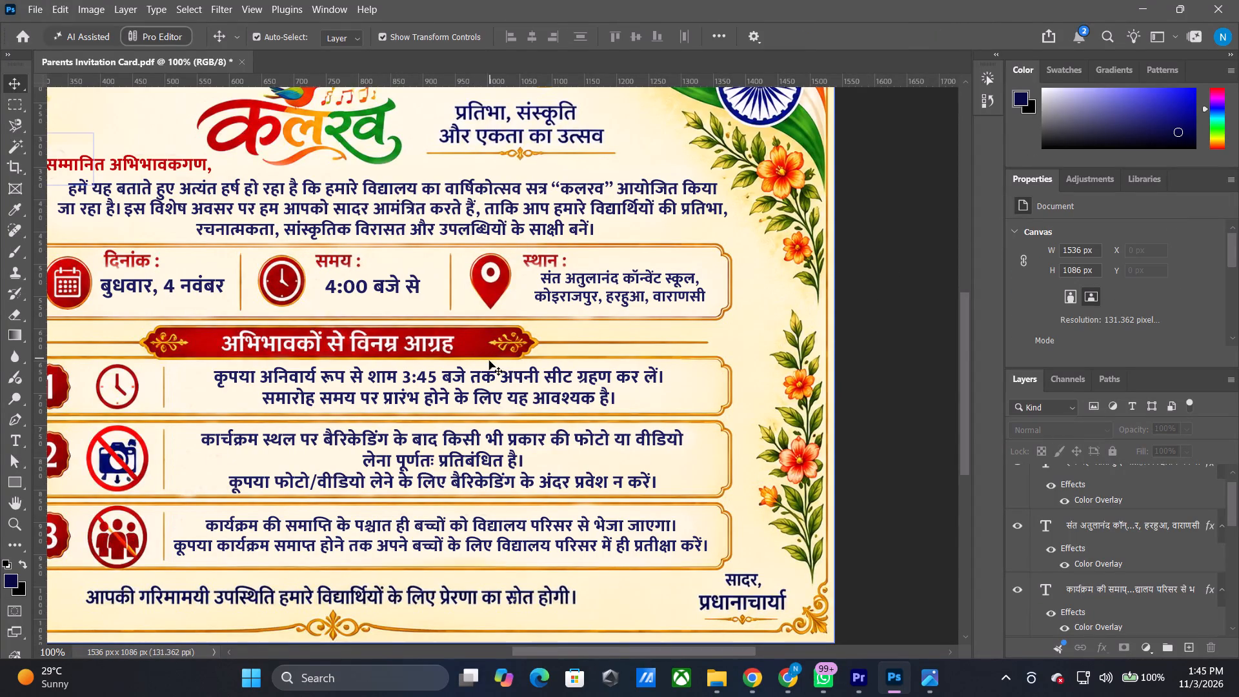
Review the invitation card's texts, check them against the marked-up WhatsApp reference image in Photos, and return to the card.
scroll(489, 361, "down", 1, "alt+shift")
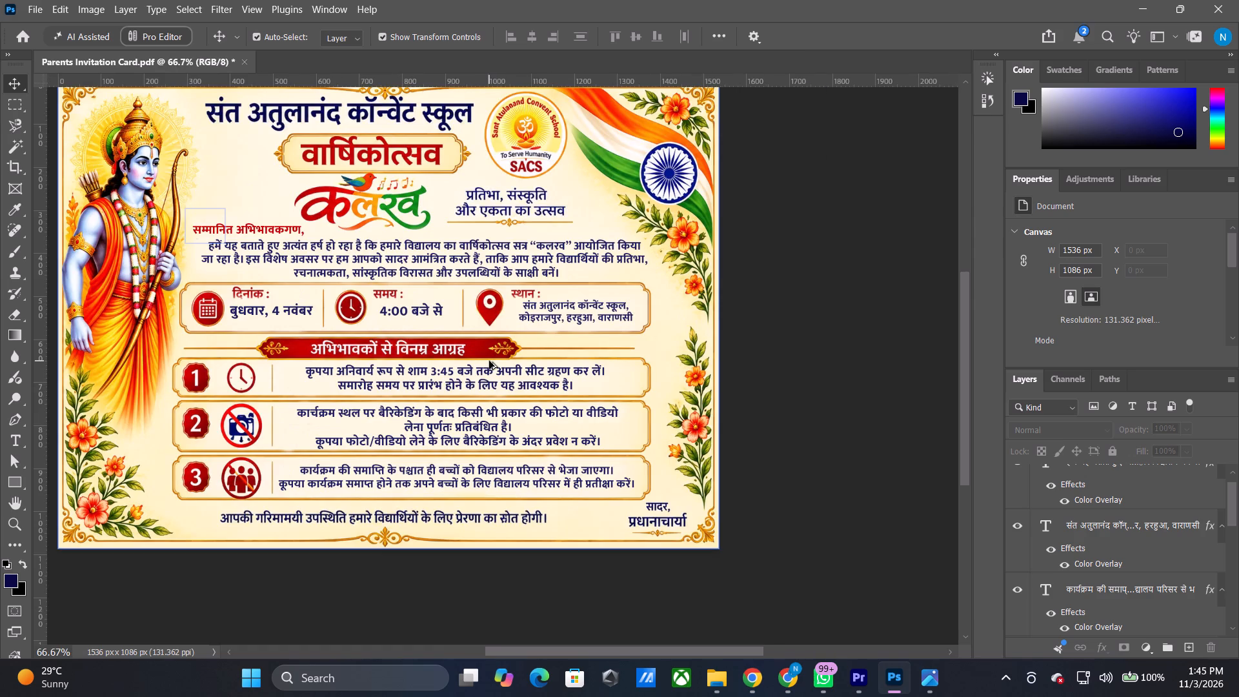
scroll(470, 523, "up", 2, "alt+shift")
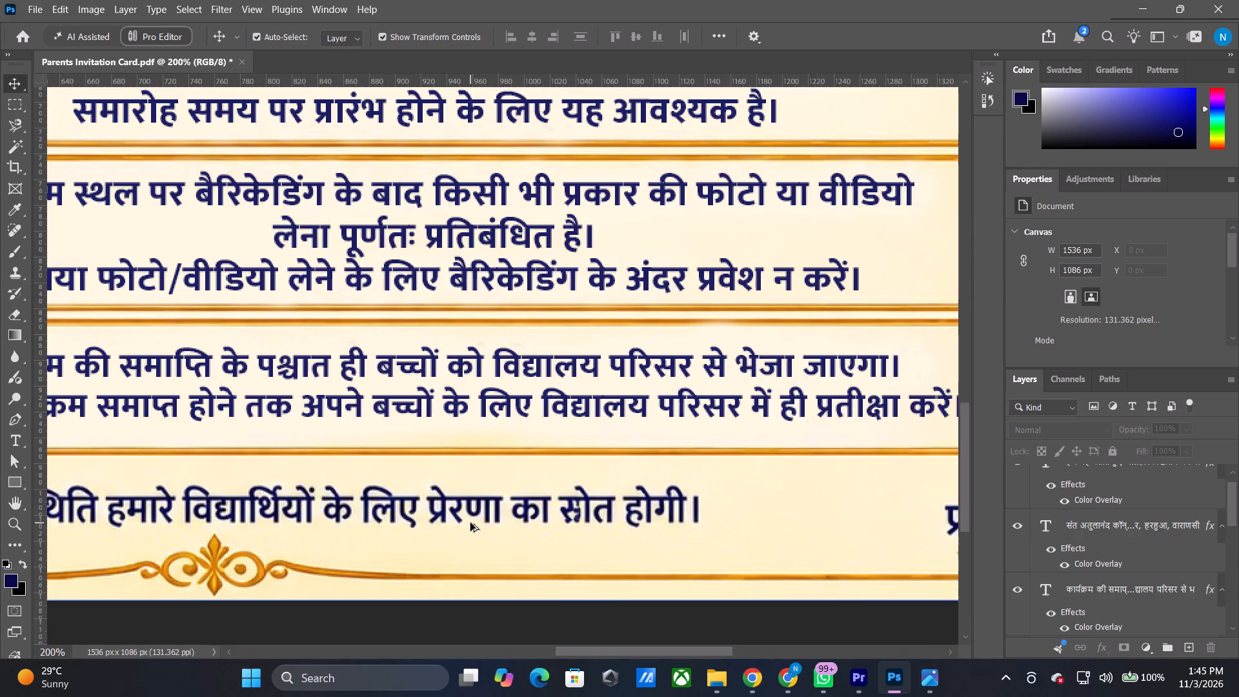
scroll(470, 523, "down", 1, "alt+shift")
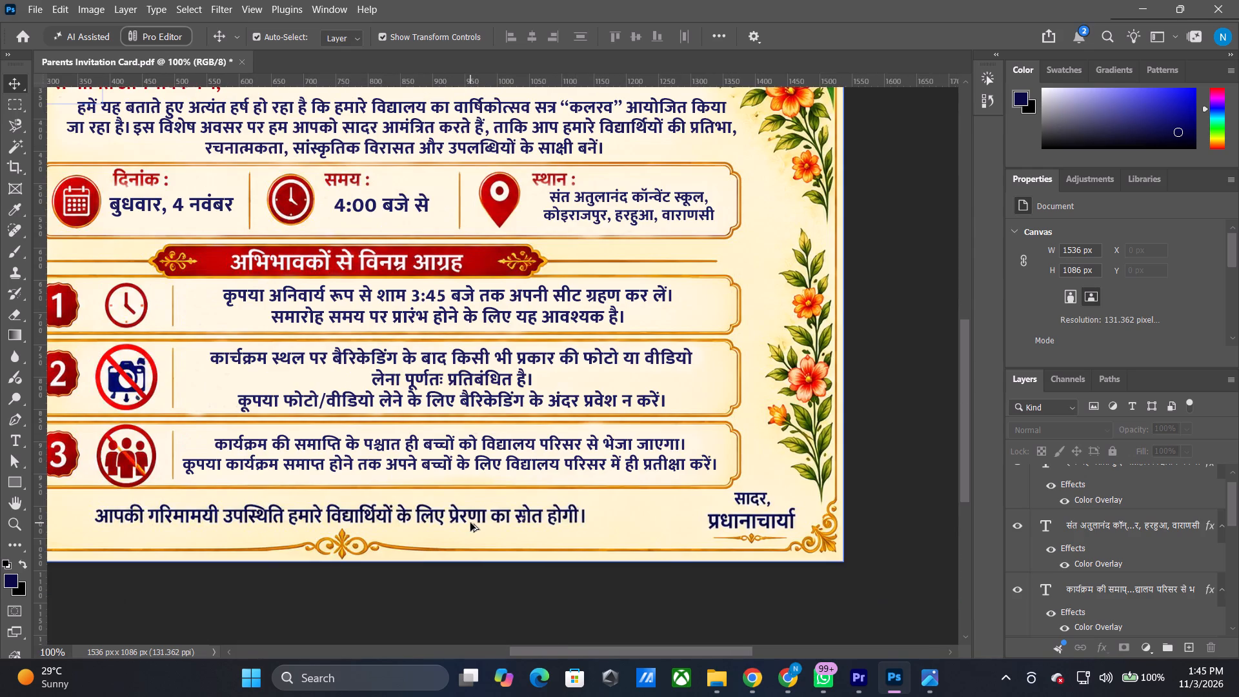
scroll(470, 523, "down", 1, "alt+shift")
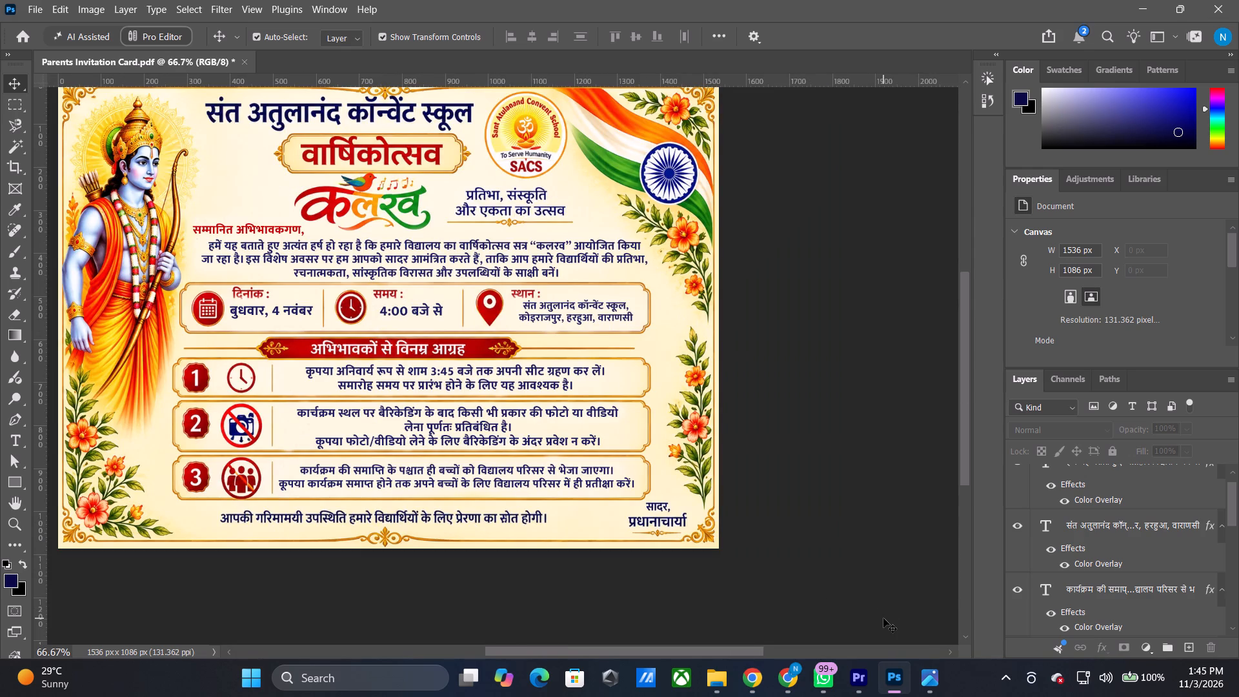
left_click(923, 676)
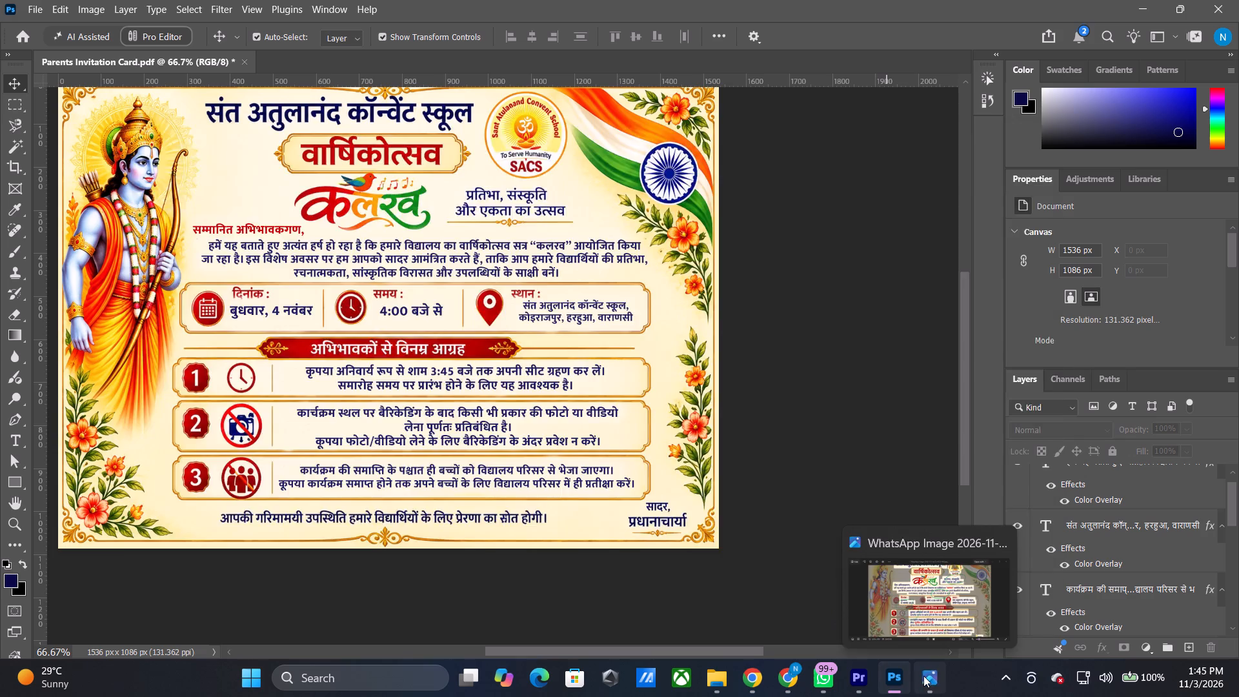
scroll(647, 476, "down", 4)
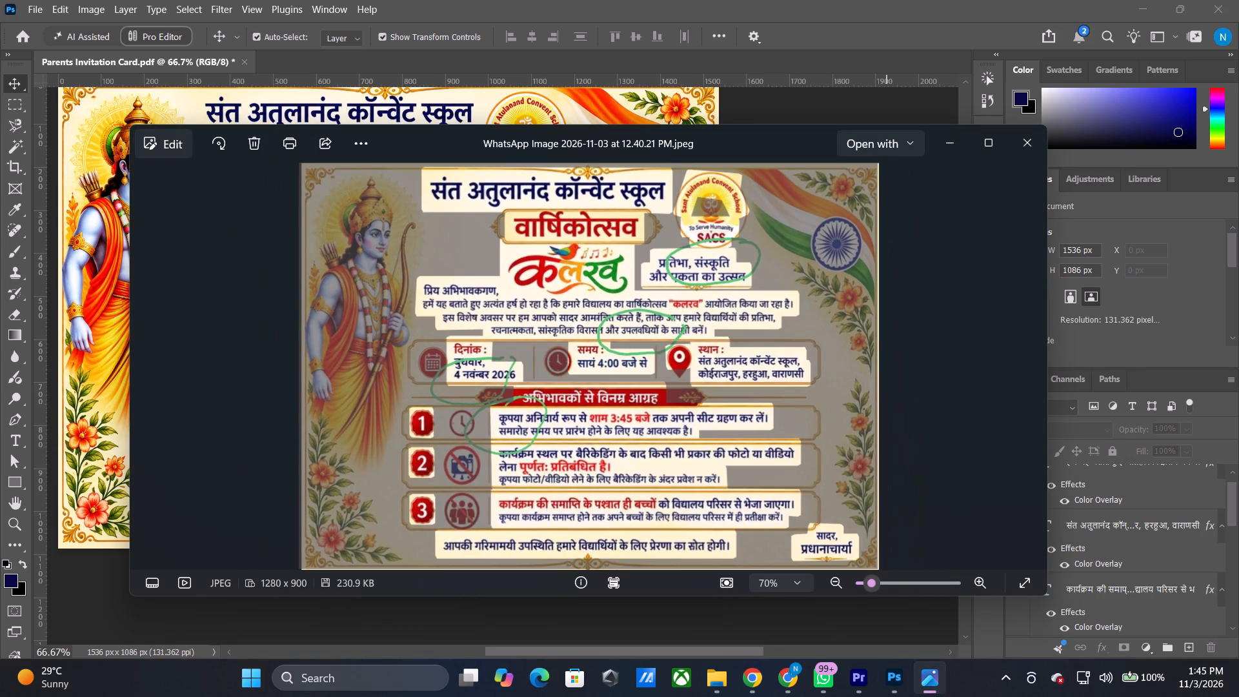
scroll(647, 476, "down", 2)
left_click(954, 132)
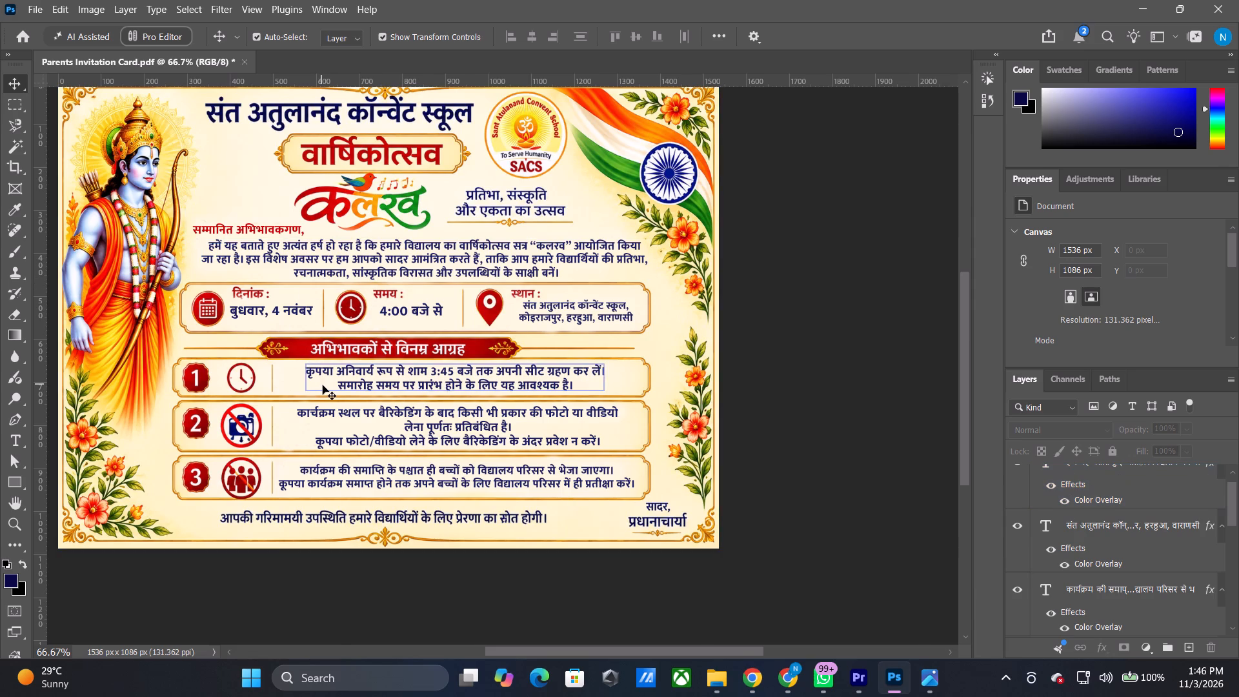
Copy the correctly spelled word "कृपया" from the start of the row 1 notice.
scroll(323, 385, "up", 2, "alt+shift")
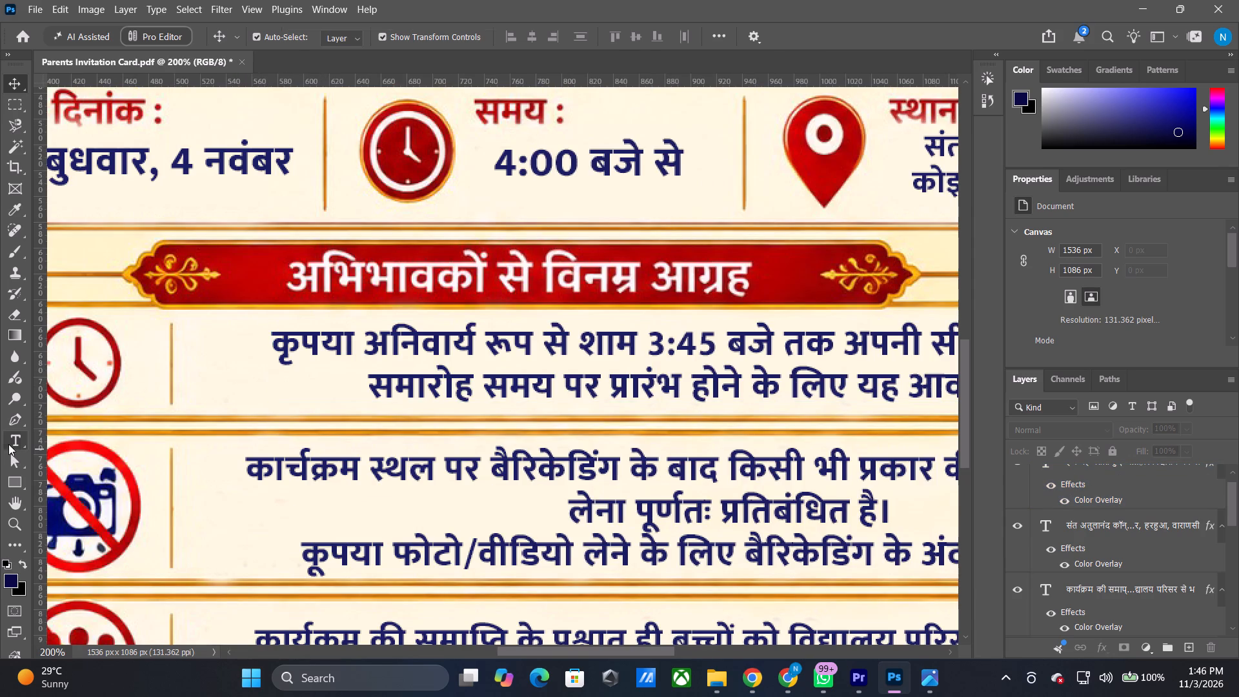
left_click(8, 444)
left_click_drag(274, 341, 317, 339)
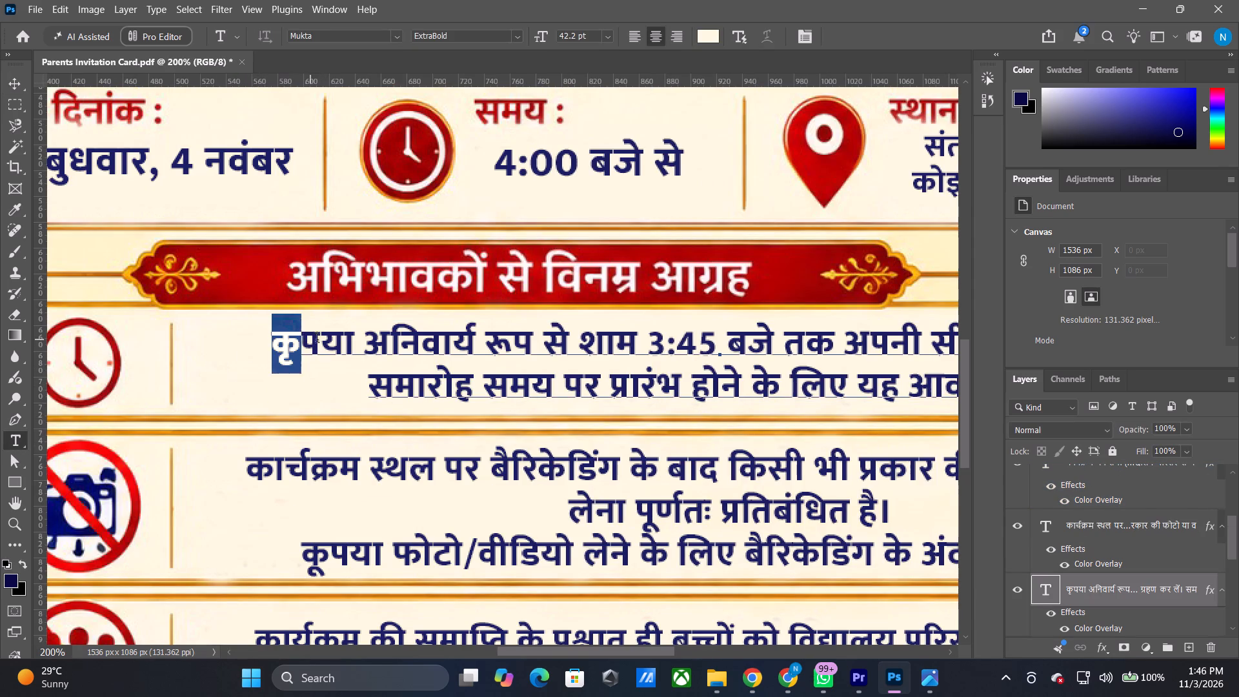
left_click_drag(317, 339, 355, 339)
key("ctrl+c")
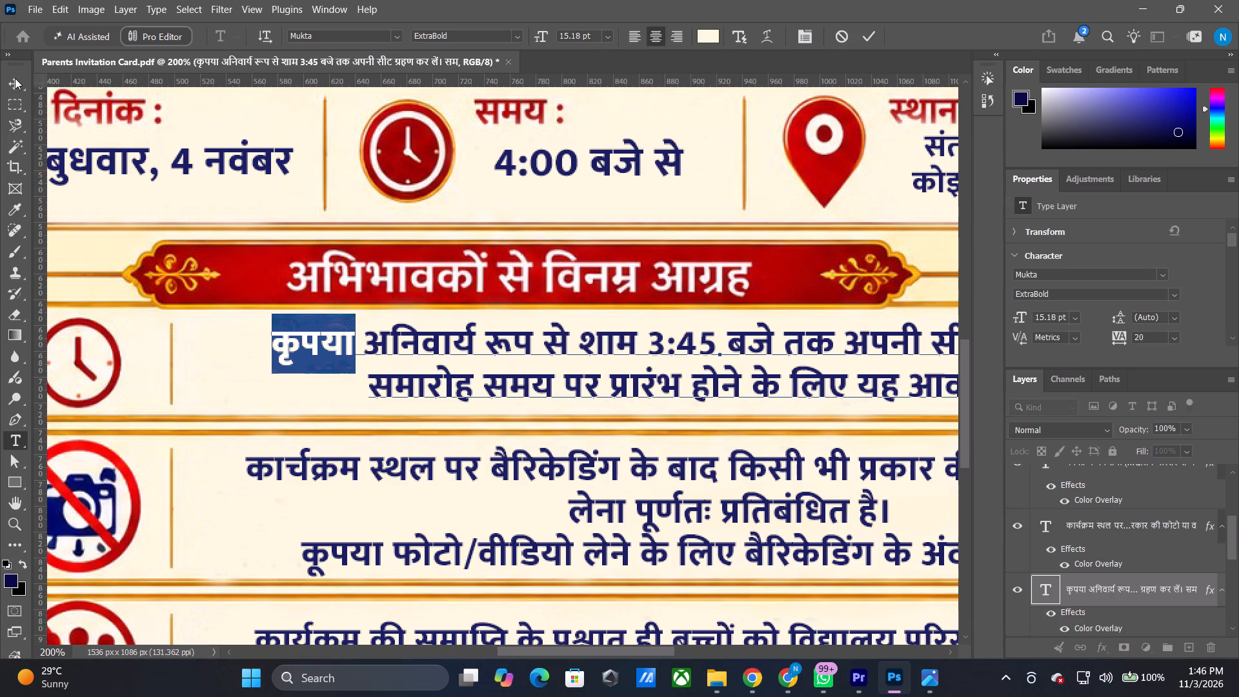
left_click(15, 78)
Replace the misspelled first word of the last line in the row 2 notice with the copied word "कृपया".
scroll(386, 420, "down", 6)
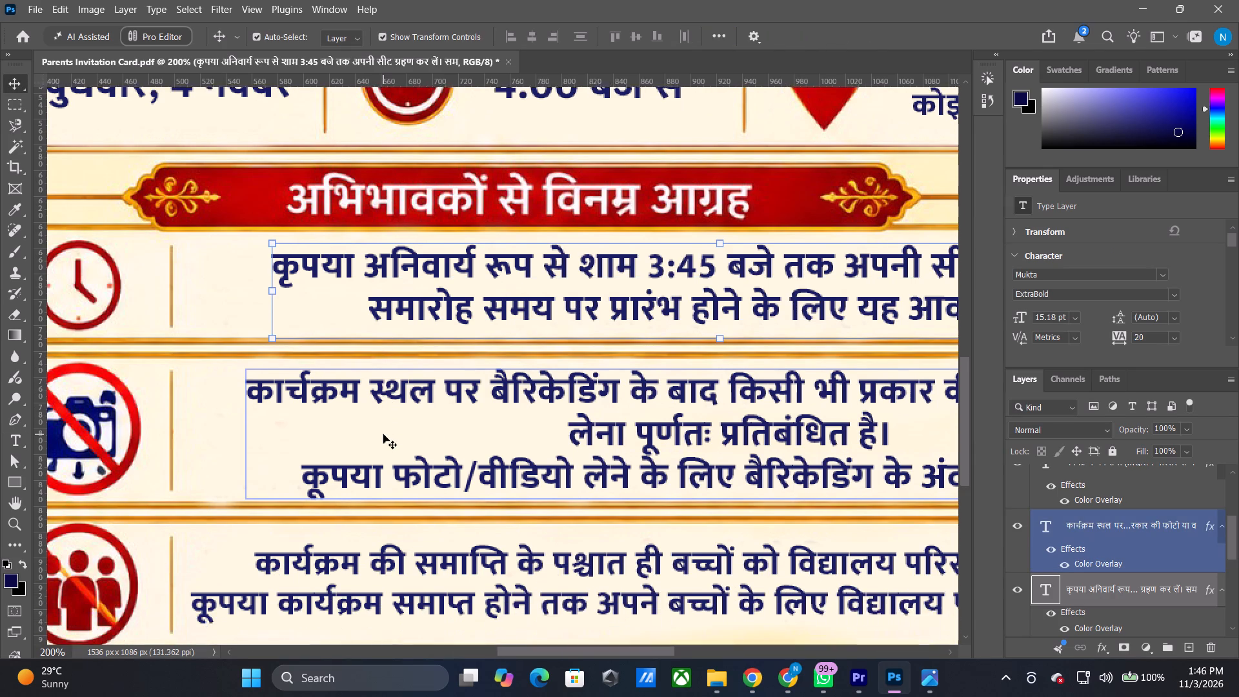
scroll(383, 434, "down", 4)
left_click(358, 425)
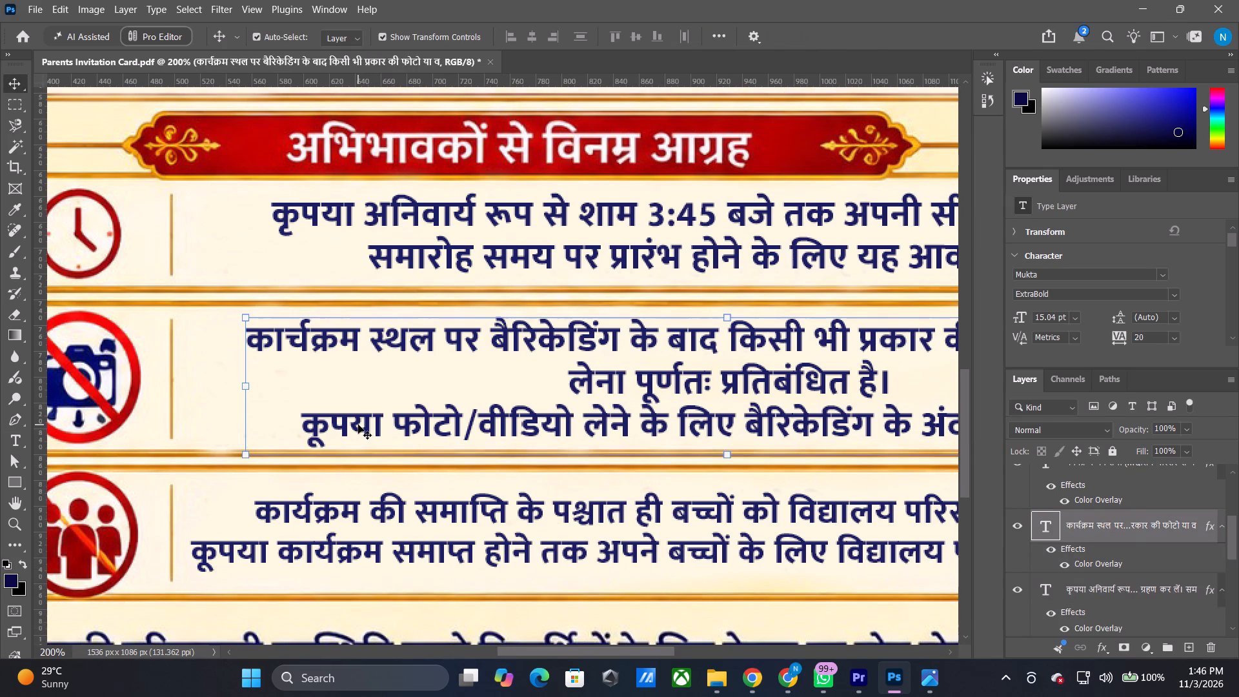
left_click(12, 436)
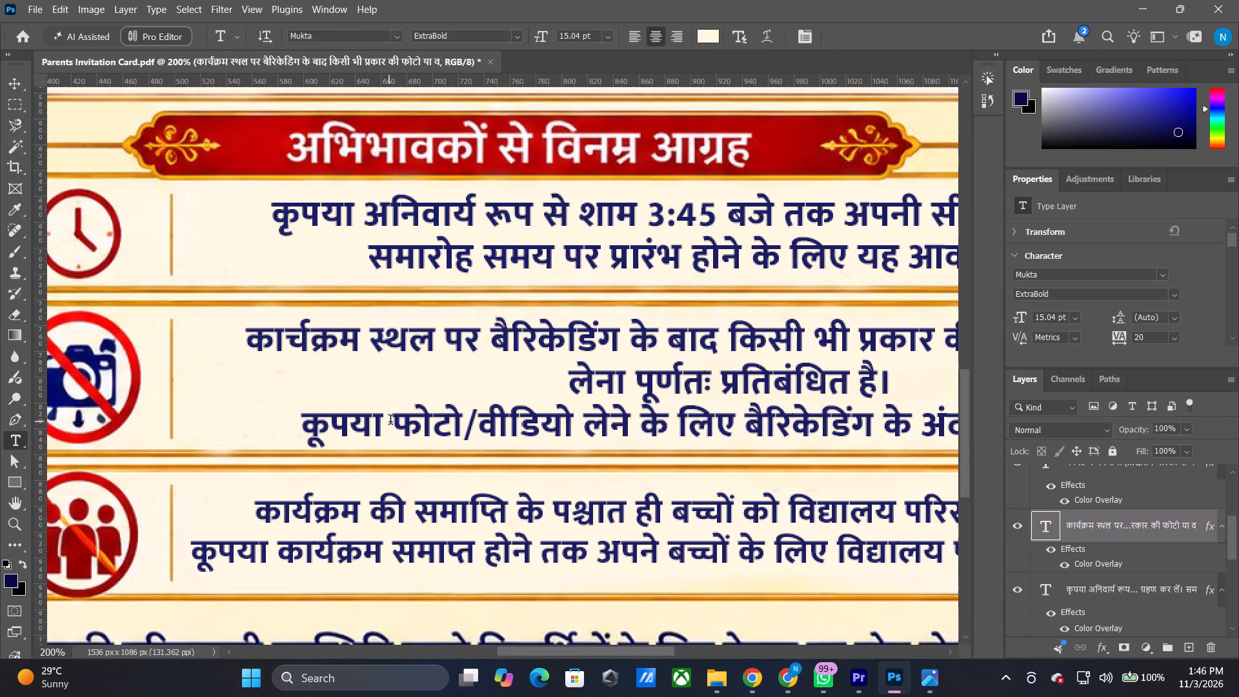
left_click(385, 425)
key("BackSpace")
key("BackSpace")
key("BackSpace")
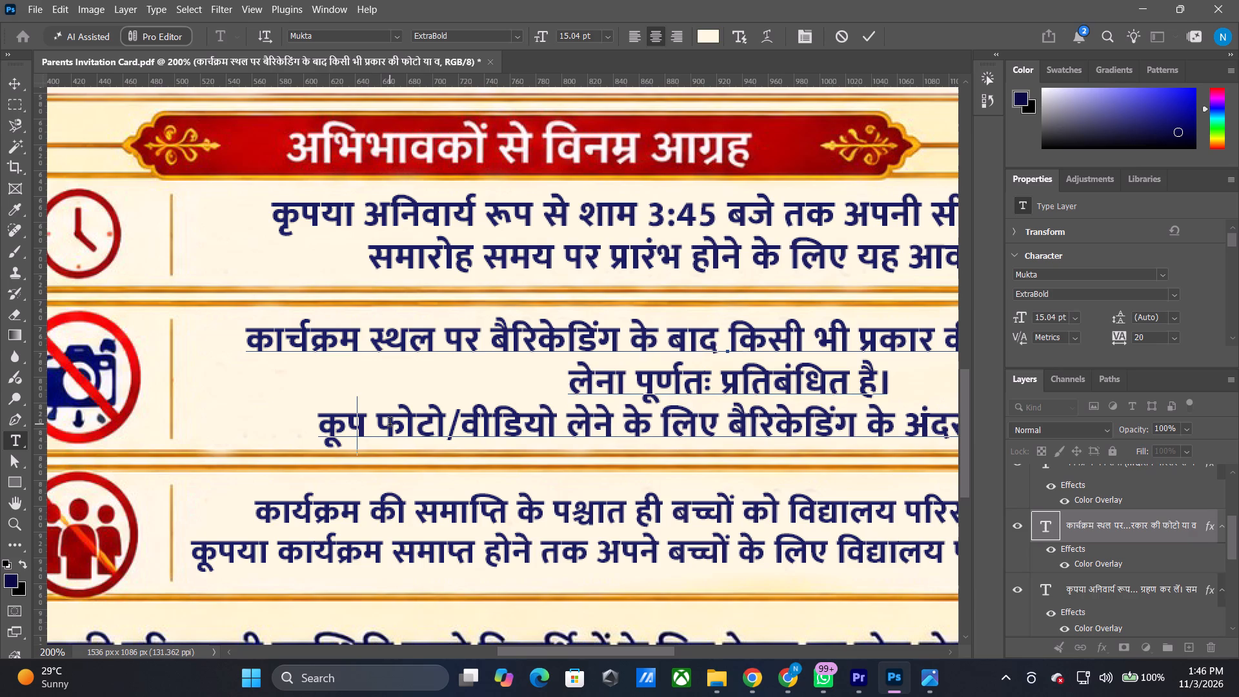
key("BackSpace")
key("BackSpace")
key("ctrl+v")
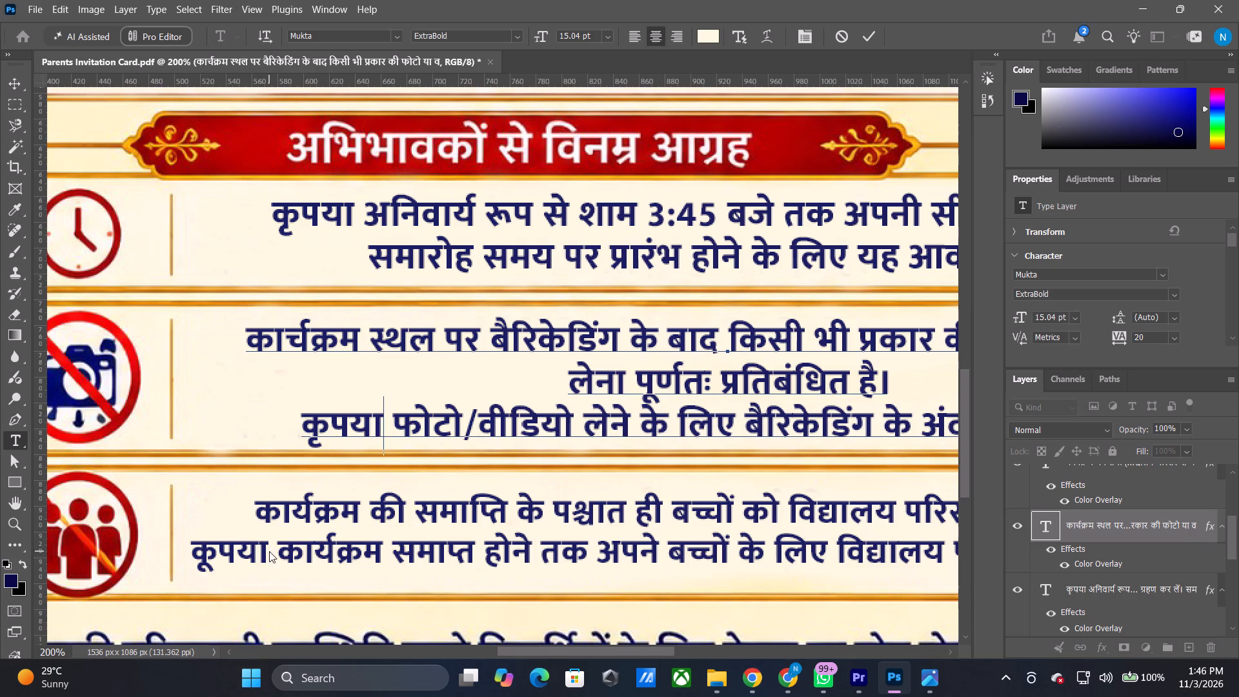
left_click(14, 86)
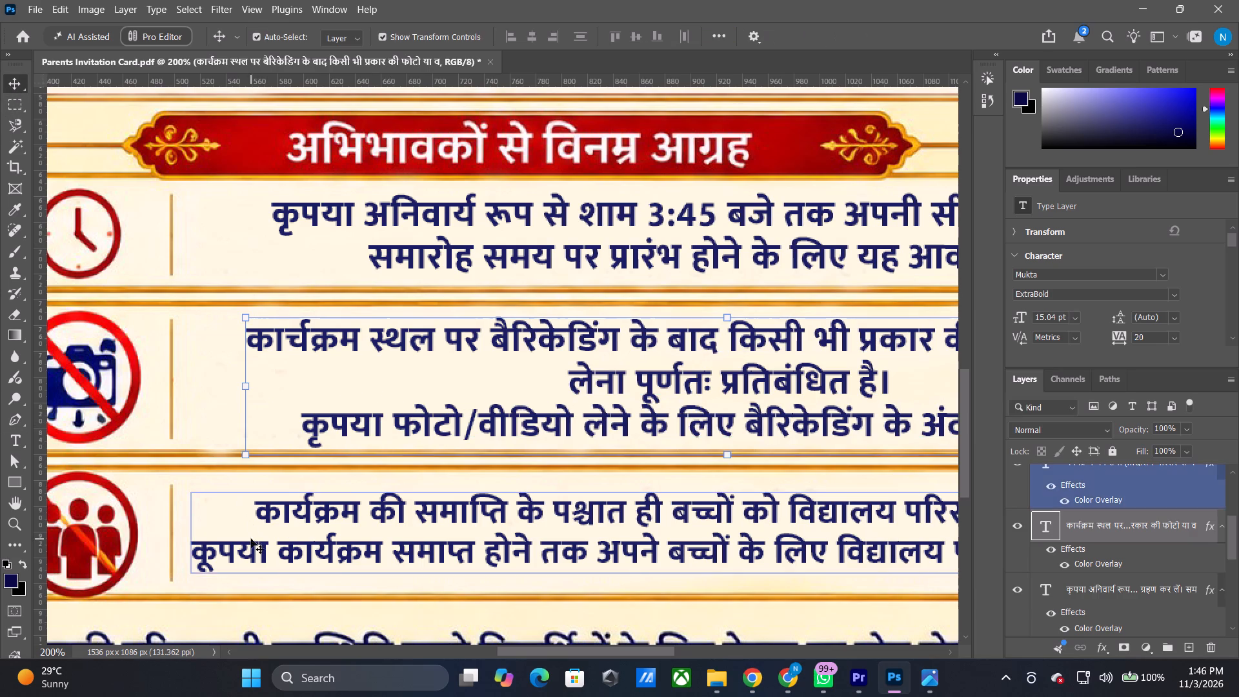
Replace the misspelled first word of the second line in the row 3 notice with the copied "कृपया", and deselect the text.
left_click(251, 541)
left_click(20, 435)
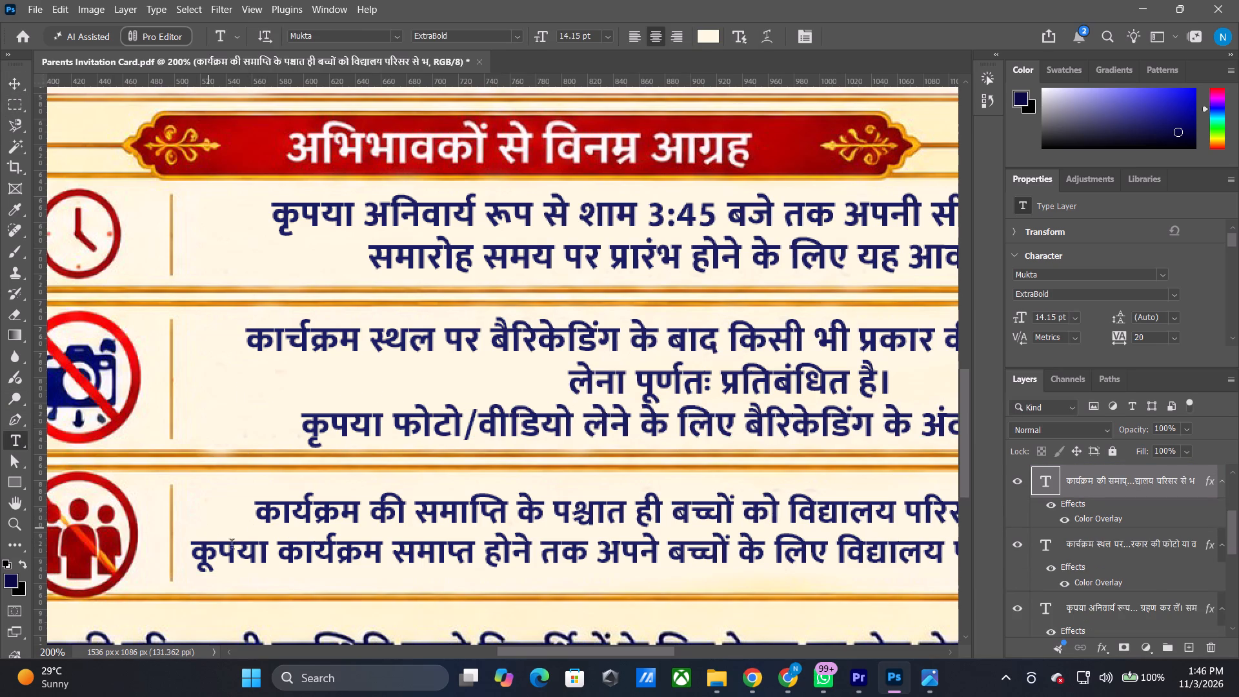
left_click(268, 556)
key("BackSpace")
key("BackSpace")
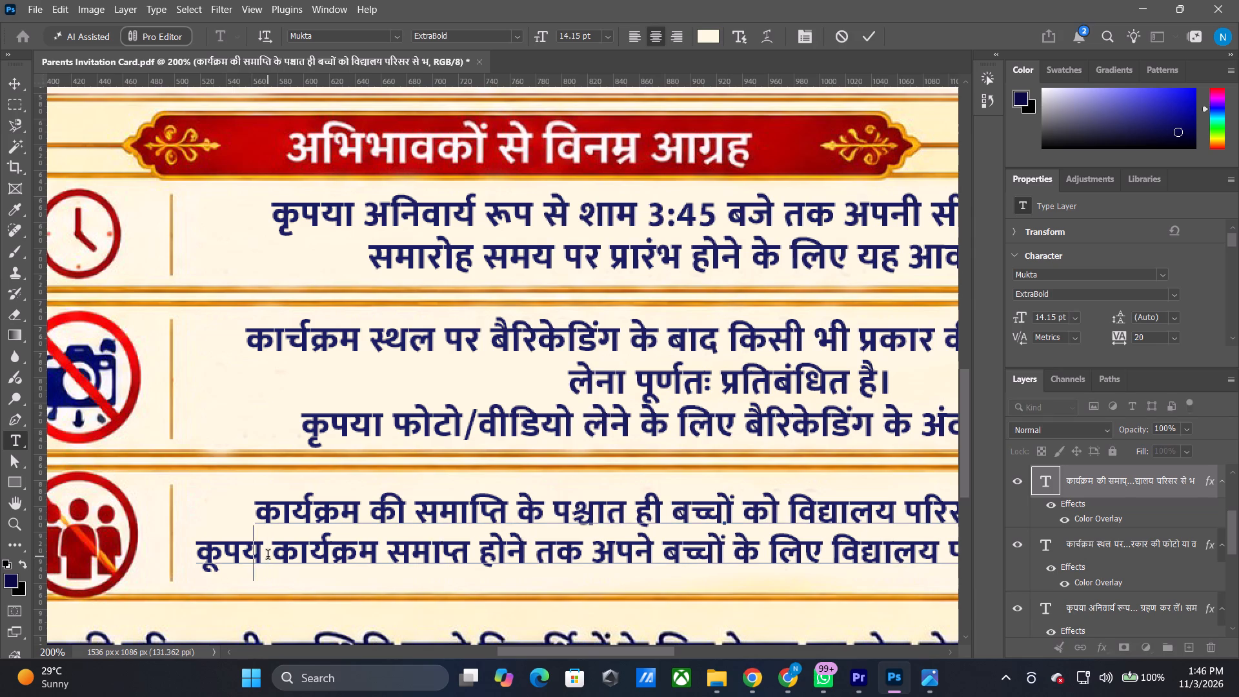
key("BackSpace")
key("BackSpace")
key("BackSpace")
key("ctrl+v")
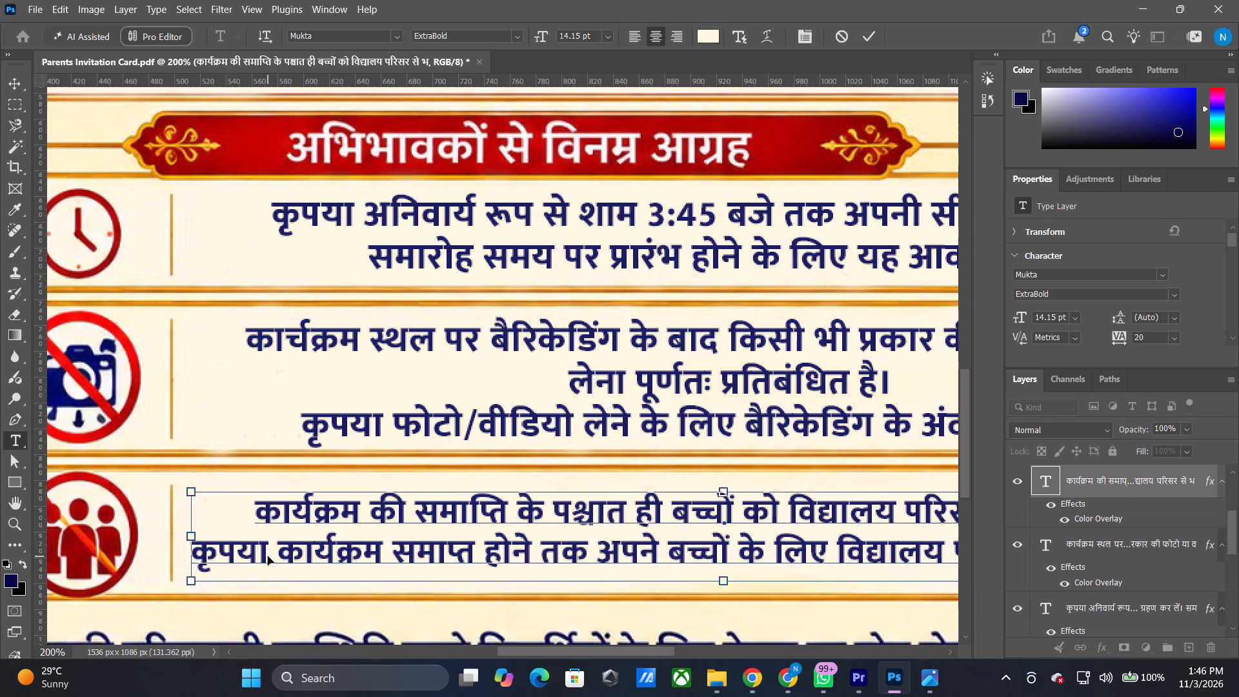
left_click(24, 91)
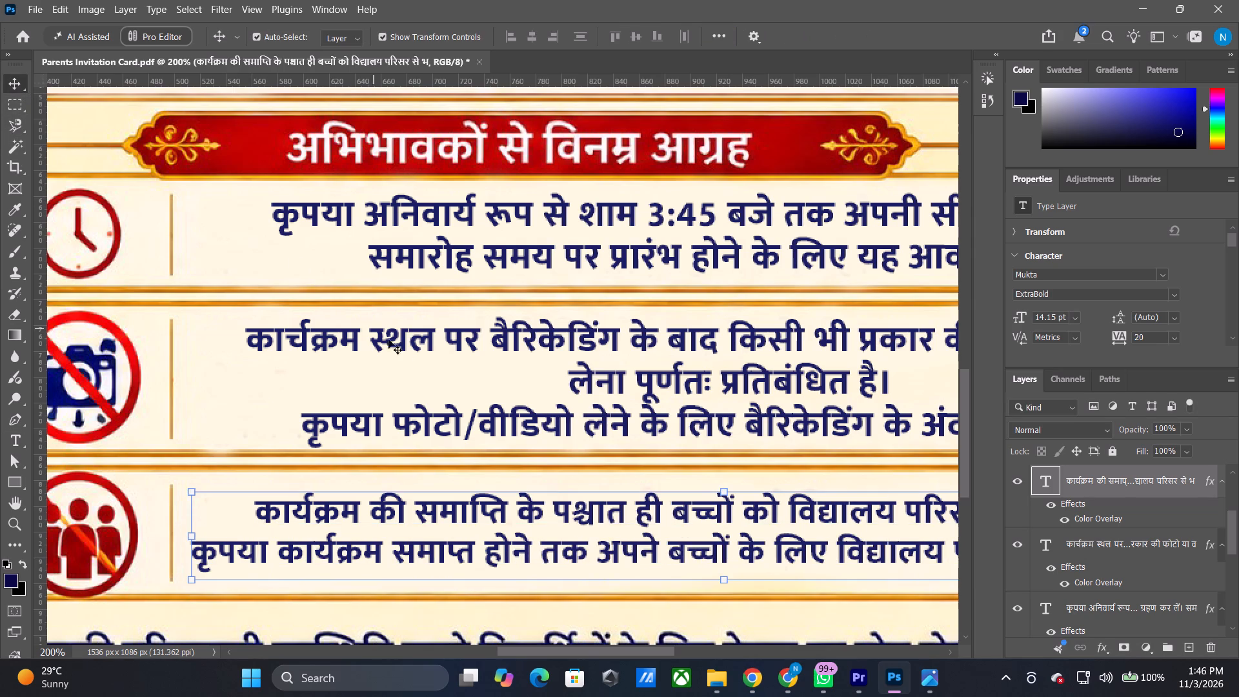
scroll(398, 347, "down", 2, "alt+shift")
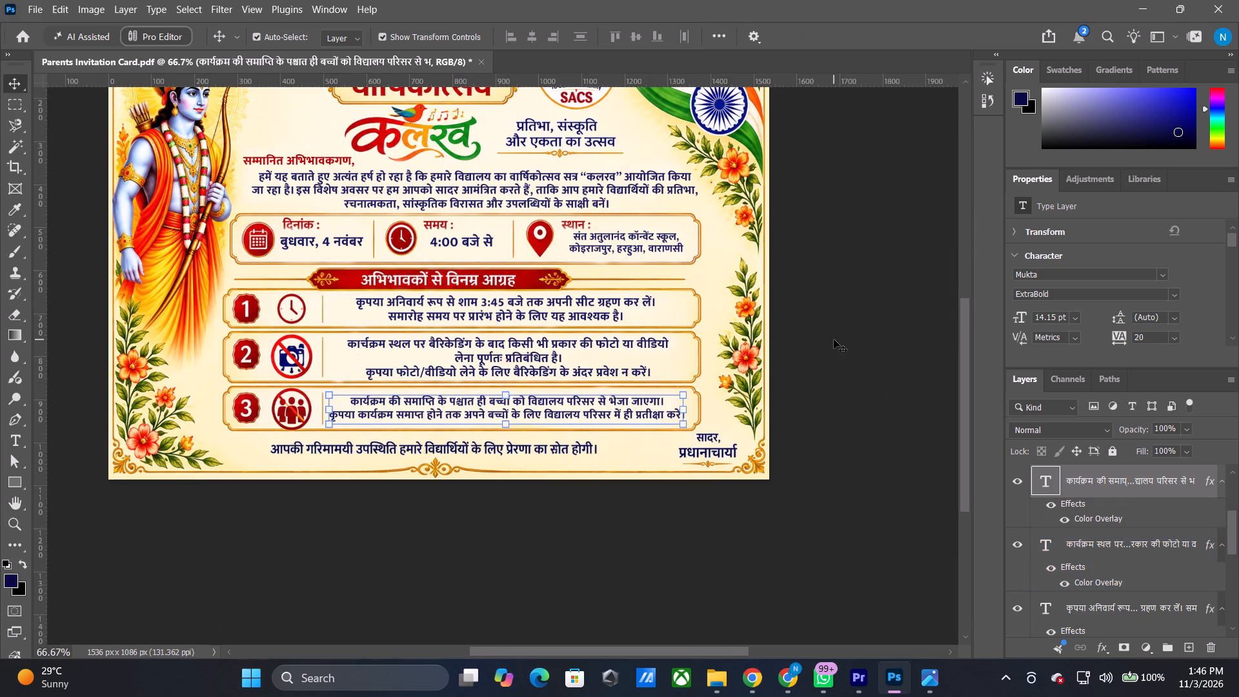
scroll(834, 339, "up", 7)
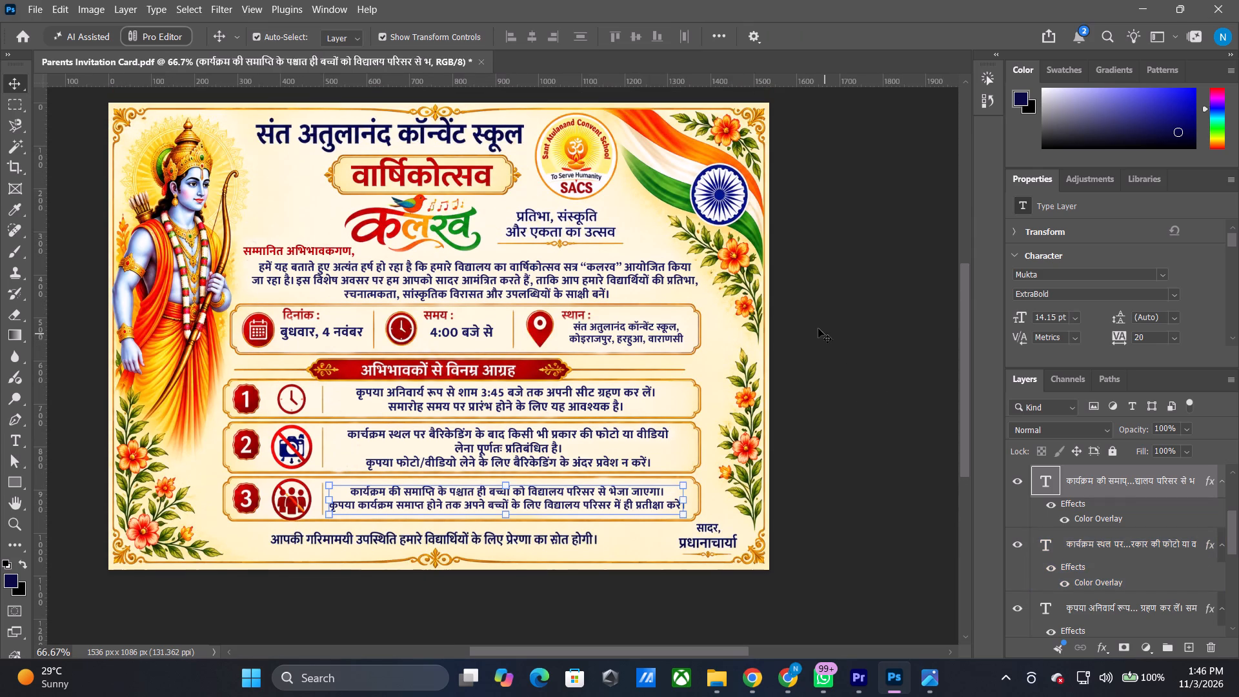
left_click(812, 327)
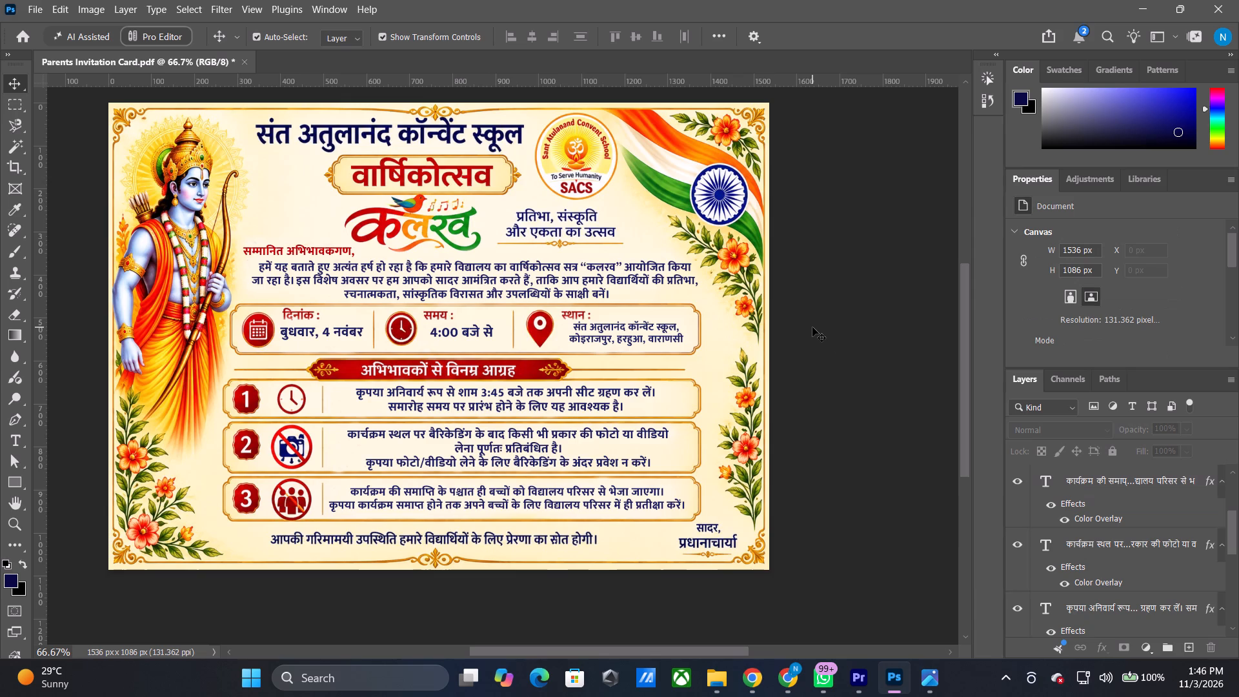
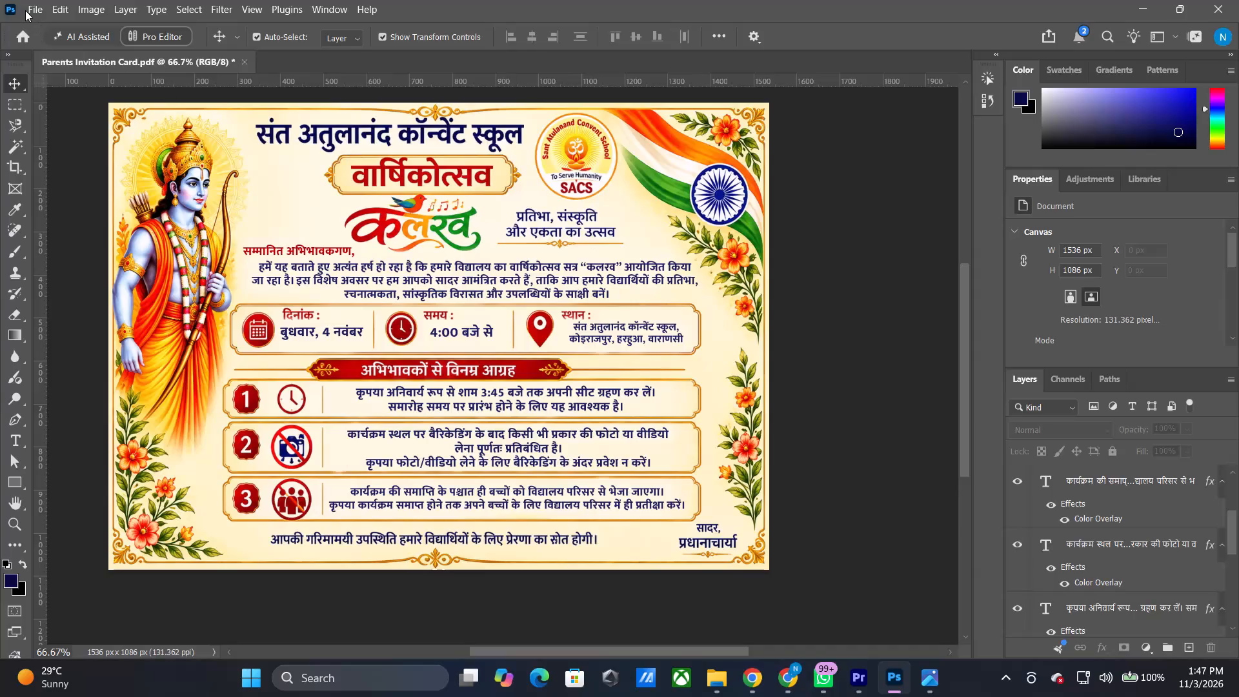
Save the card as a Photoshop PDF named "Parents Invitation Card" in the kalrav folder on the Elements (E:) drive.
left_click(25, 10)
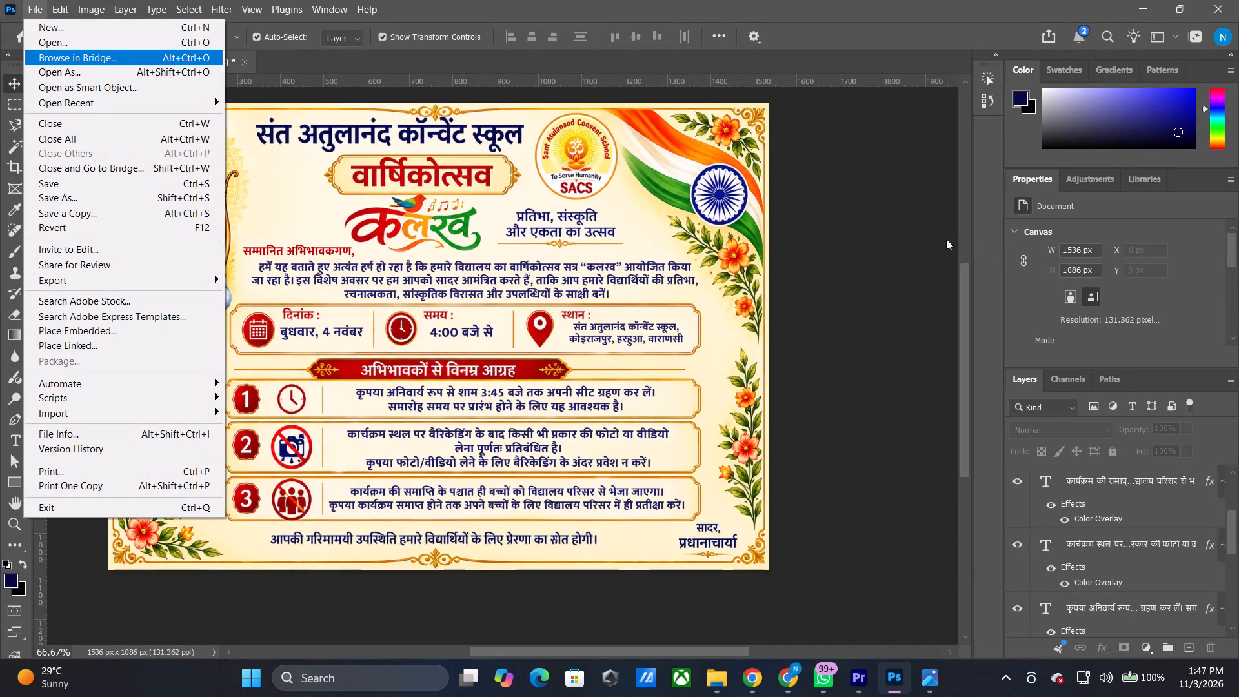
left_click(95, 196)
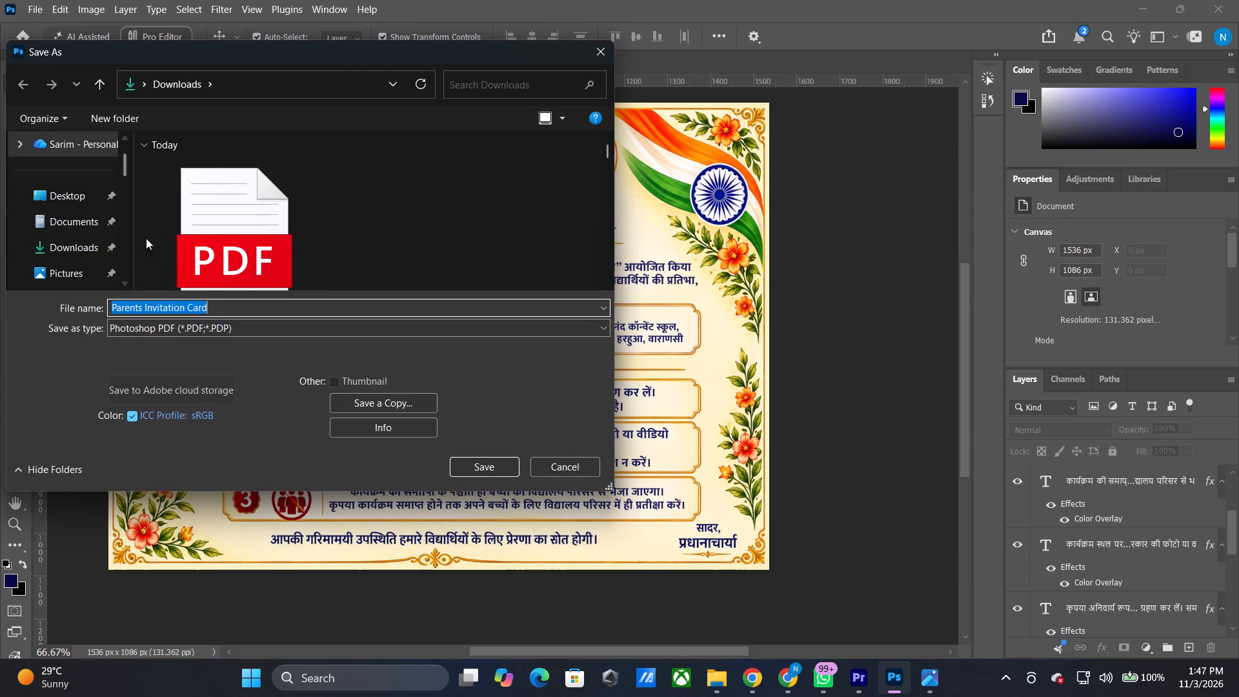
scroll(92, 236, "down", 4)
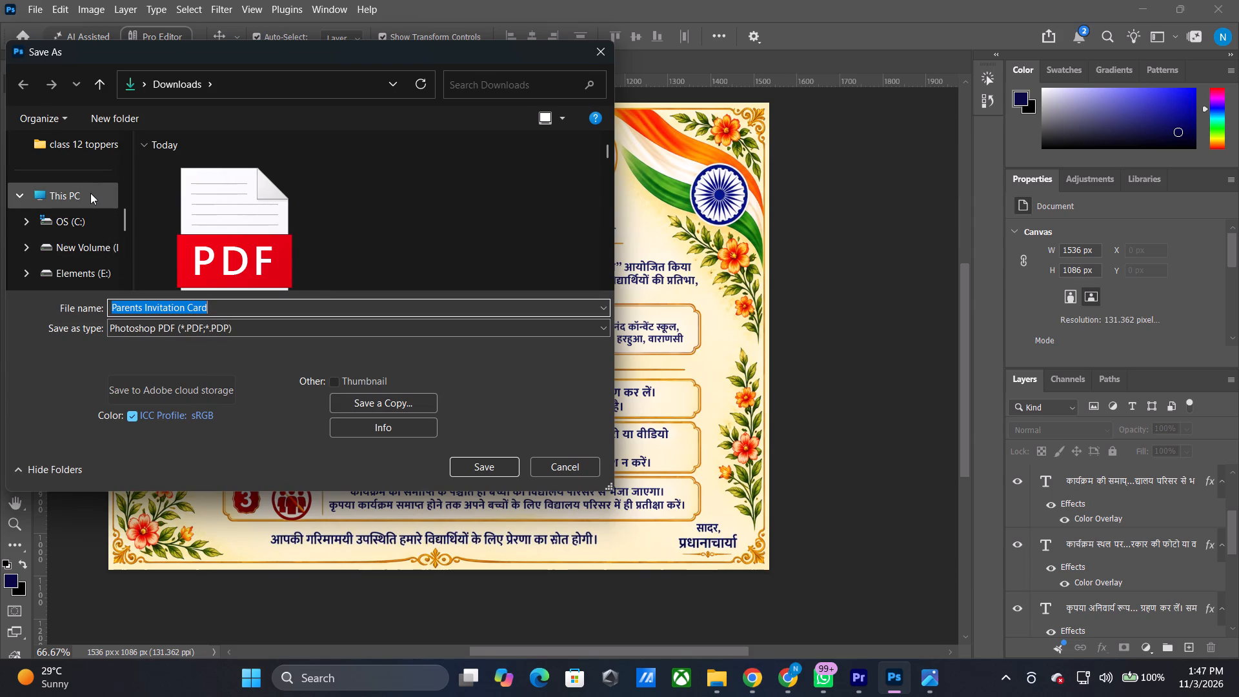
scroll(86, 185, "up", 1)
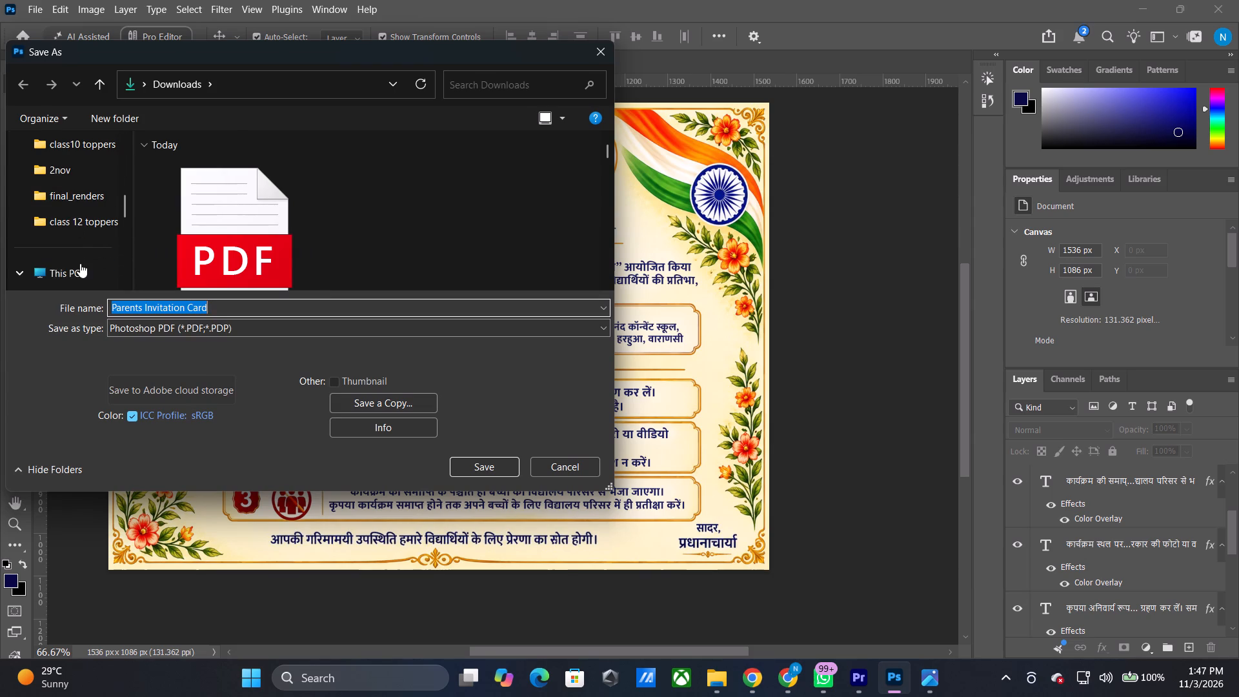
left_click(80, 263)
double_click(297, 211)
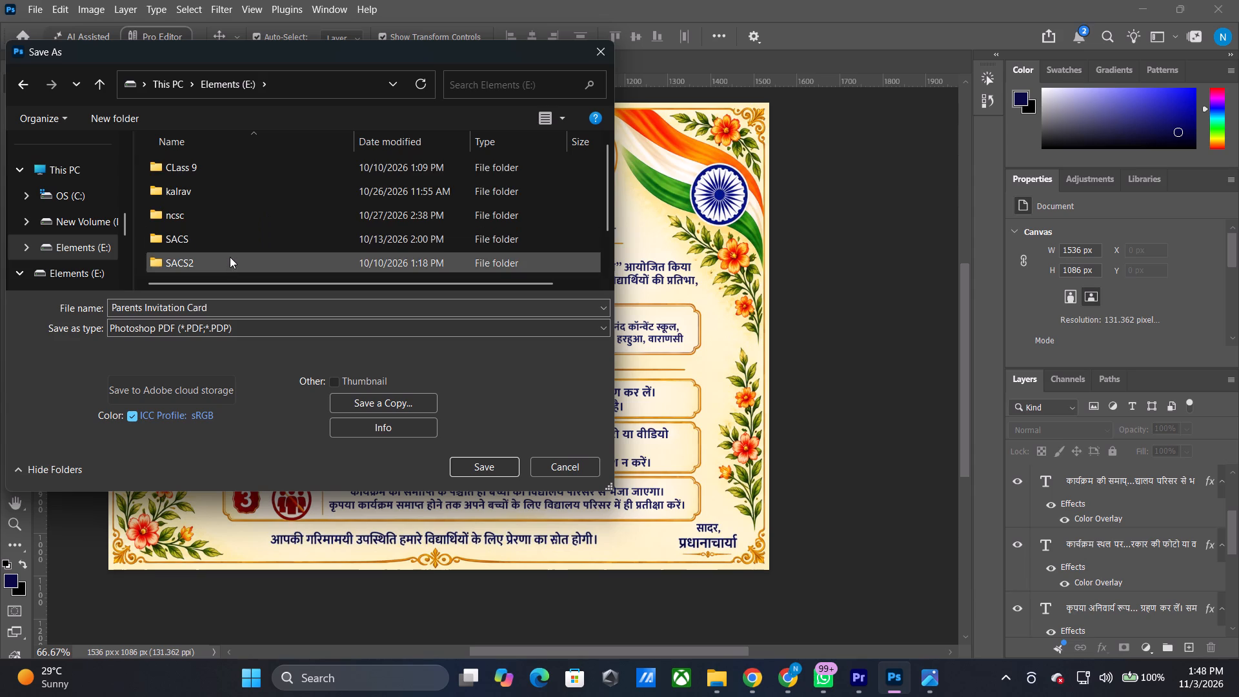
double_click(230, 259)
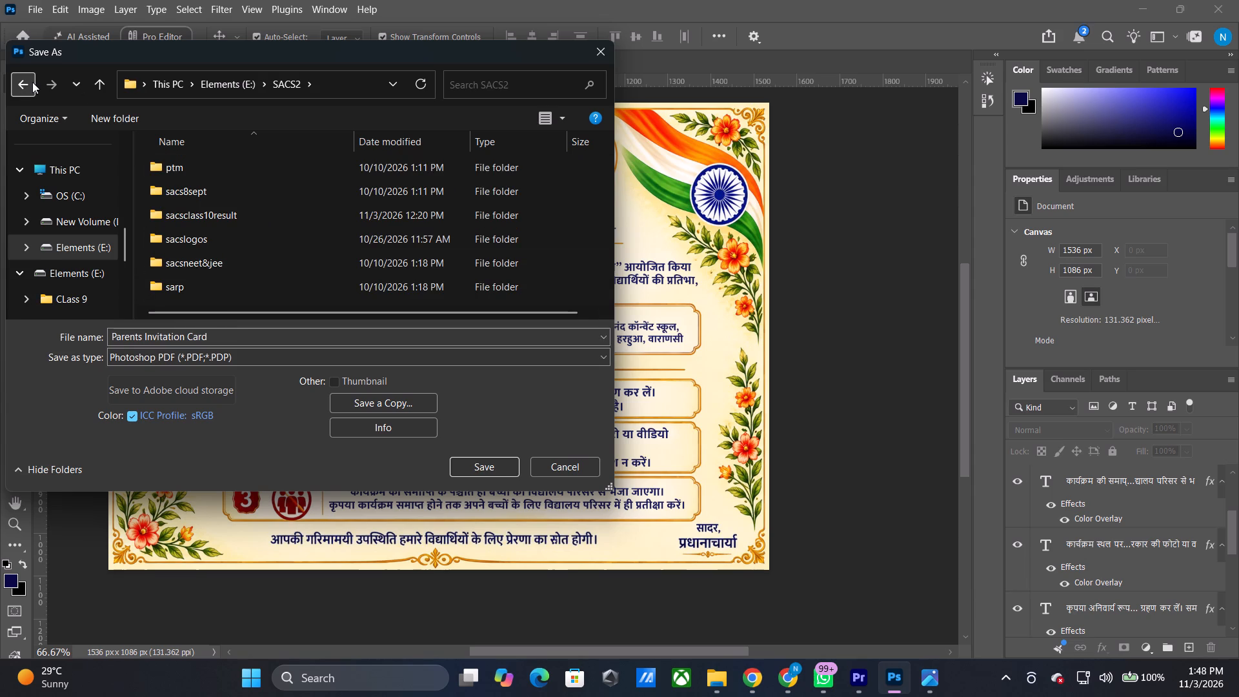
left_click(32, 82)
double_click(179, 190)
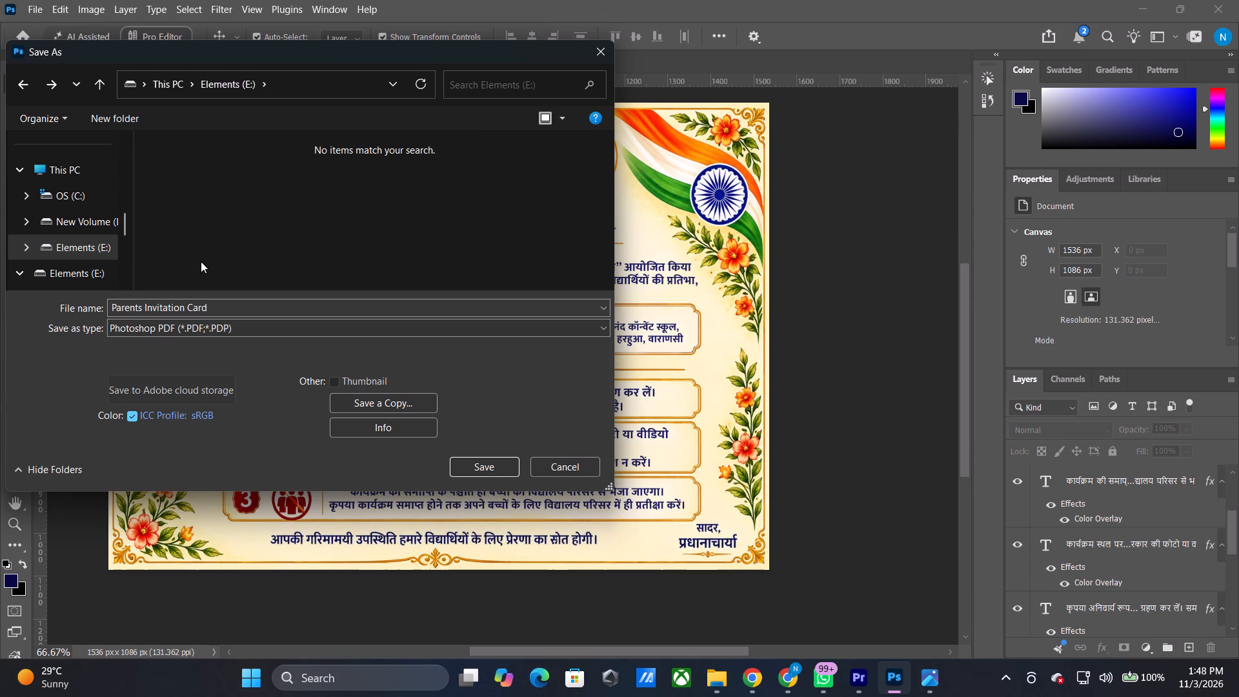
triple_click(228, 306)
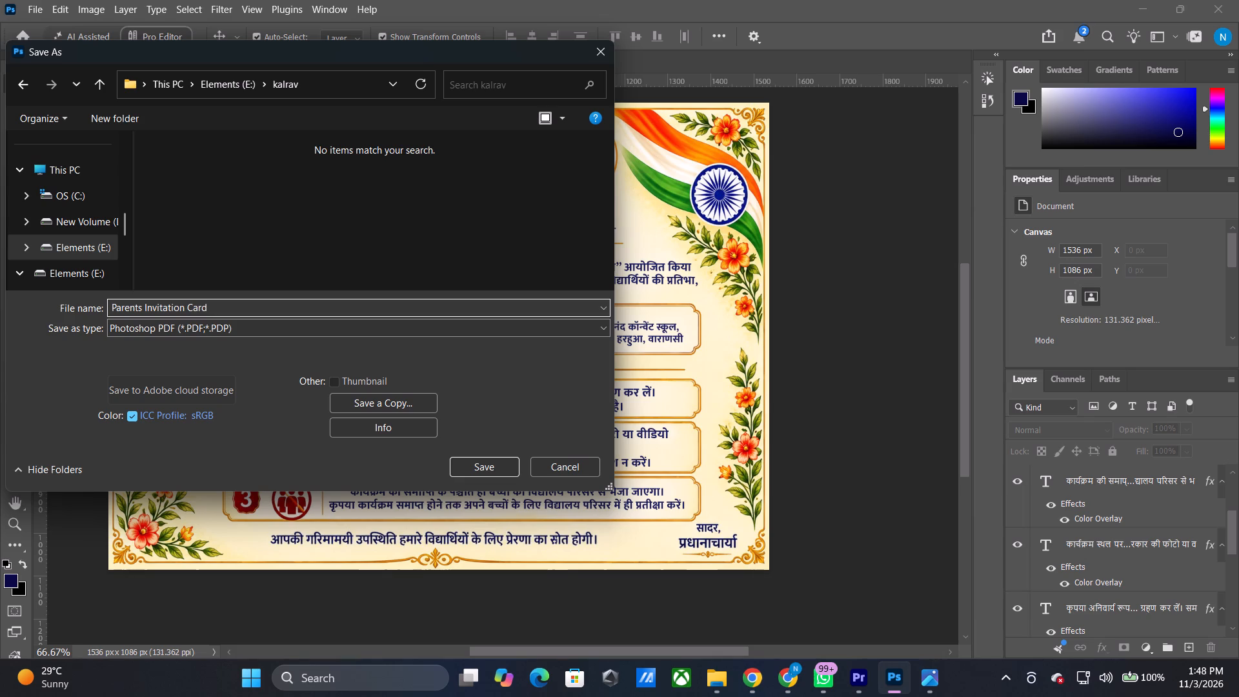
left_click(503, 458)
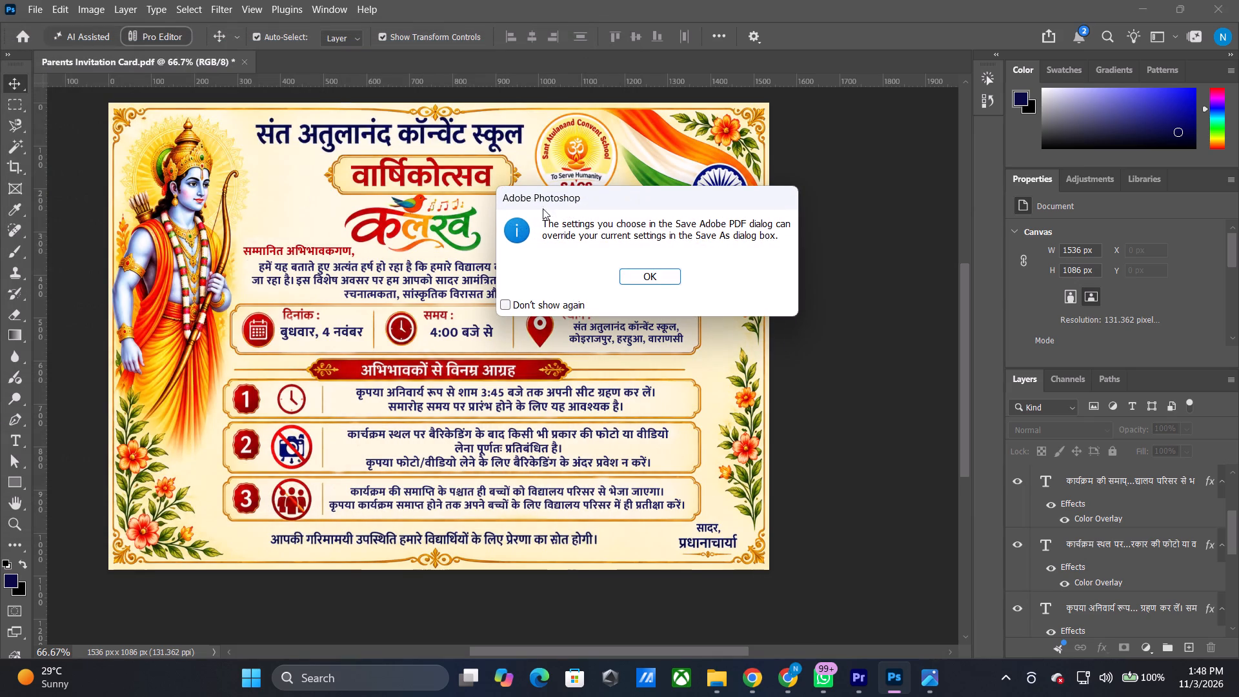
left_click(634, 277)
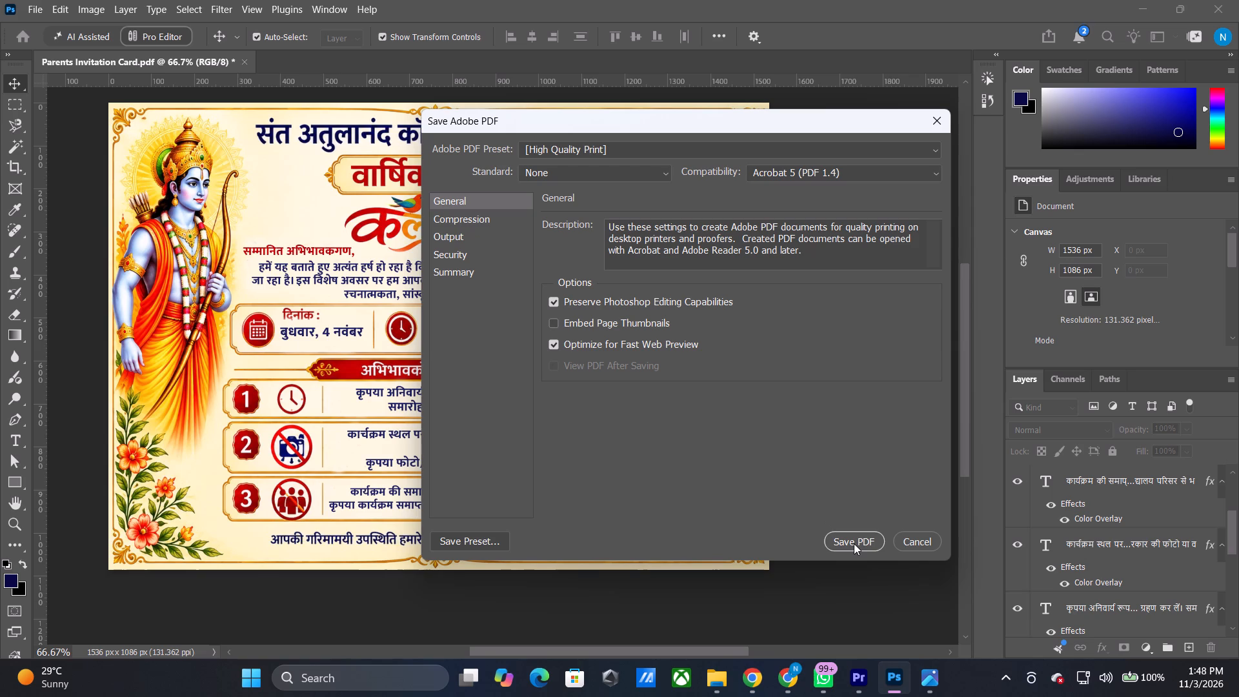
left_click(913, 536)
Save the corrected invitation card in its existing PDF file, "Parents Invitation Card.pdf".
left_click(25, 5)
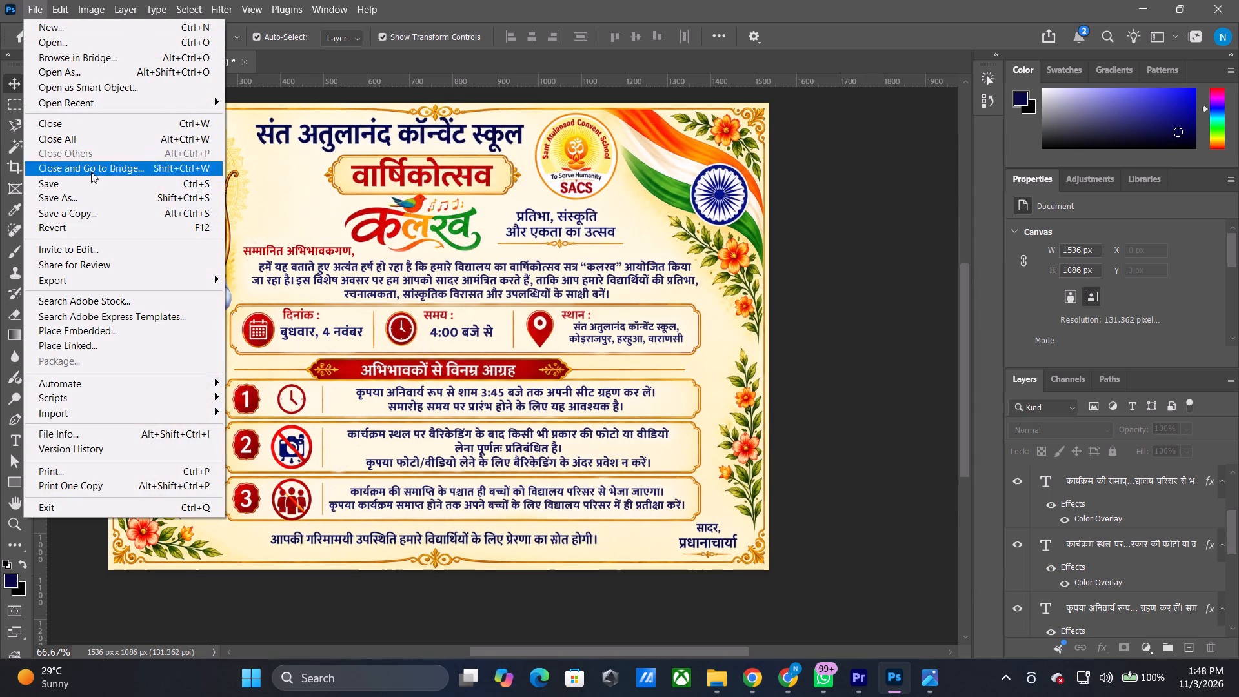
left_click(94, 188)
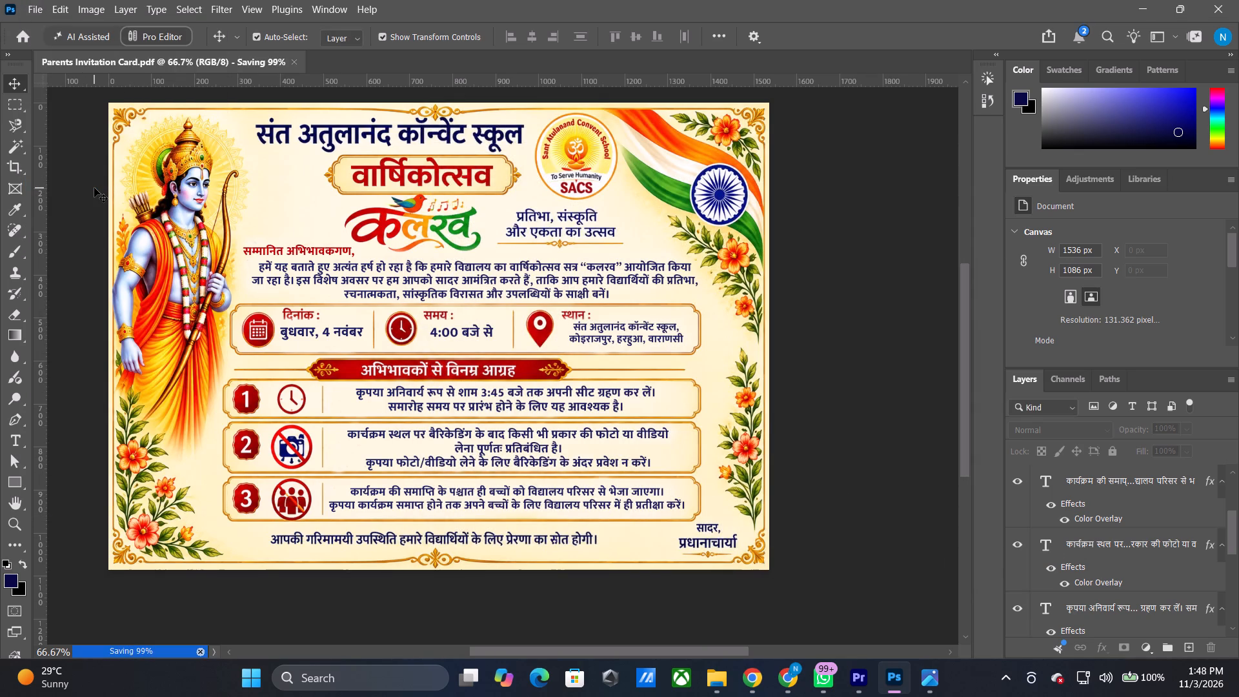
Quick-export the card as a PNG named "Parents Invitation Card" into the Downloads folder.
left_click(38, 0)
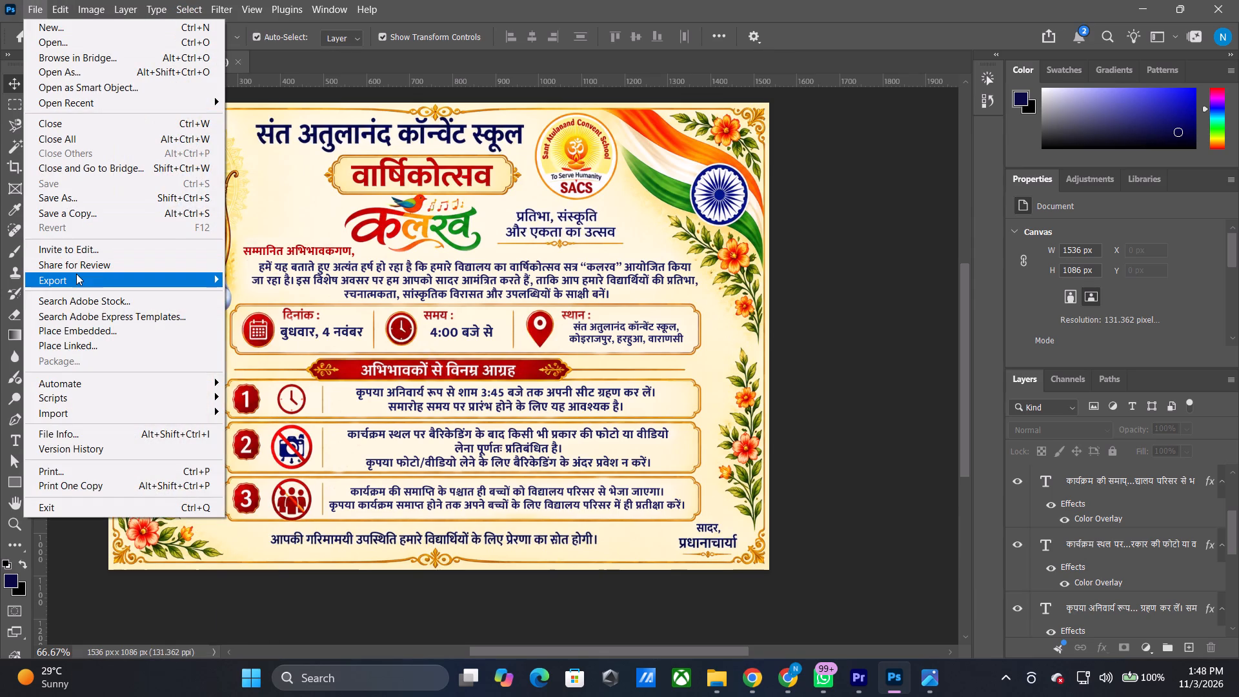
left_click(279, 278)
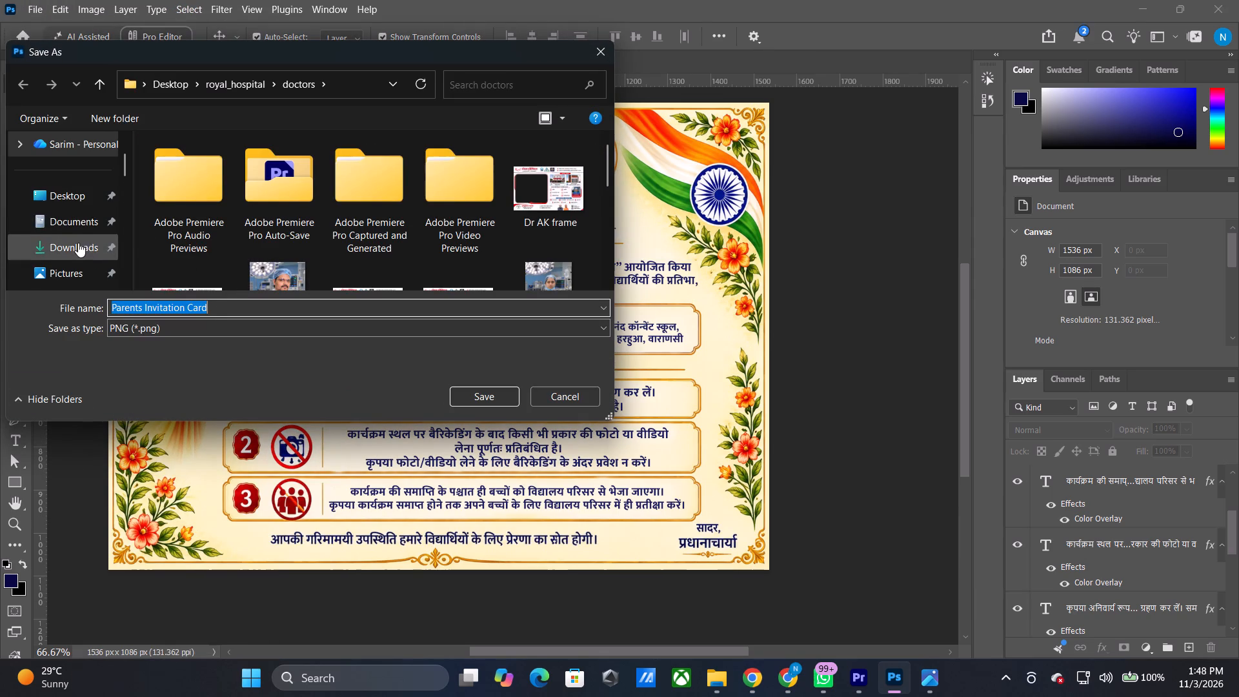
scroll(77, 219, "down", 1)
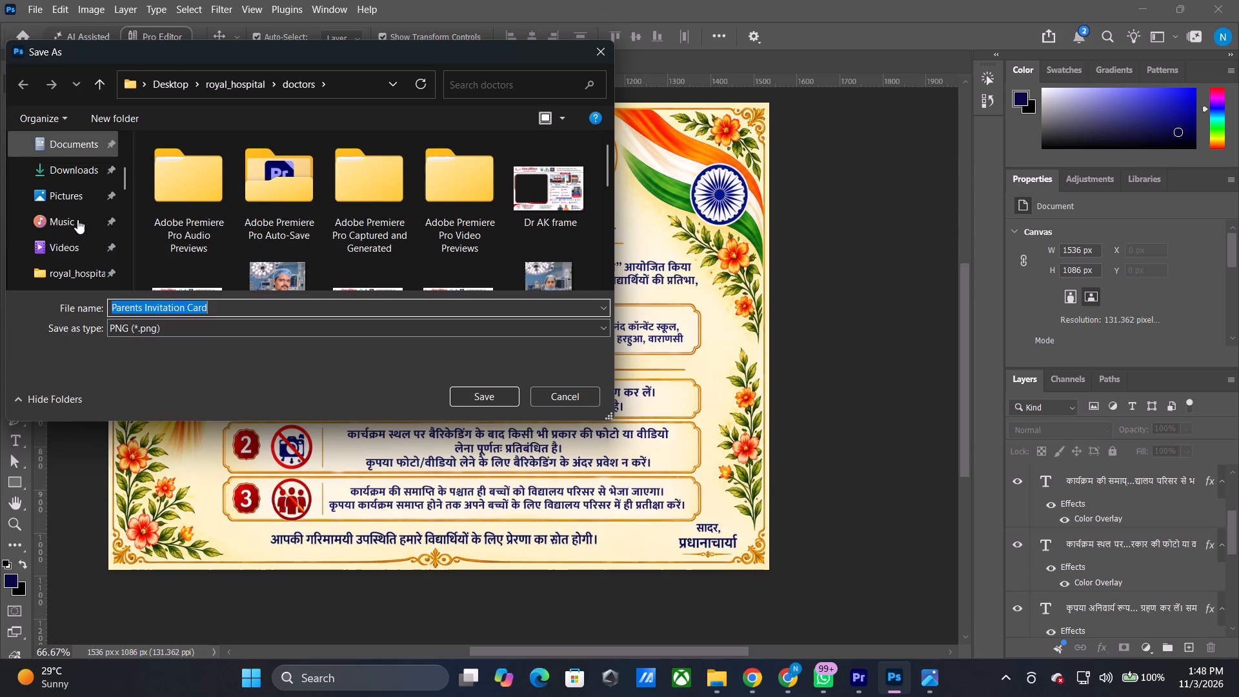
left_click(58, 179)
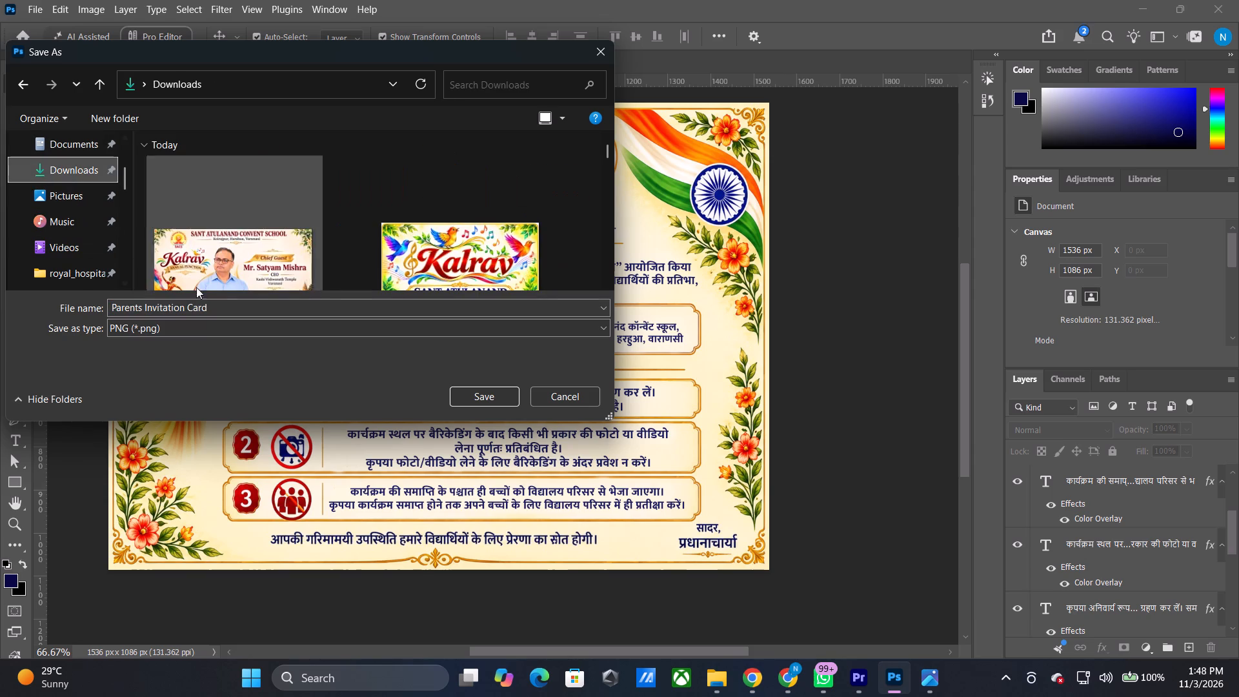
left_click(485, 397)
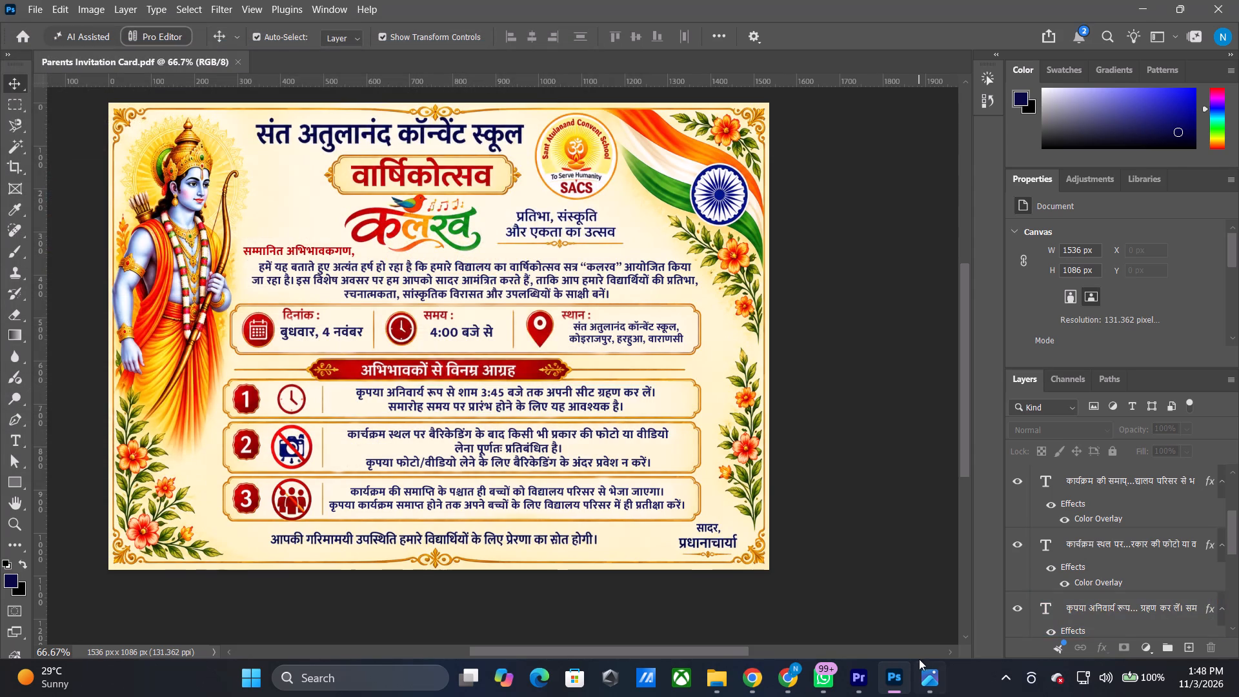